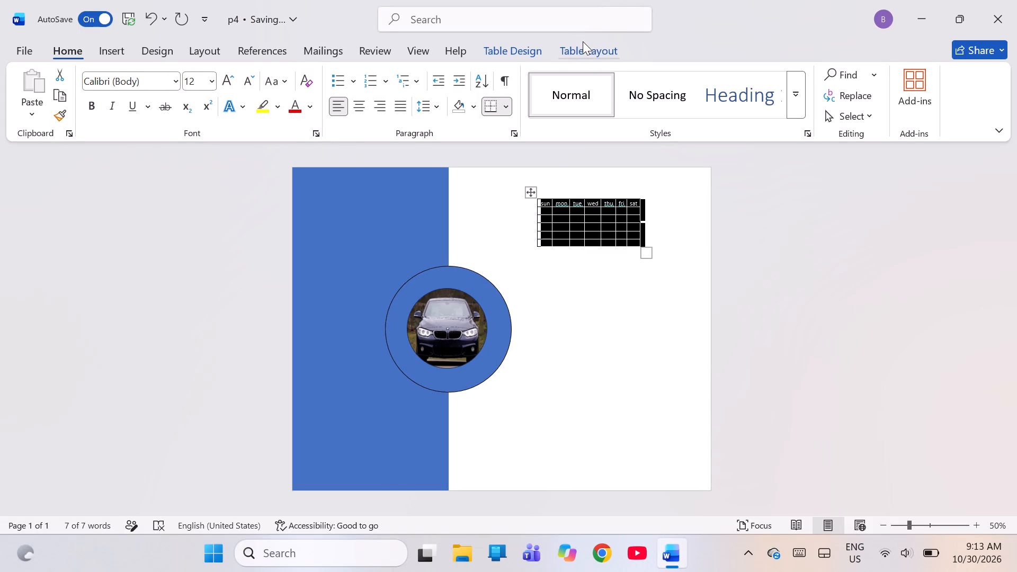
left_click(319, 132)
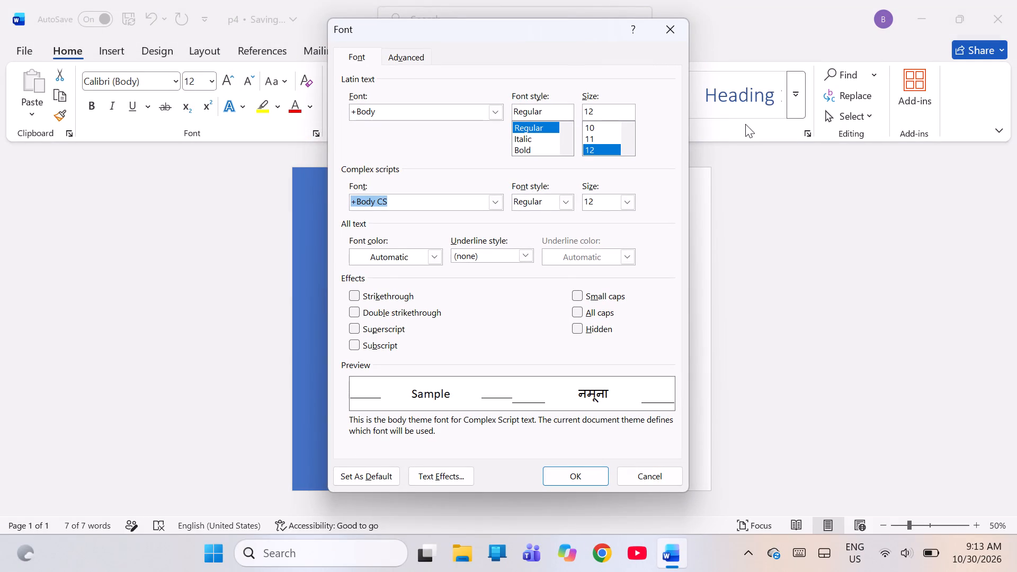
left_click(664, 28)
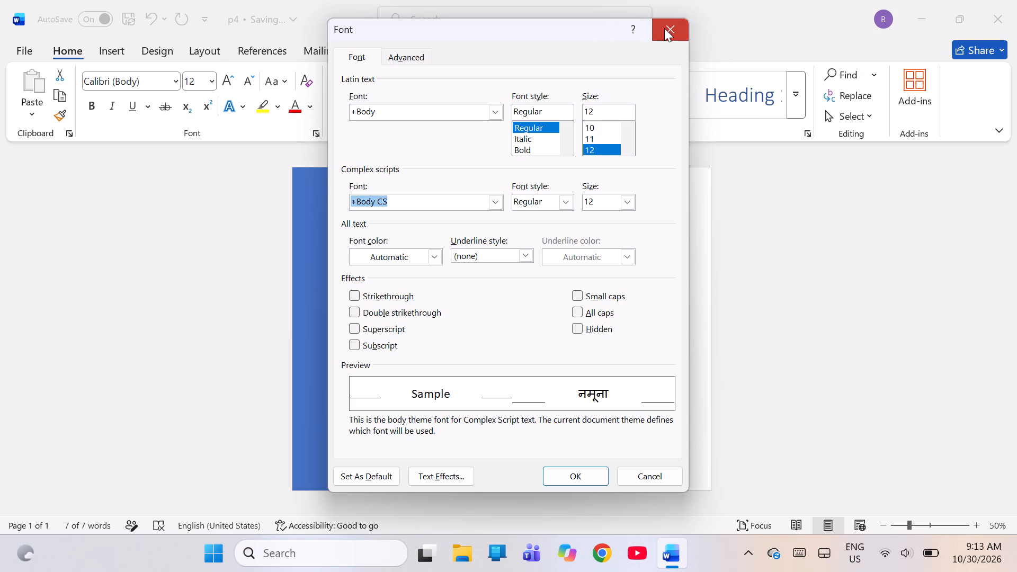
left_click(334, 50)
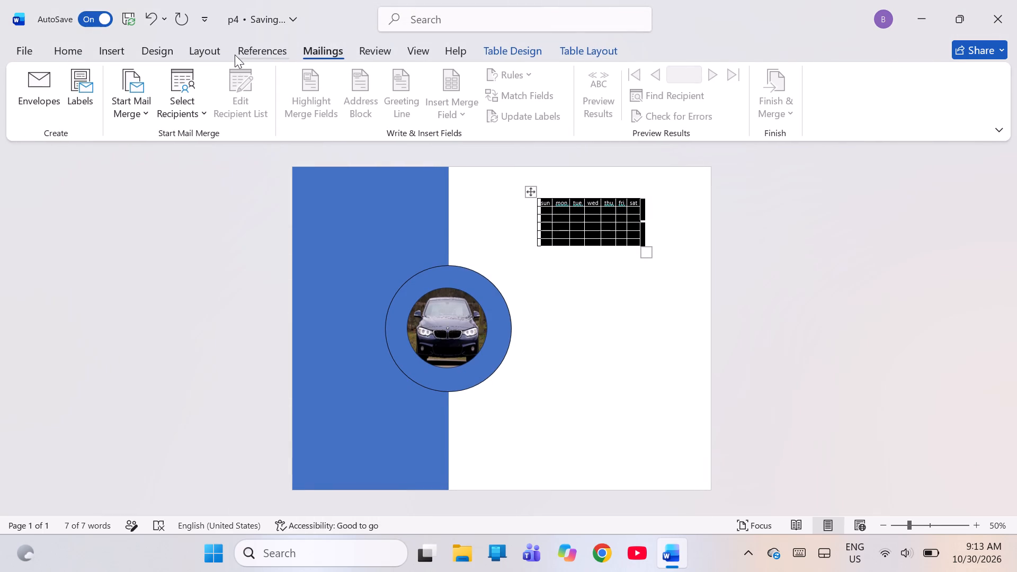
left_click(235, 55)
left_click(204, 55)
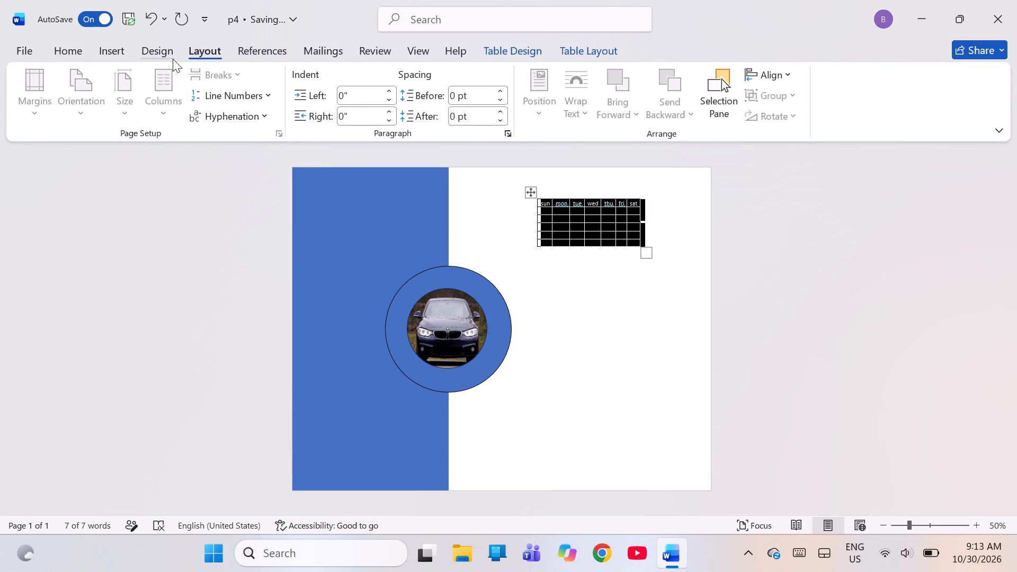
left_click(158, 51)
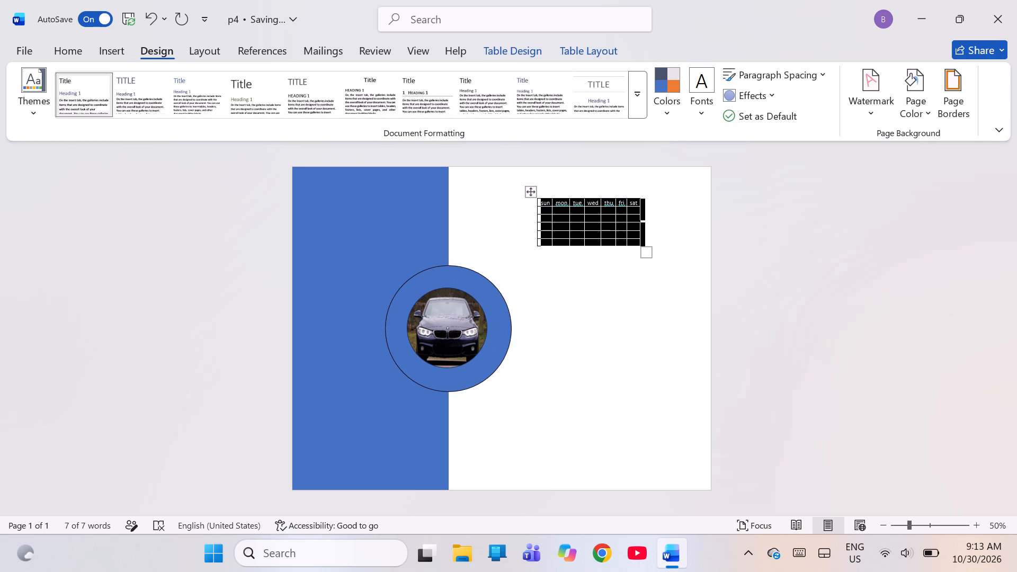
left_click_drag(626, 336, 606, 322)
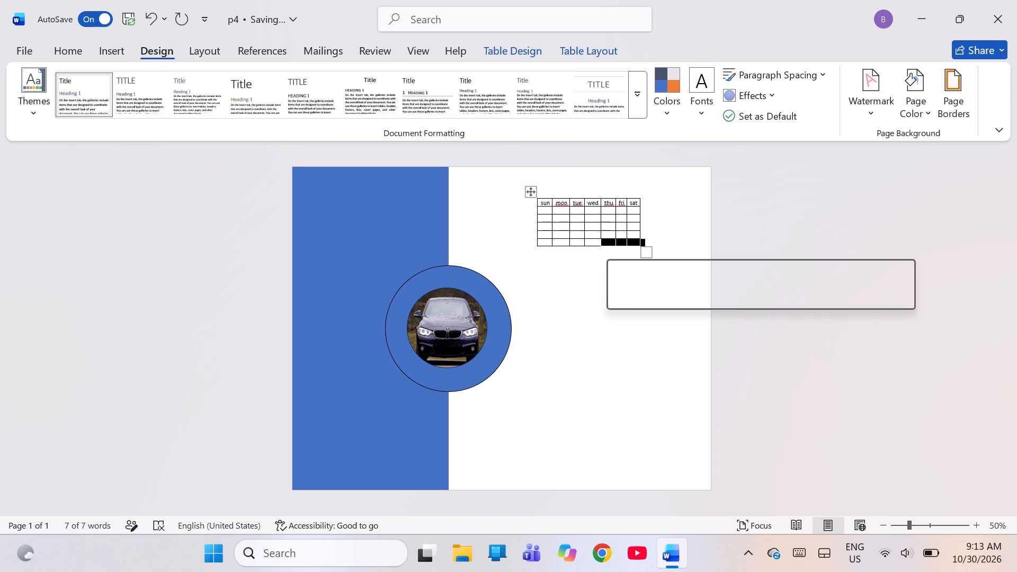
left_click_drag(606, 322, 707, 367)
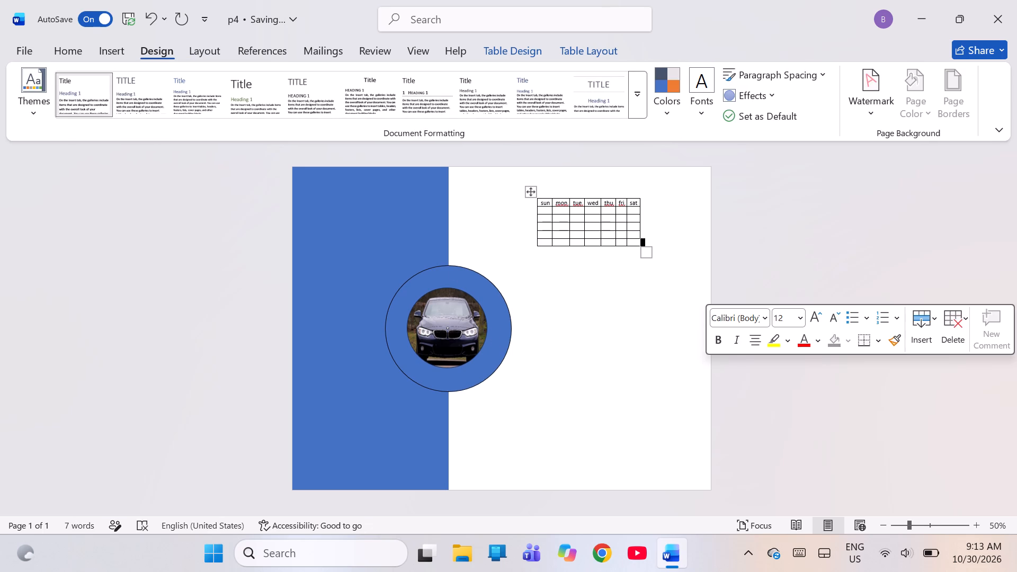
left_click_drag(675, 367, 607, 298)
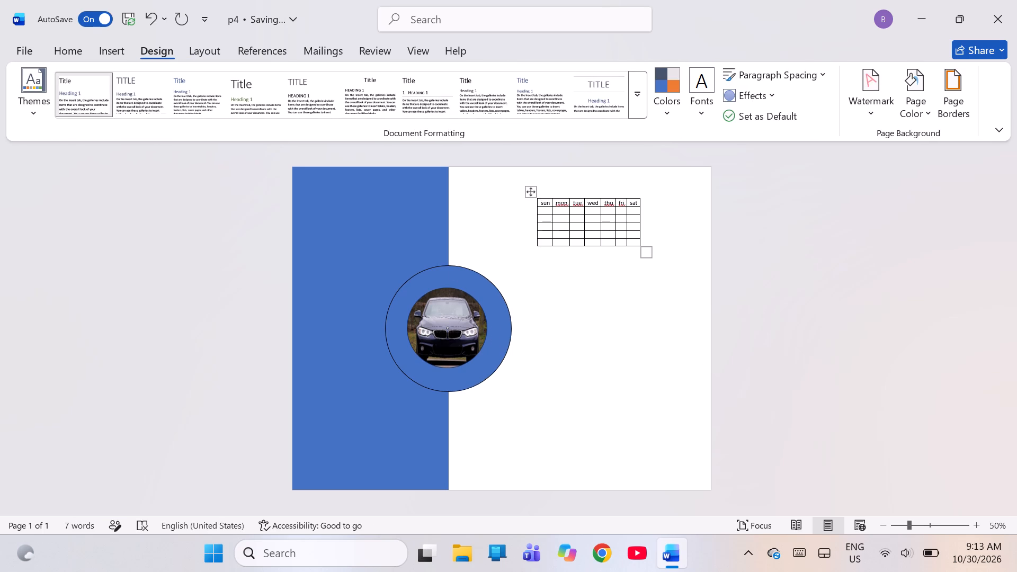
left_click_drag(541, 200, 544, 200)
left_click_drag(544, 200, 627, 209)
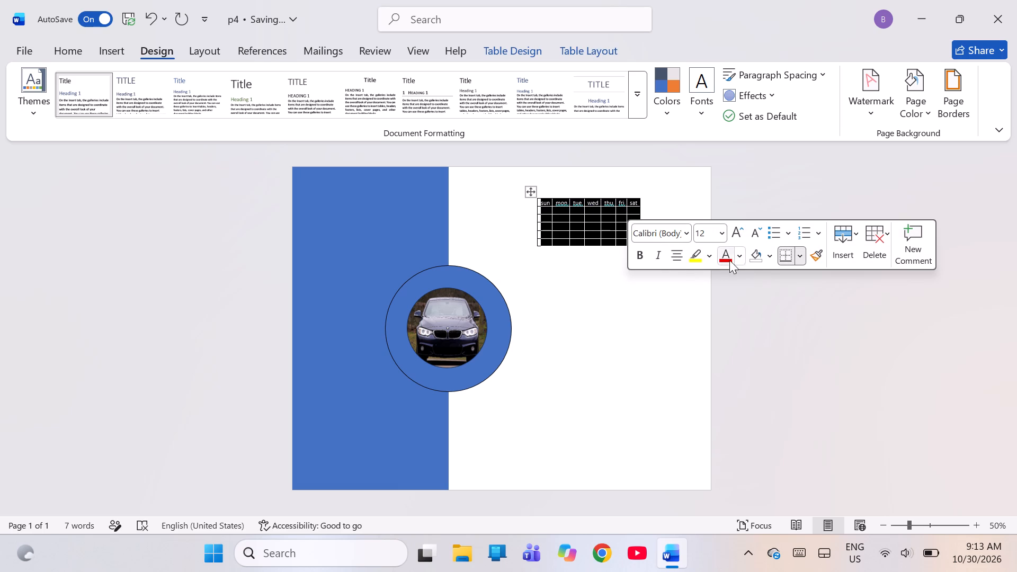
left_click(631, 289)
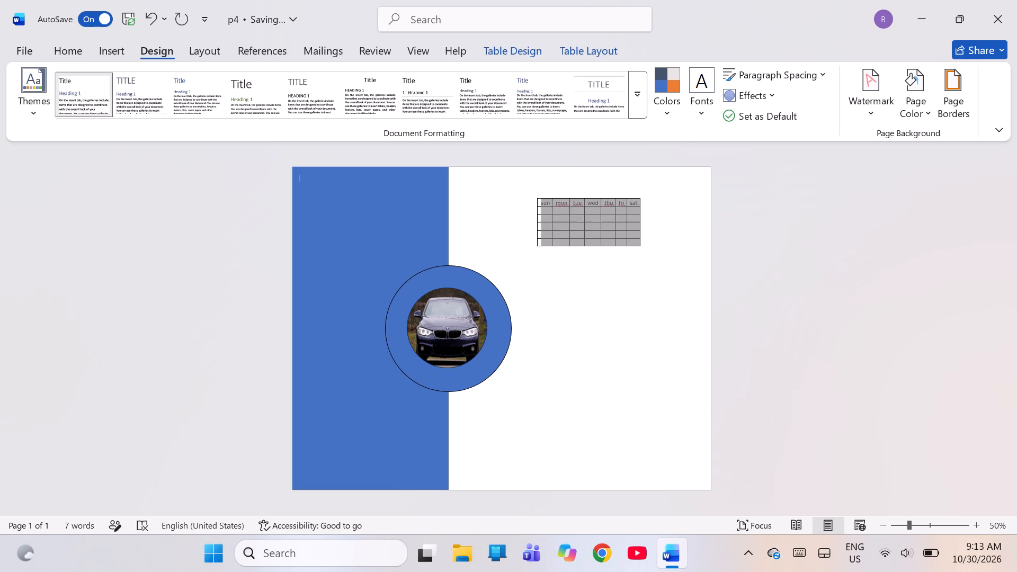
Change the "sun" heading in the calendar table to UPPERCASE.
double_click(543, 202)
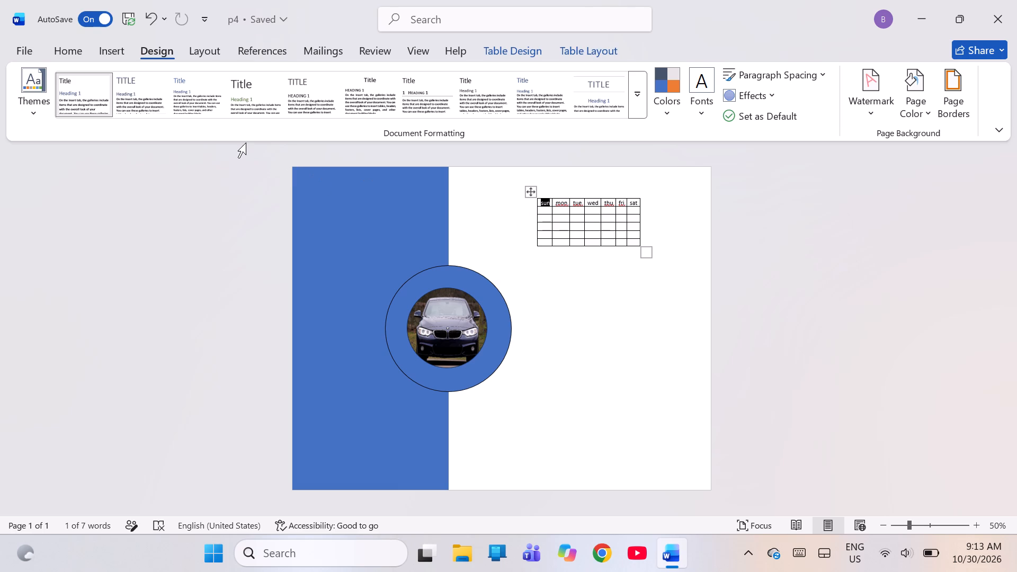
left_click(69, 50)
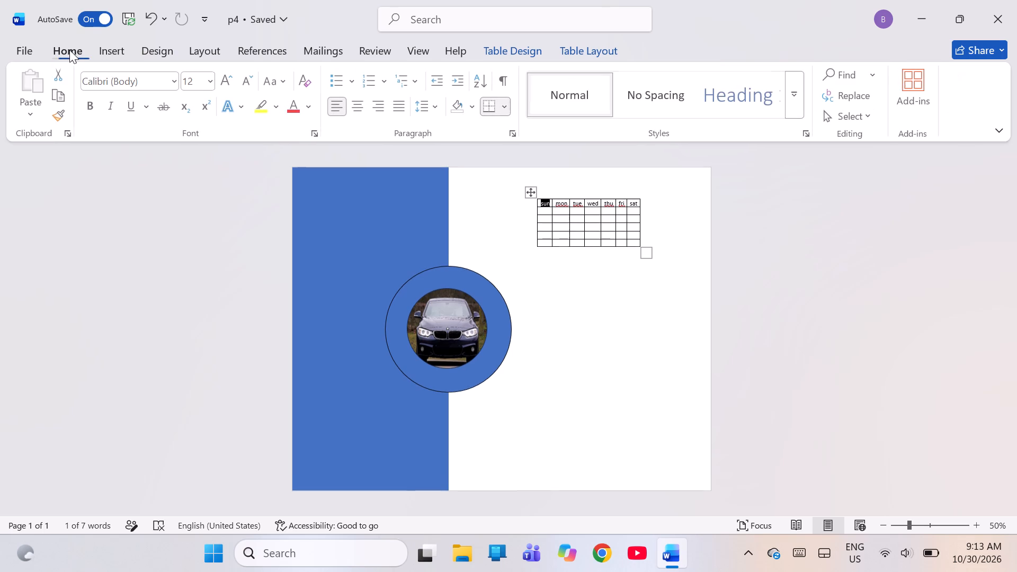
left_click(26, 48)
left_click_drag(26, 48, 15, 83)
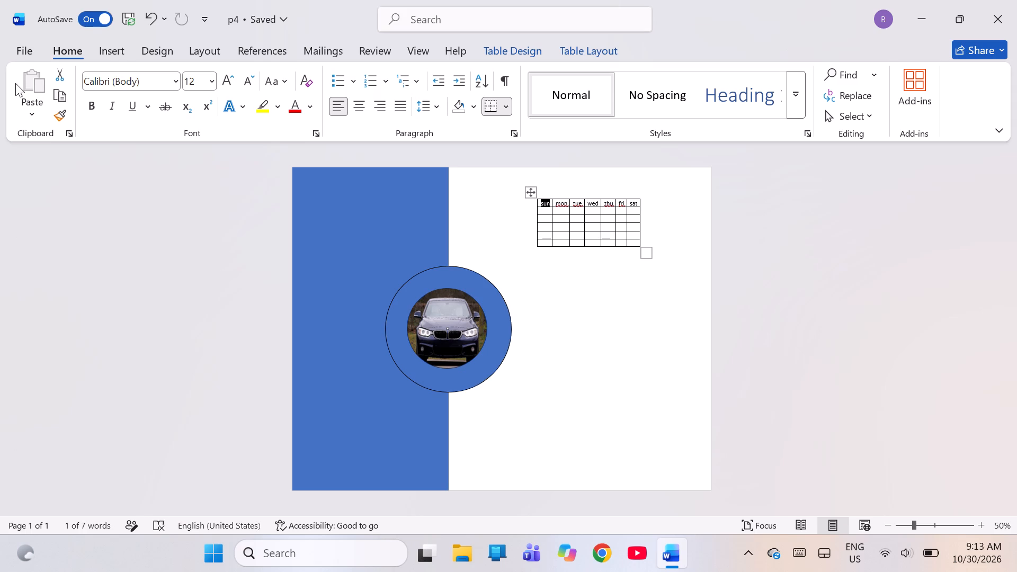
left_click_drag(15, 83, 349, 107)
left_click_drag(349, 107, 280, 104)
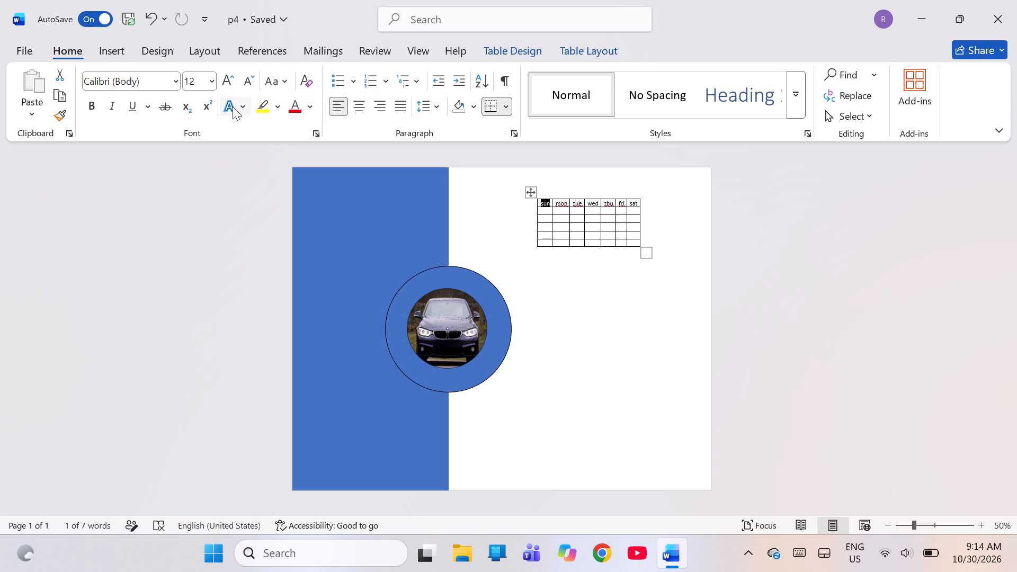
left_click(239, 106)
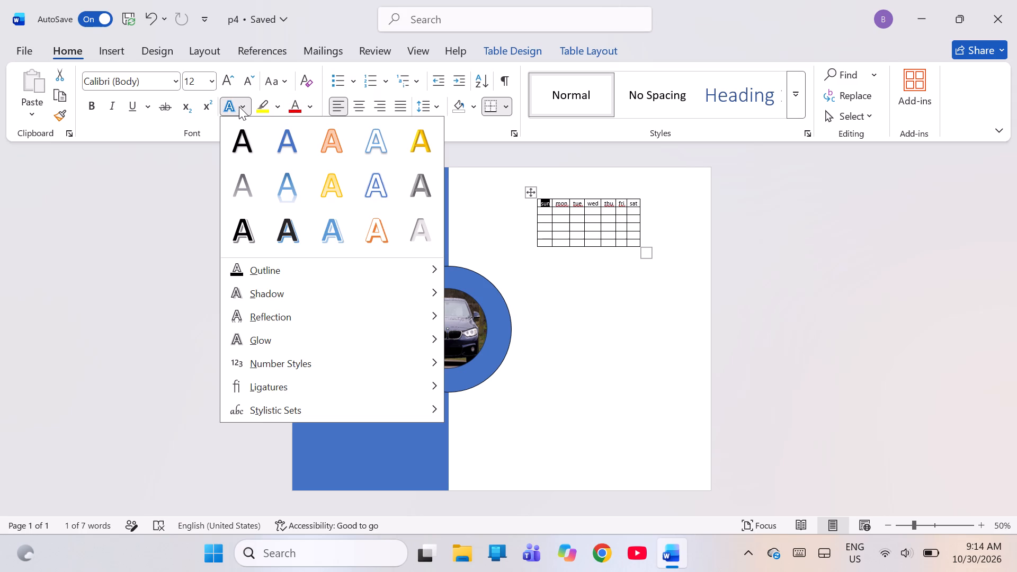
left_click(239, 106)
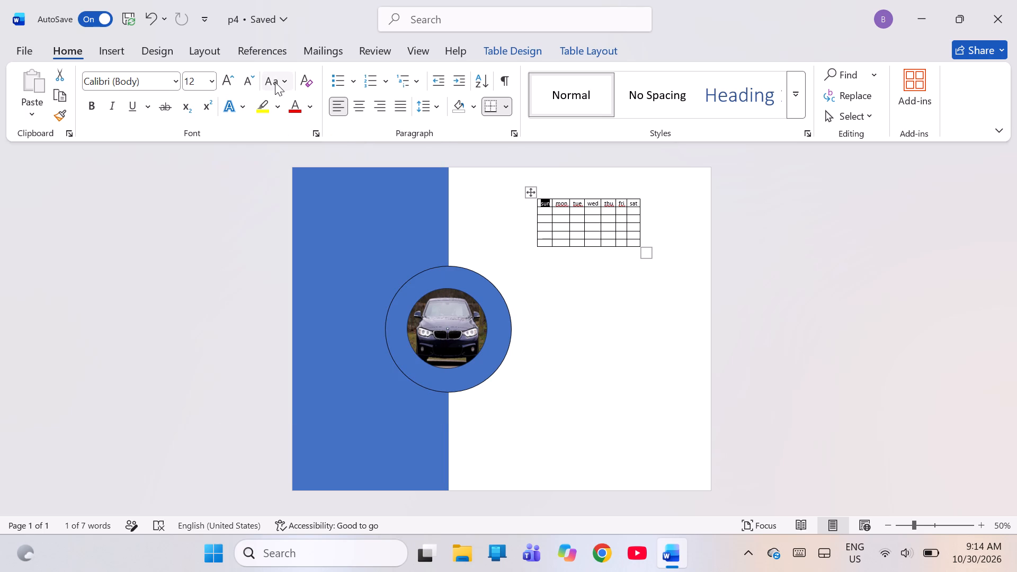
left_click(286, 79)
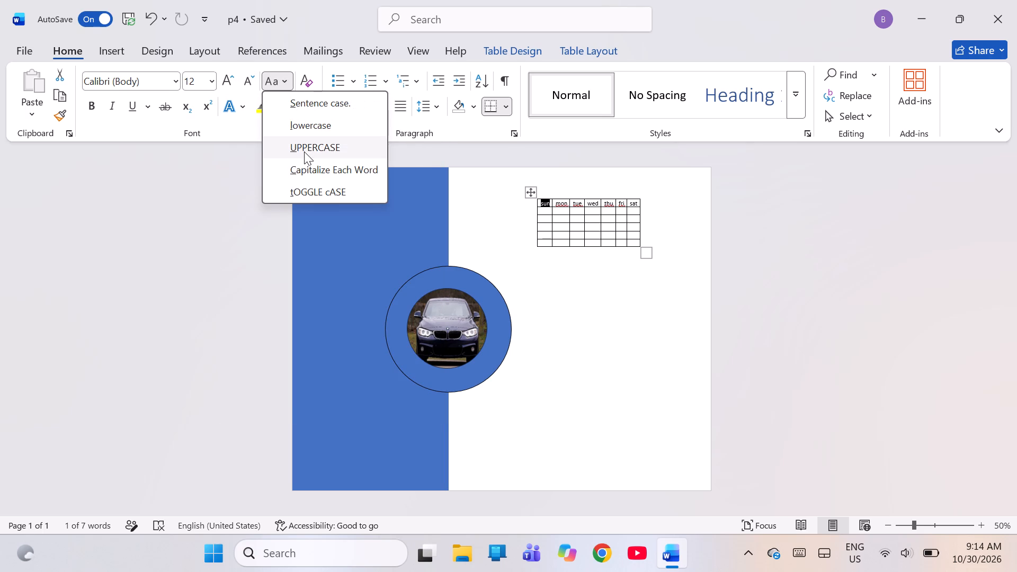
left_click(304, 151)
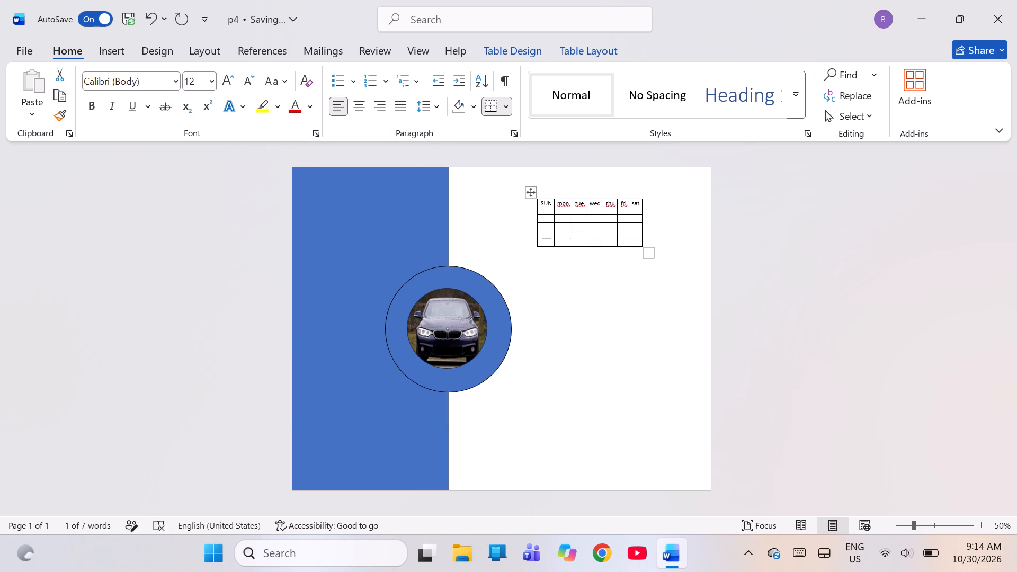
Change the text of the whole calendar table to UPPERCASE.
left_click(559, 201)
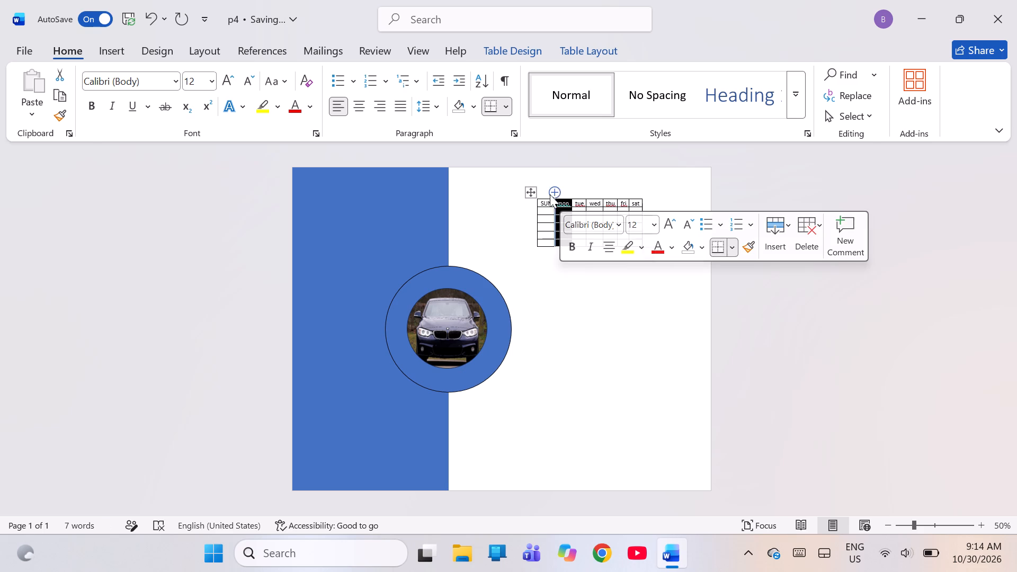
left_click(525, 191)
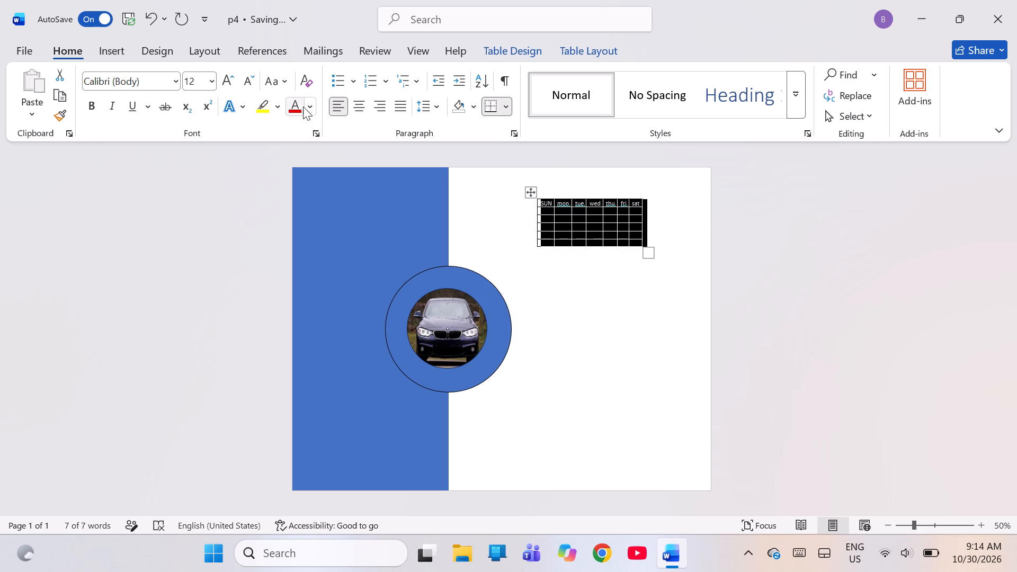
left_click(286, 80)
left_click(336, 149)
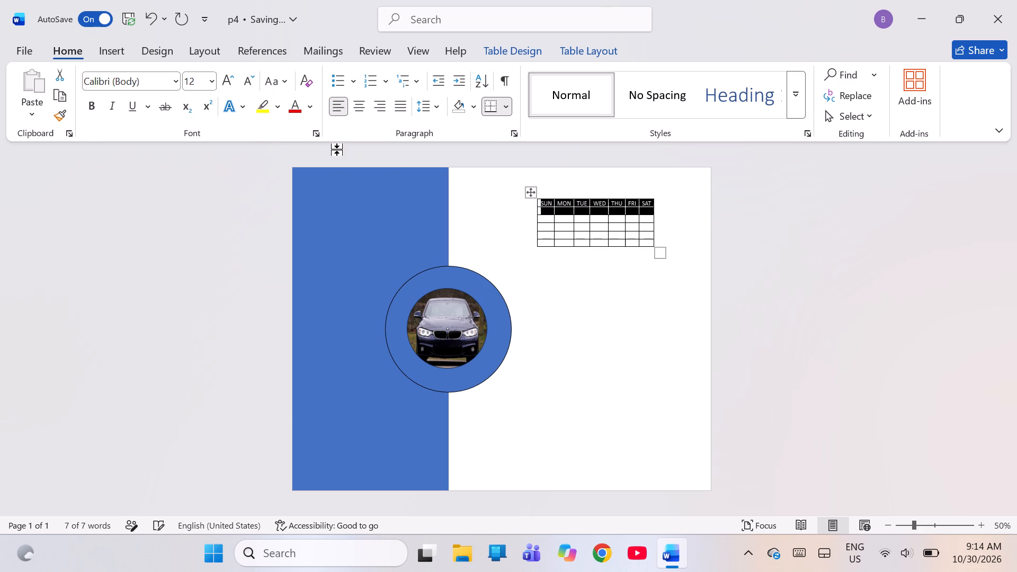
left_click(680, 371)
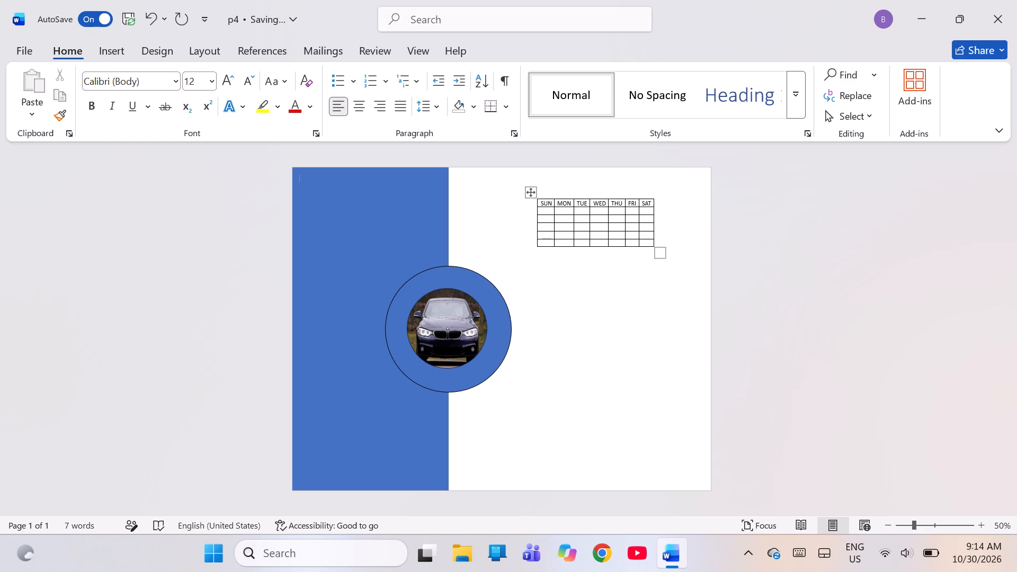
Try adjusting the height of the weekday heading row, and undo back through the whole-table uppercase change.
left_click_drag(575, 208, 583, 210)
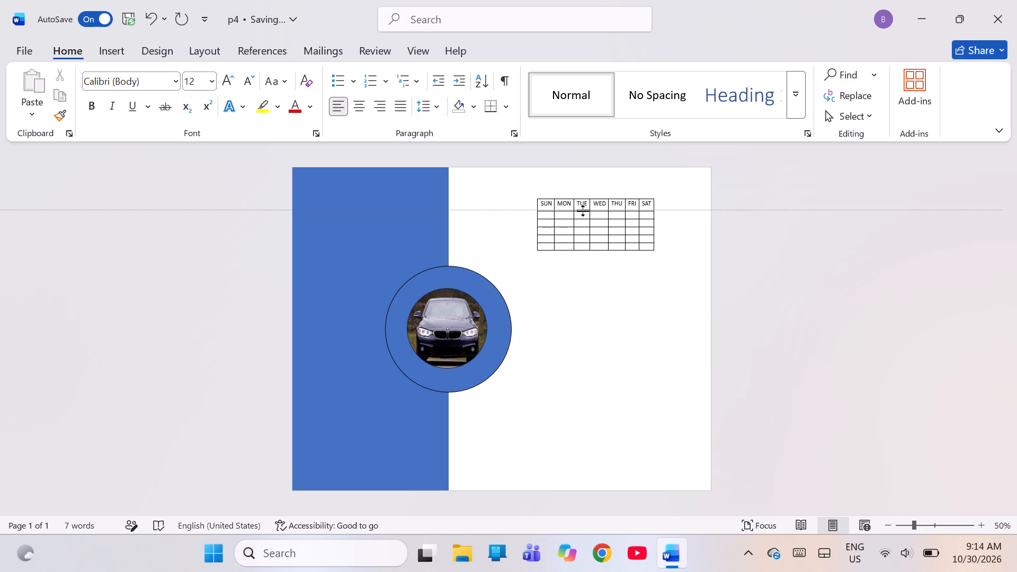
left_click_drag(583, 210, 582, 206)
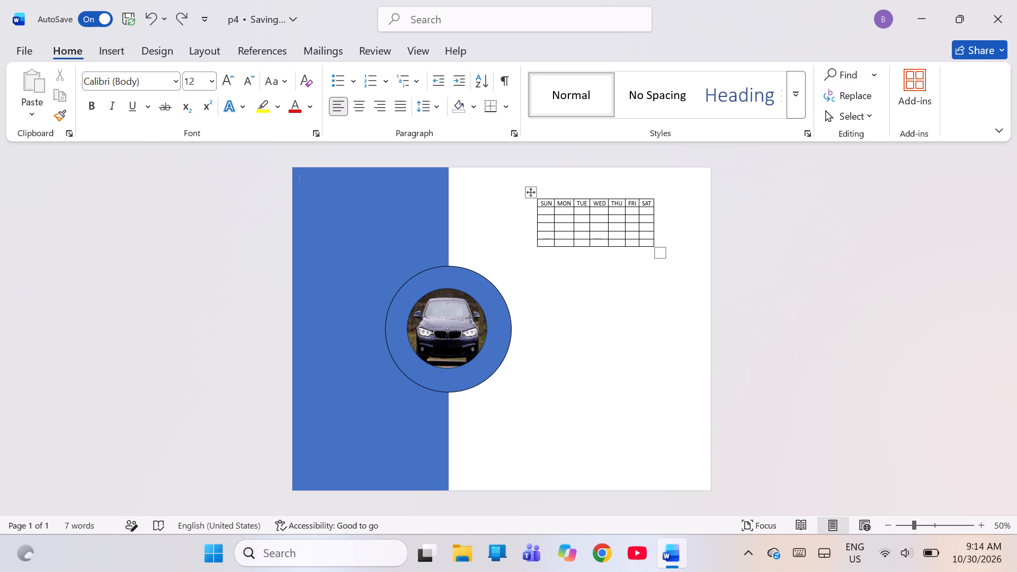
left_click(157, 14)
Fill the first week row of the calendar with dates 1 to 5, from Tuesday through Saturday.
left_click_drag(704, 293, 573, 213)
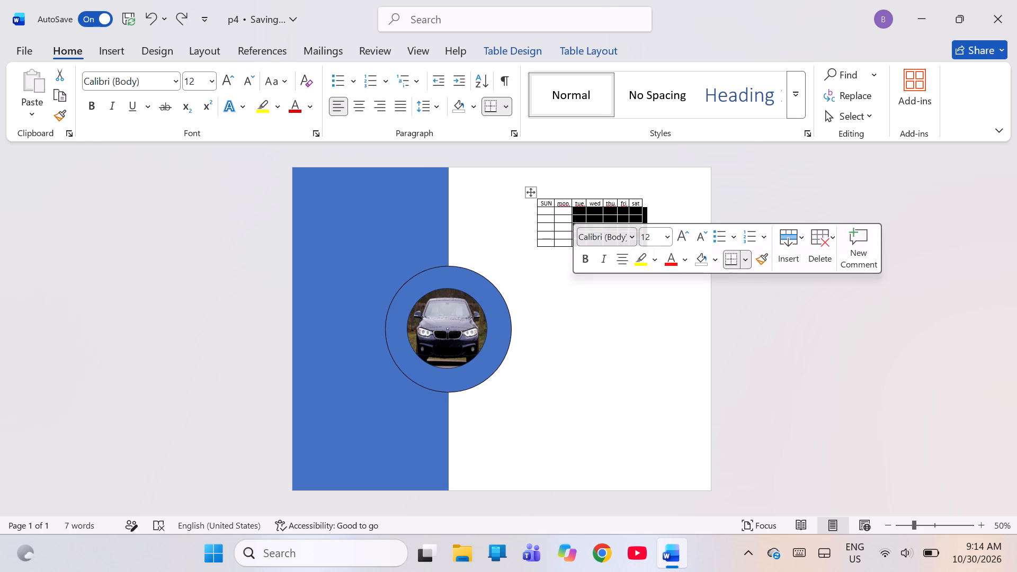
left_click(542, 209)
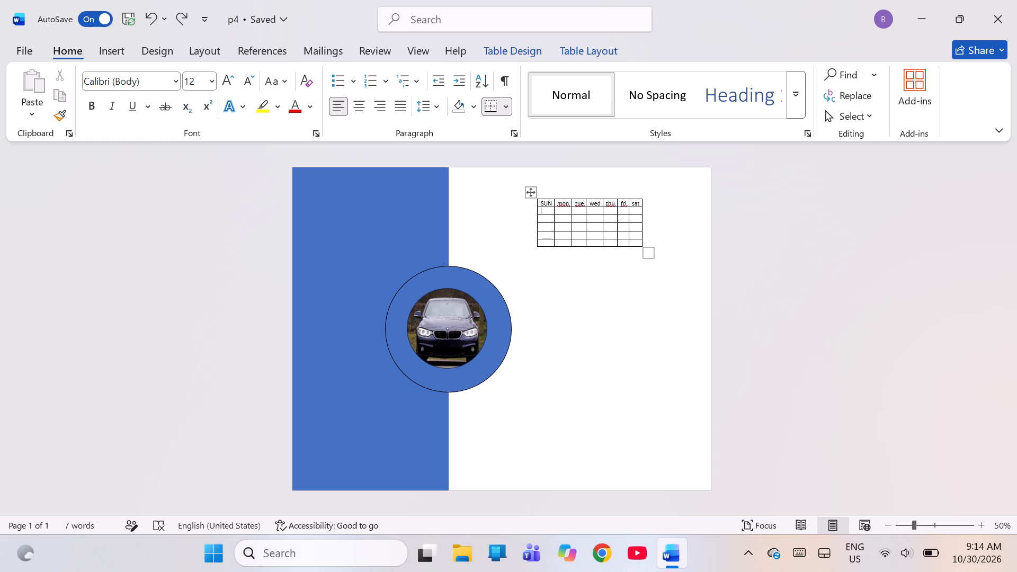
key("Right")
key("Right")
key("1")
key("Right")
key("2")
key("Right")
key("3")
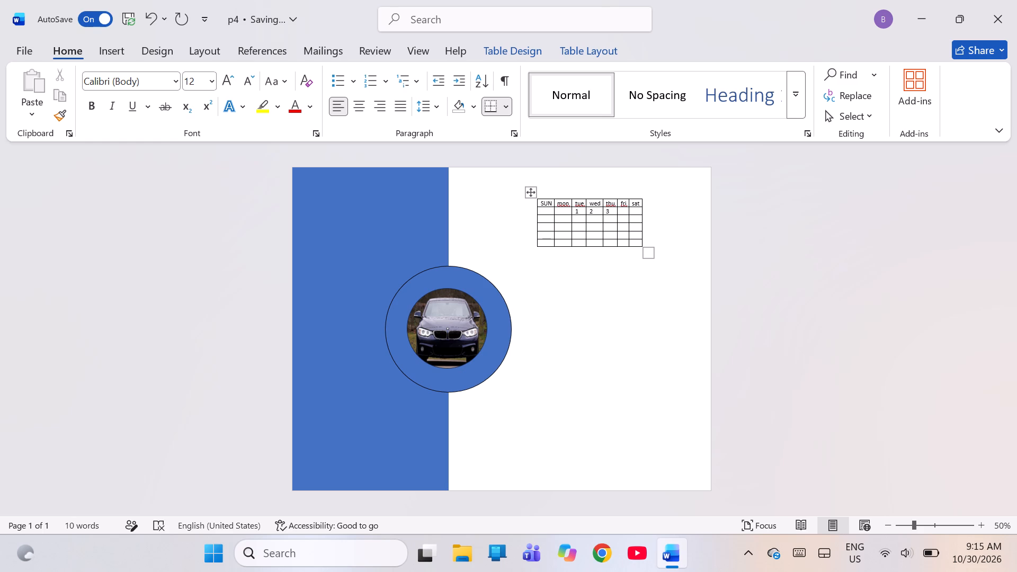
key("Right")
key("4")
key("Right")
key("5")
Fill the second week row of the calendar with dates 6 to 12, from Sunday through Saturday.
key("Right")
key("6")
key("Right")
key("7")
key("Right")
key("8")
key("Right")
key("Right")
key("Left")
key("9")
key("Right")
key("1")
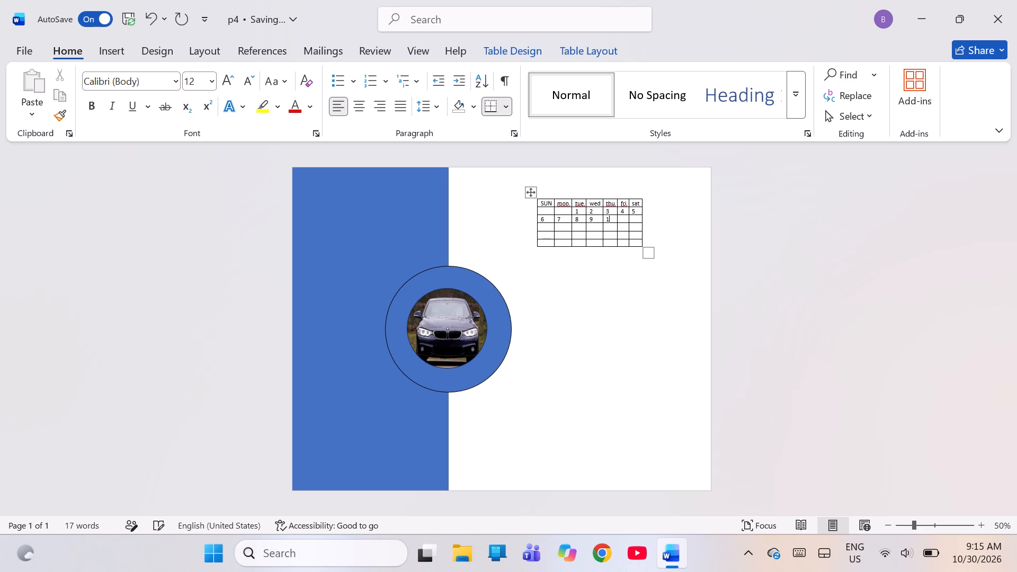
key("0")
key("Right")
type("11")
key("Right")
type("12")
Fill the third week row of the calendar with dates 13 to 19, from Sunday through Saturday.
key("Right")
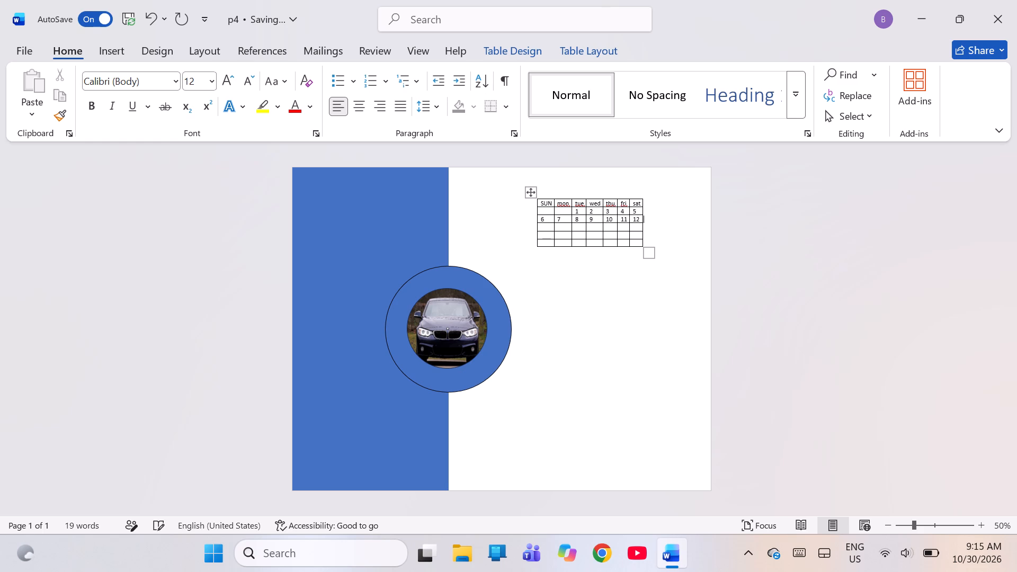
key("Right")
type("13")
key("Right")
type("14")
key("1")
key("BackSpace")
key("Right")
type("15")
key("Right")
type("16")
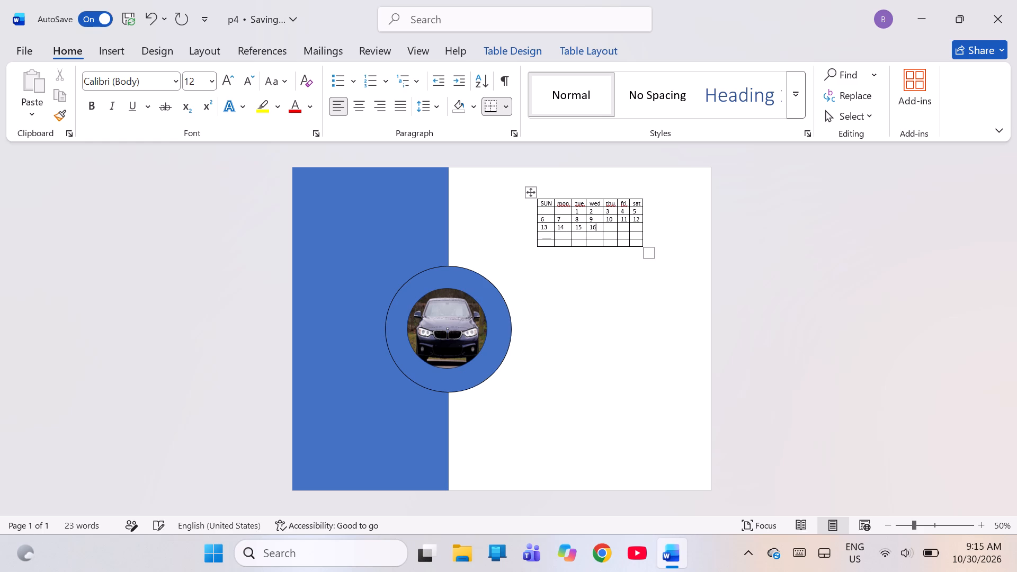
key("Right")
type("17")
key("Right")
type("18")
key("Right")
type("19")
Fill the fourth week row of the calendar with dates 20 to 26, from Sunday through Saturday.
key("Right")
key("Right")
type("20")
key("Right")
type("21")
key("Right")
type("22")
key("Right")
key("2")
key("Right")
key("Left")
key("3")
key("Right")
type("24")
key("Right")
type("25")
key("Right")
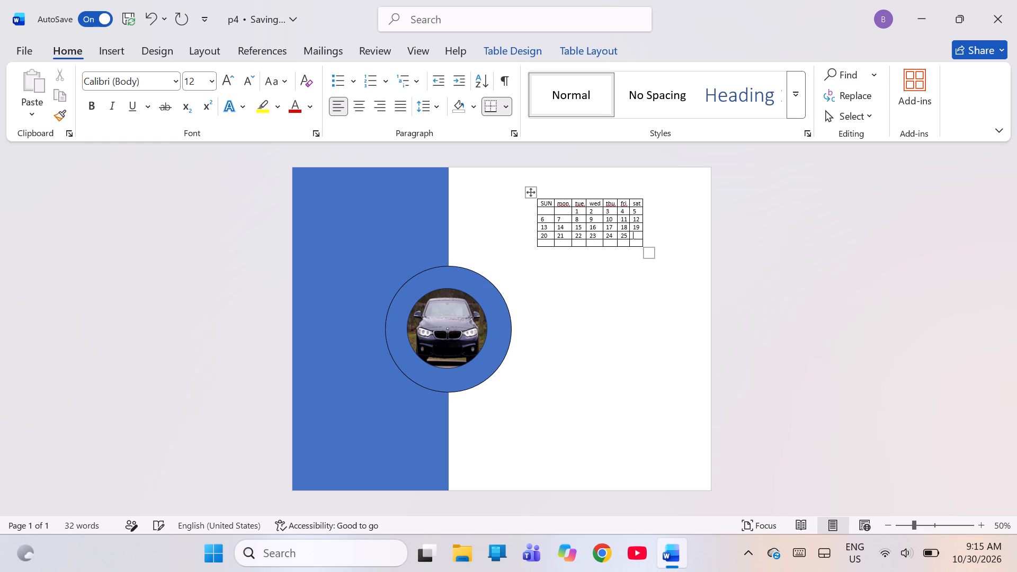
type("26")
Enter dates 27 and 28 under Sunday and Monday in the last week row of the calendar.
key("Right")
type("27")
key("Right")
key("2")
key("8")
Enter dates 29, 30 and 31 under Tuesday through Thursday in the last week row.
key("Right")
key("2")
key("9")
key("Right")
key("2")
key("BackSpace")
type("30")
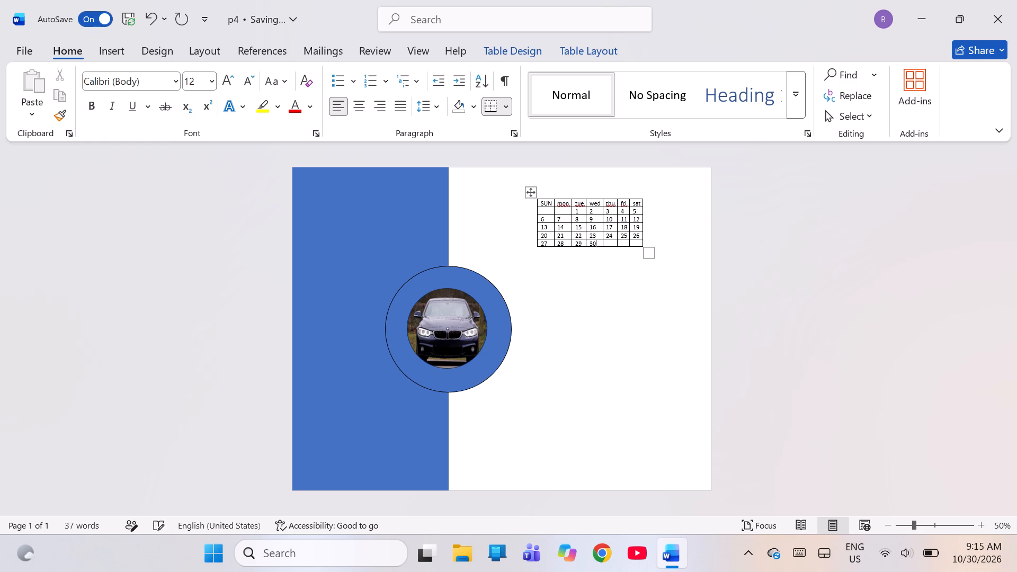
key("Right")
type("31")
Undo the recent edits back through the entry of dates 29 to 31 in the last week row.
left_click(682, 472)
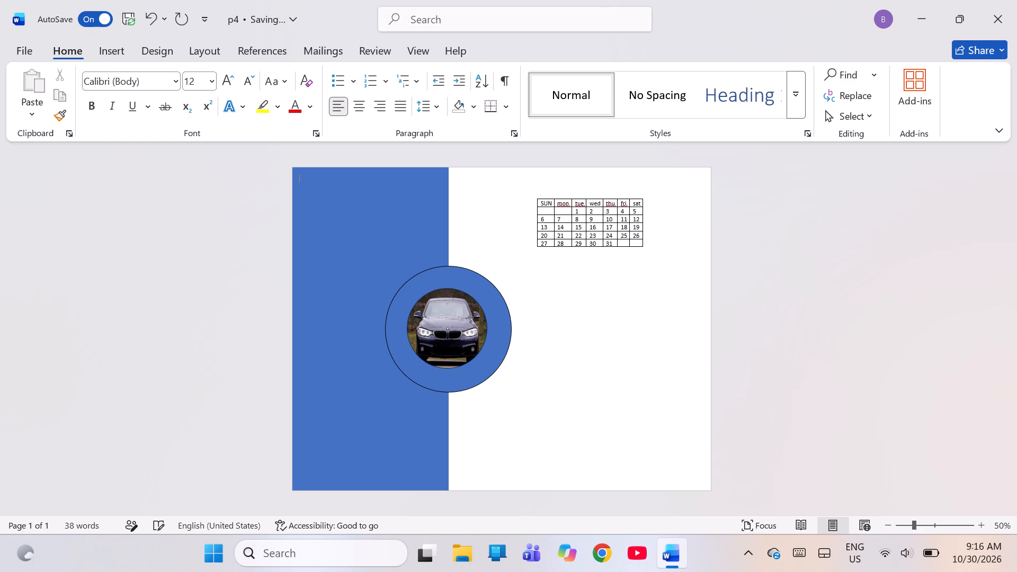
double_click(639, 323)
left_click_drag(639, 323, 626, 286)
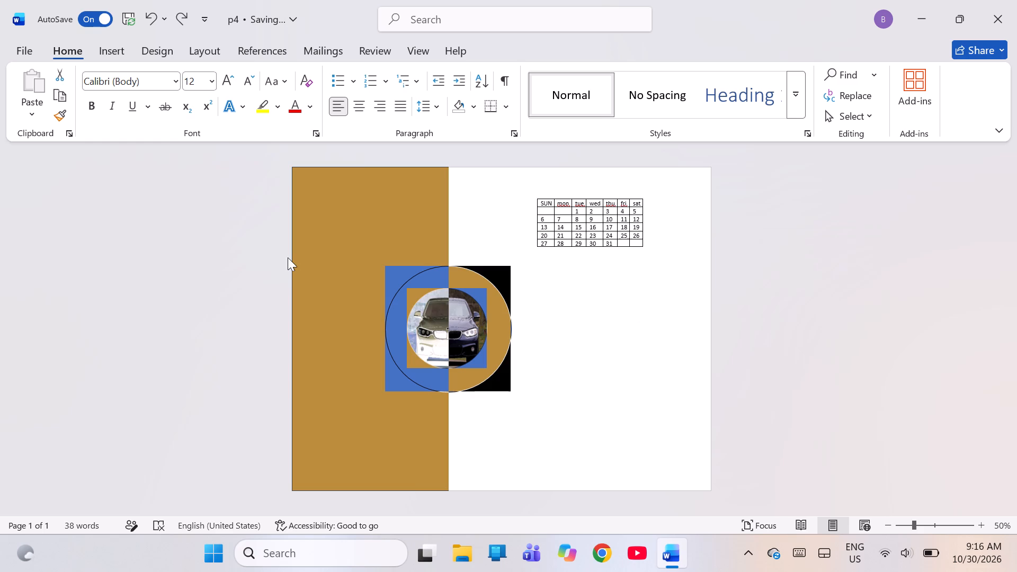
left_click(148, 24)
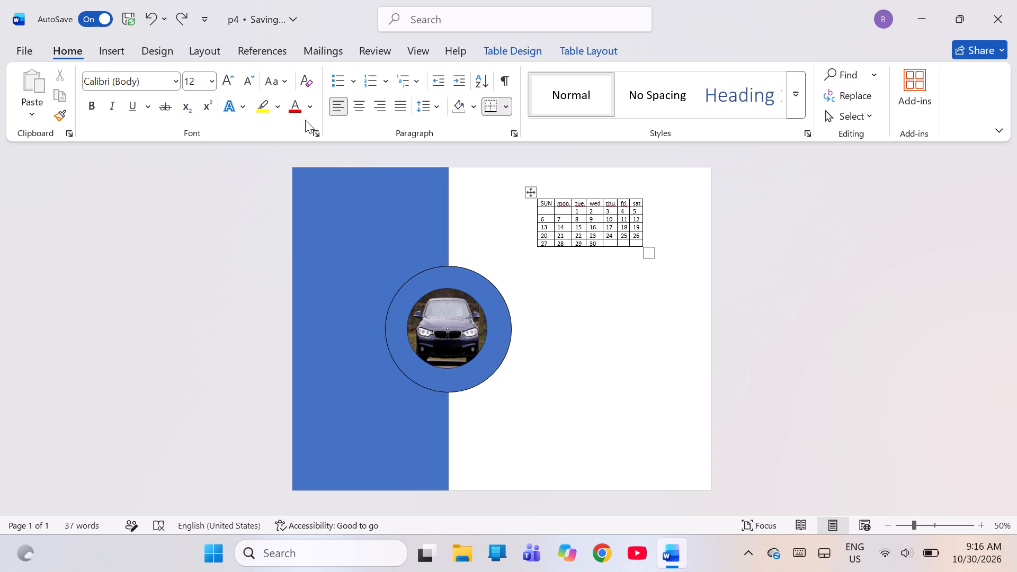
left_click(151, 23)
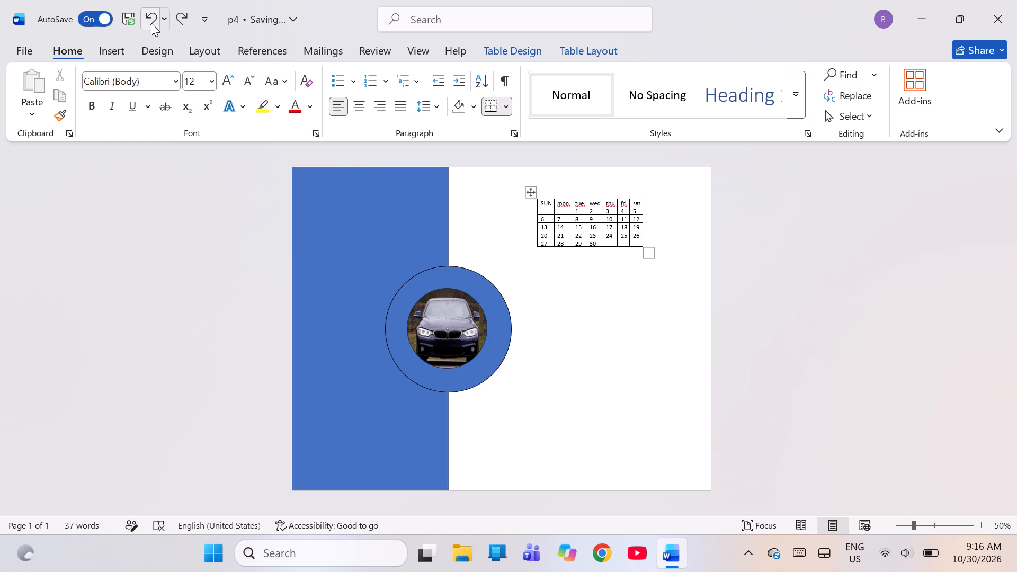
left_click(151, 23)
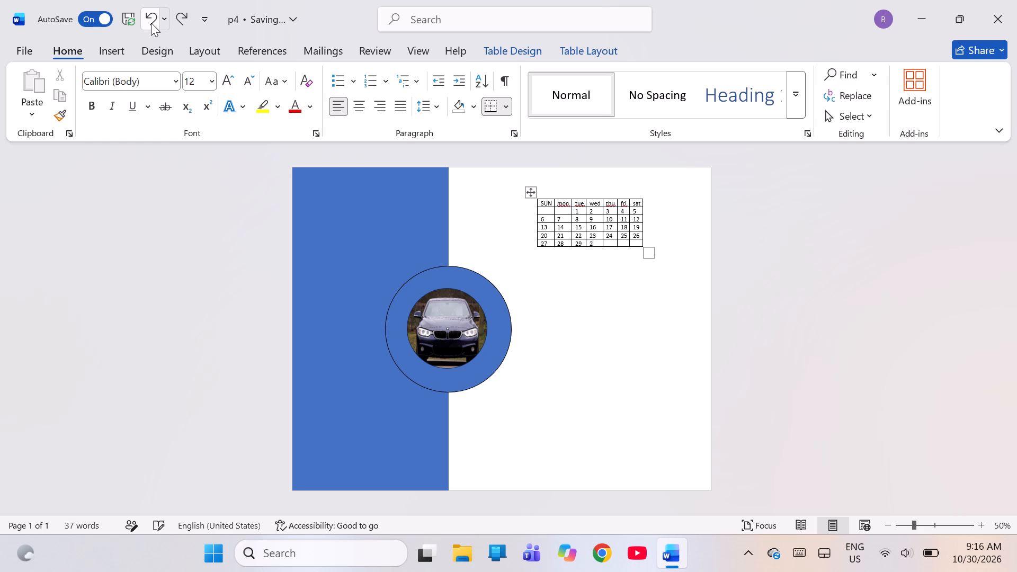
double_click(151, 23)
Fill in dates 29, 30 and 31 from Tuesday through Thursday in the last week row.
type("29")
key("Right")
type("30")
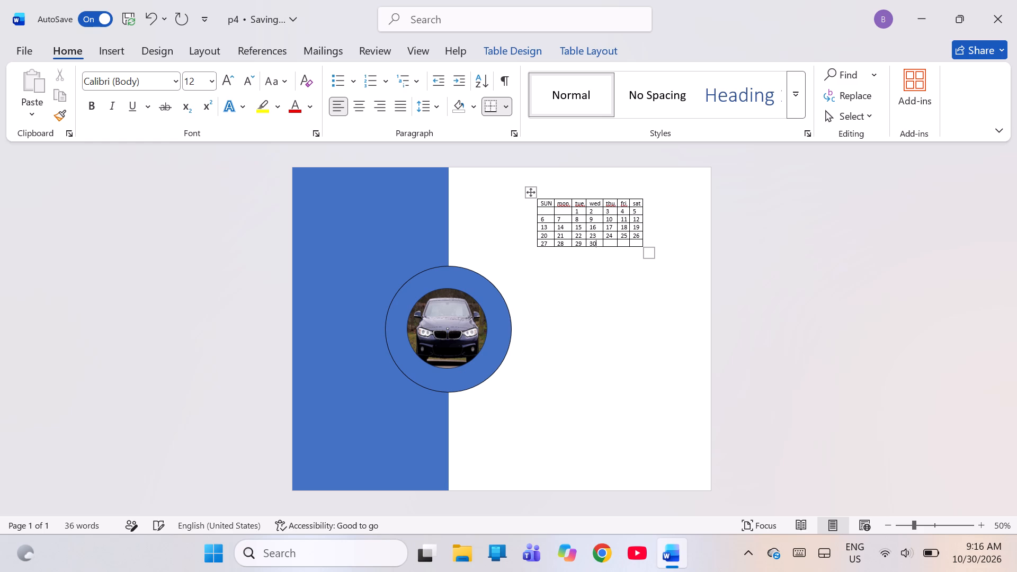
key("Right")
type("31")
Change all the text in the document, including the weekday headings, to UPPERCASE.
key("ctrl+a")
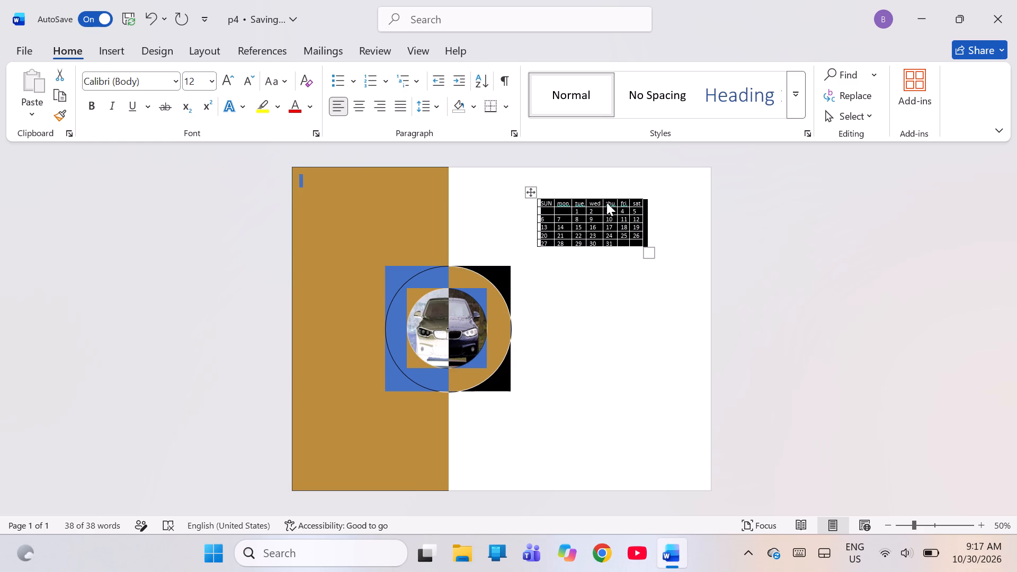
left_click(287, 78)
left_click(354, 143)
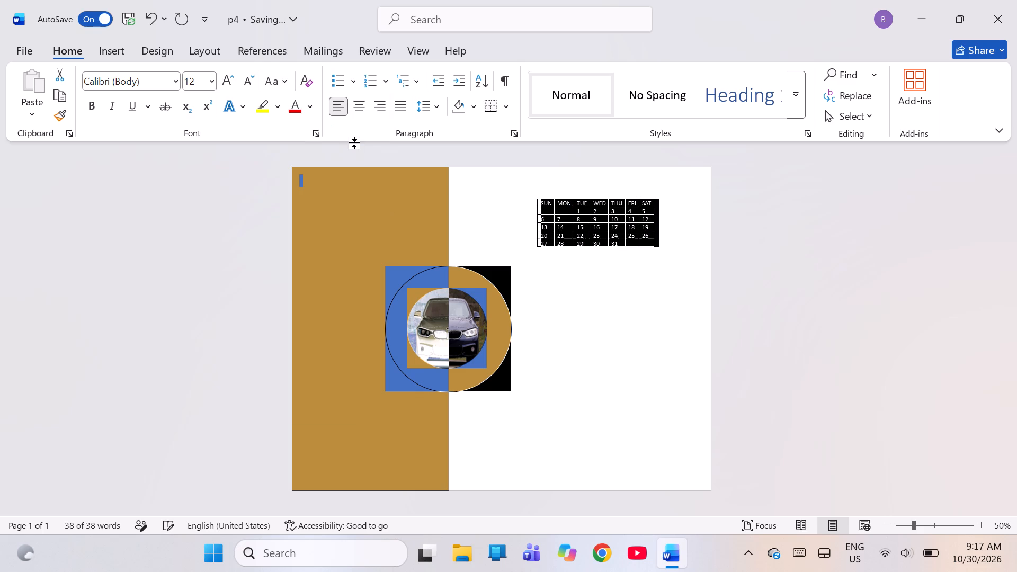
left_click(591, 303)
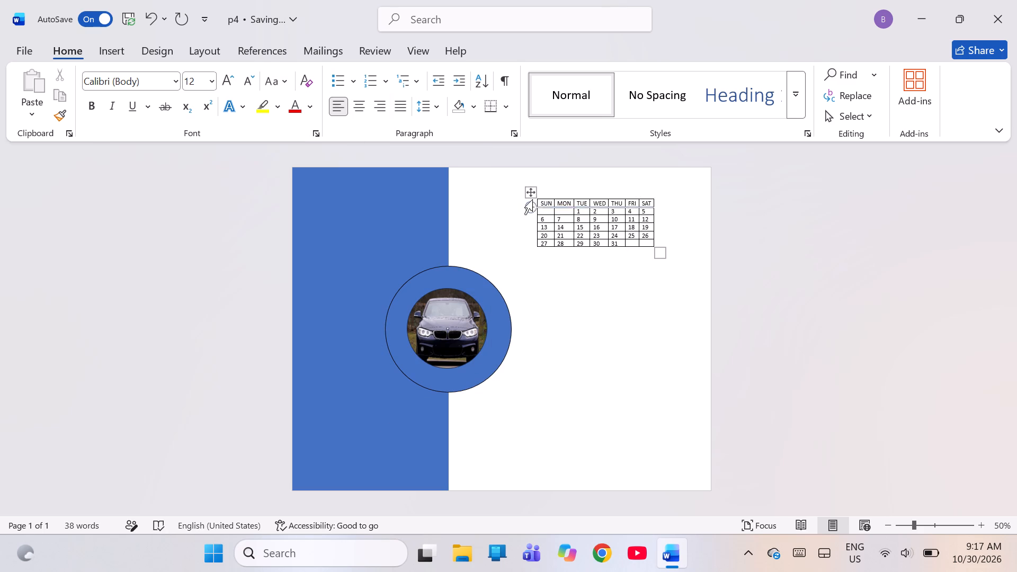
Move the calendar table down the white area of the page, beside the circular car picture.
left_click_drag(530, 191, 550, 263)
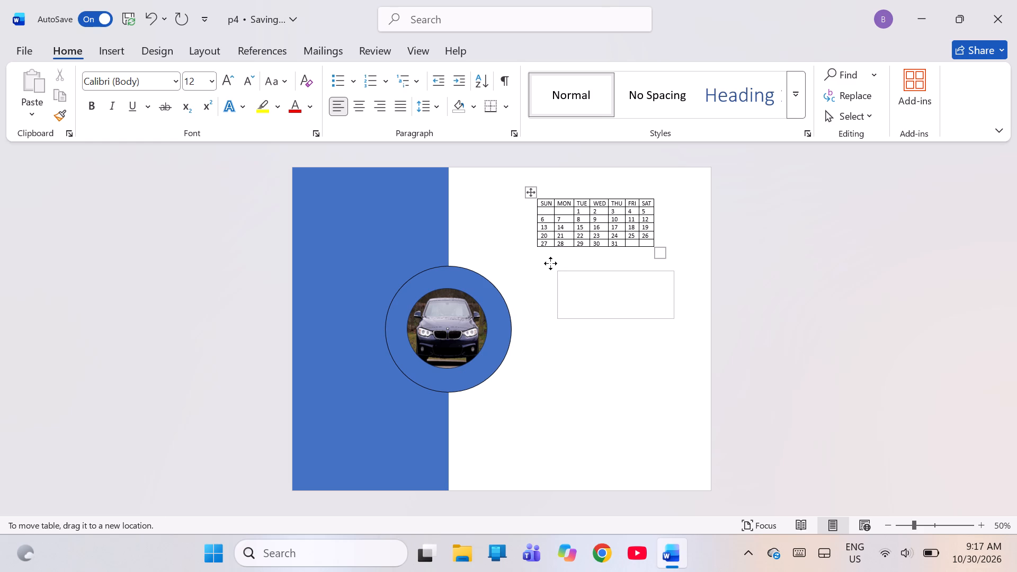
left_click_drag(550, 263, 540, 271)
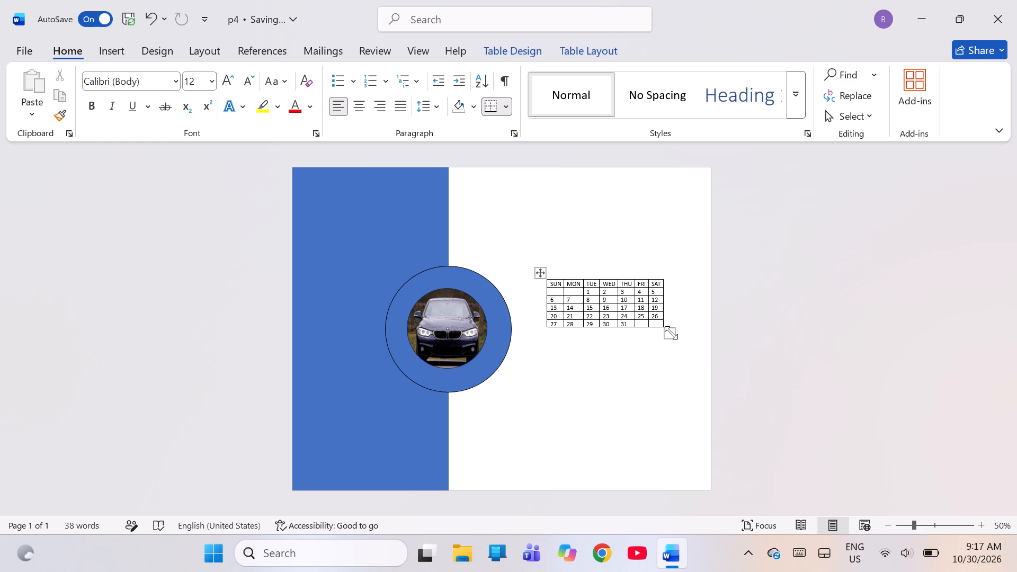
Enlarge the calendar table to about two and a half times its height and slightly wider.
left_click_drag(671, 333, 671, 350)
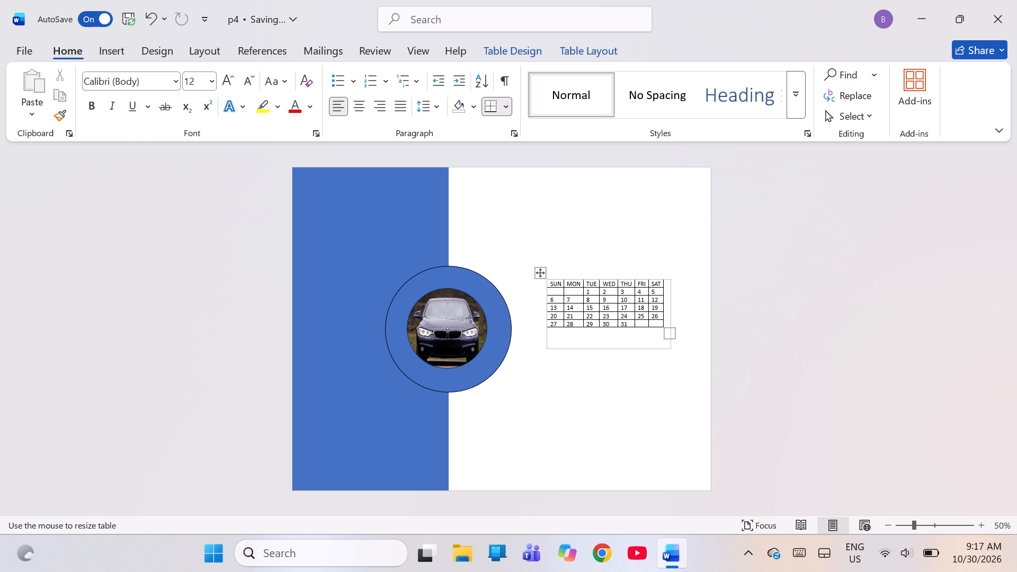
left_click_drag(671, 350, 673, 413)
left_click_drag(673, 413, 672, 405)
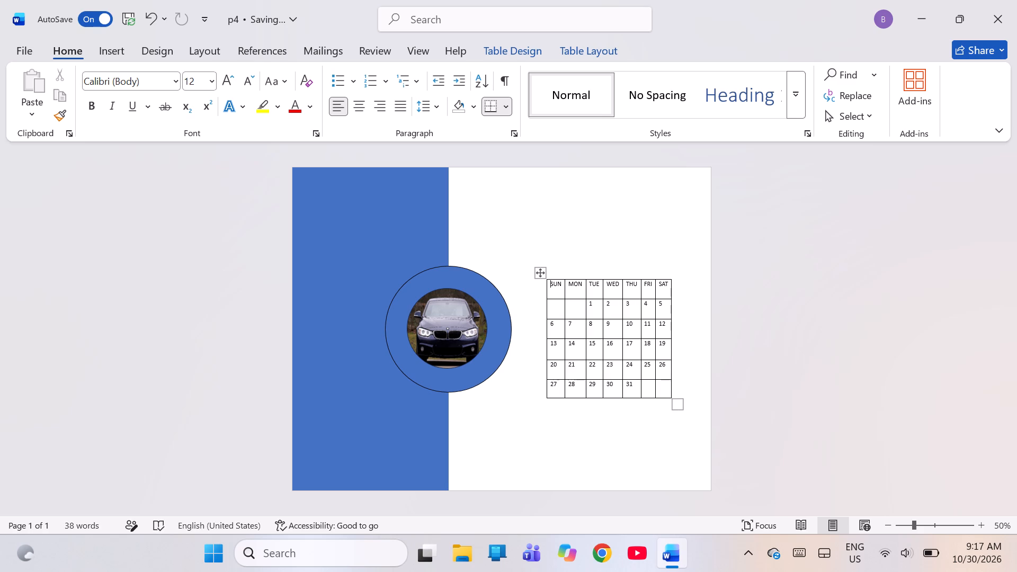
Move the calendar table up toward the circular picture and widen it by about a third, close to the page's right edge.
left_click_drag(540, 269, 522, 224)
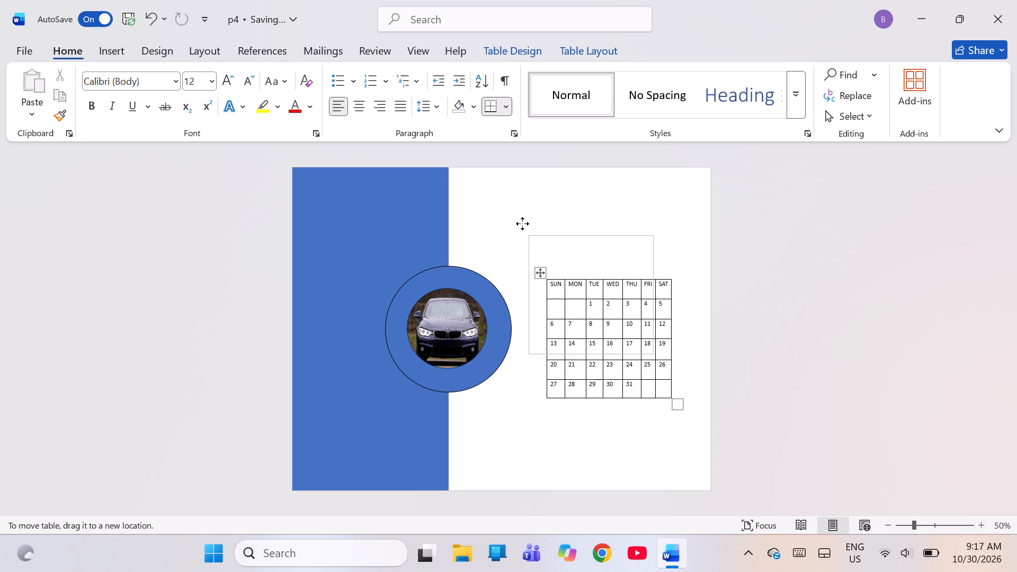
left_click_drag(522, 224, 522, 222)
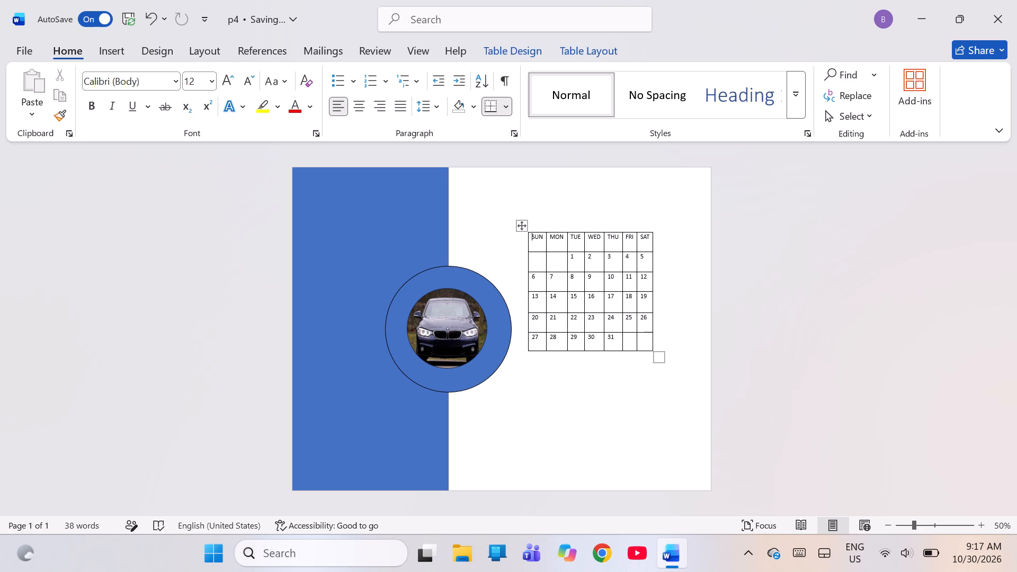
left_click_drag(656, 356, 691, 360)
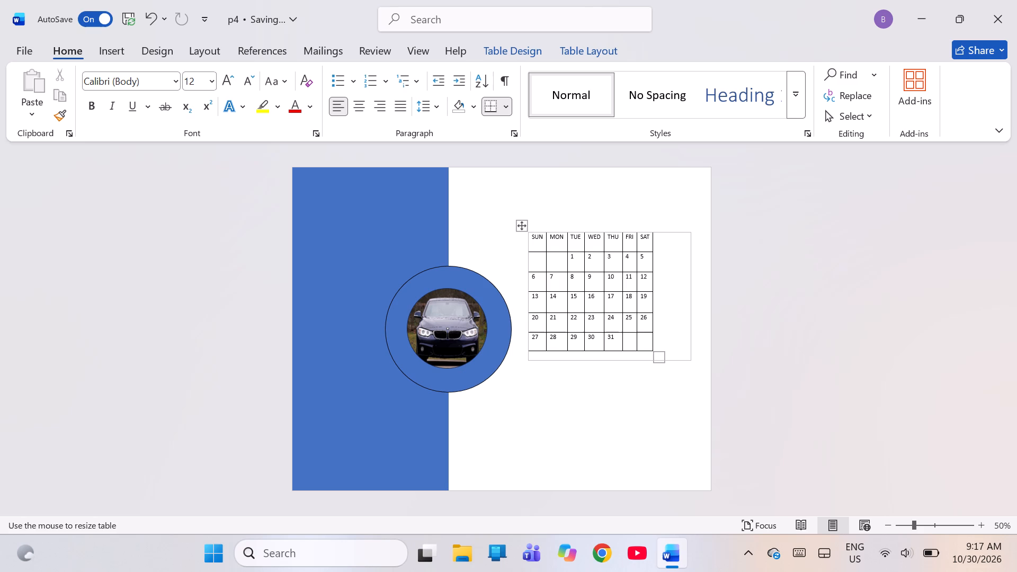
left_click_drag(691, 360, 695, 360)
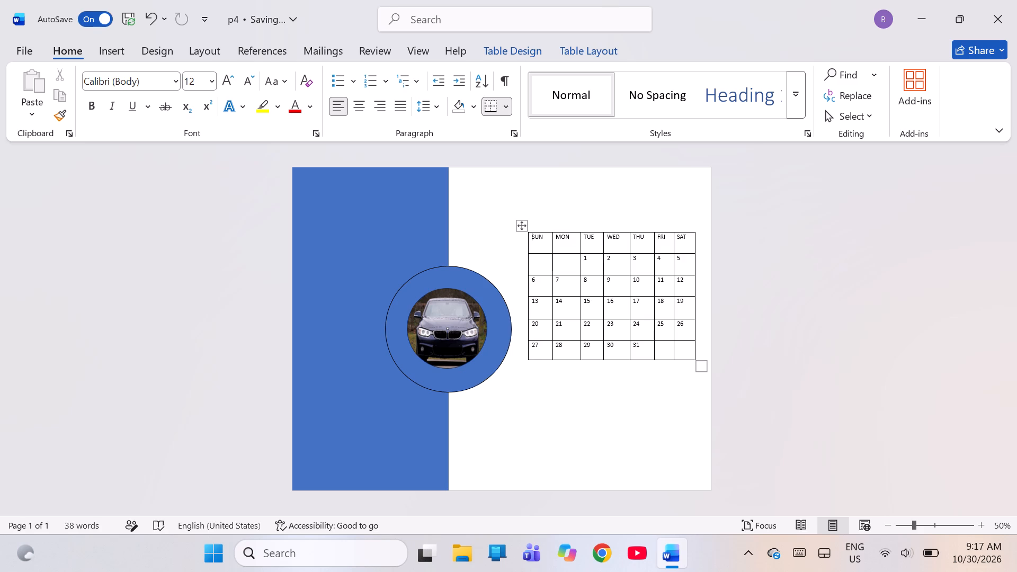
Centre the text of all calendar table cells both horizontally and vertically.
left_click_drag(531, 237, 707, 353)
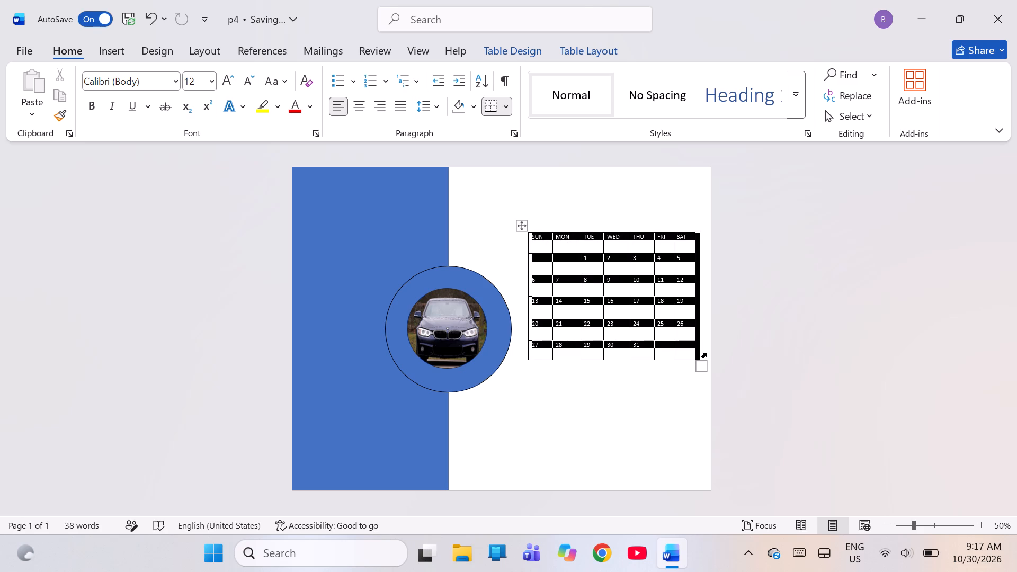
left_click_drag(707, 353, 692, 362)
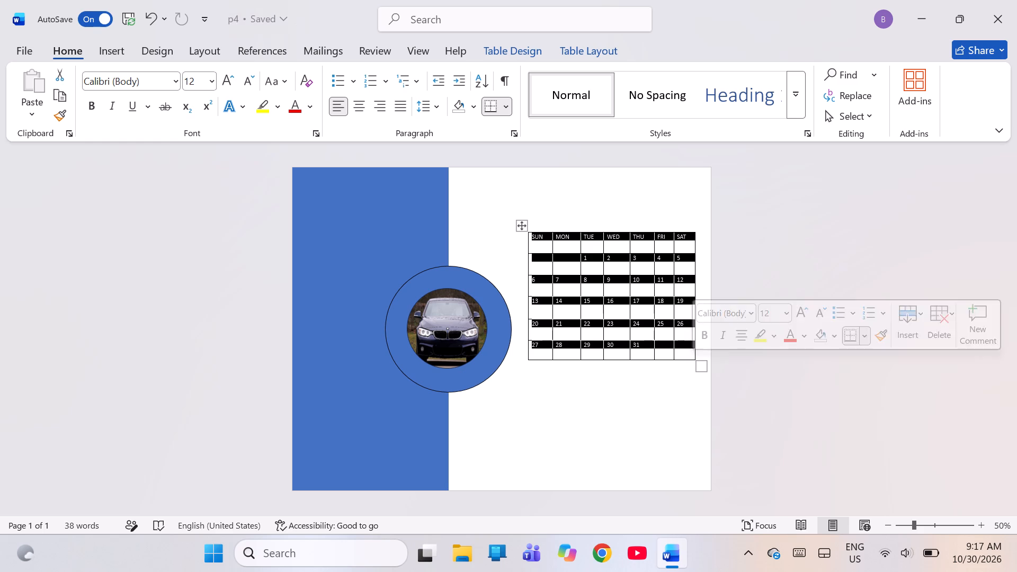
left_click(572, 56)
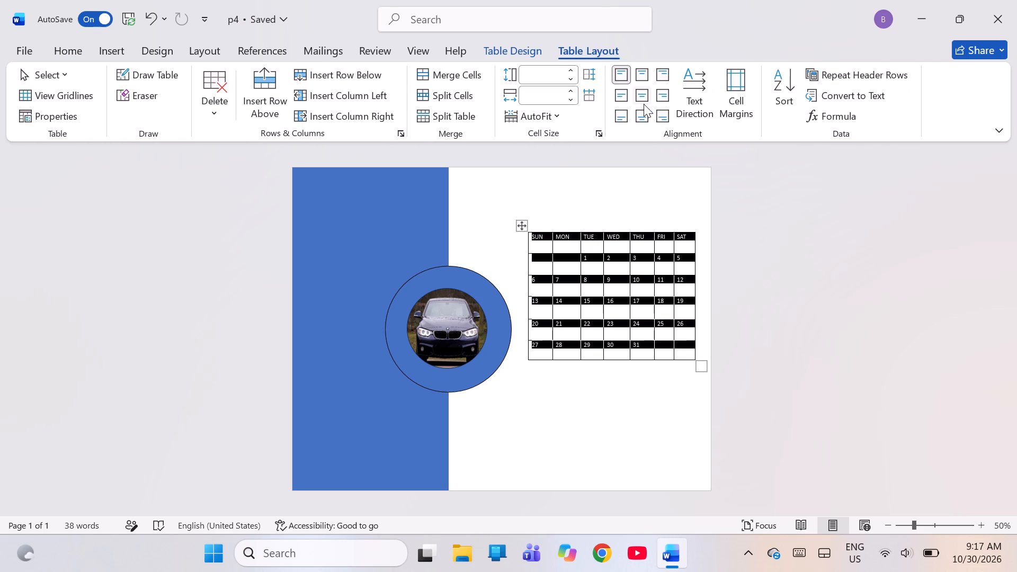
left_click(644, 104)
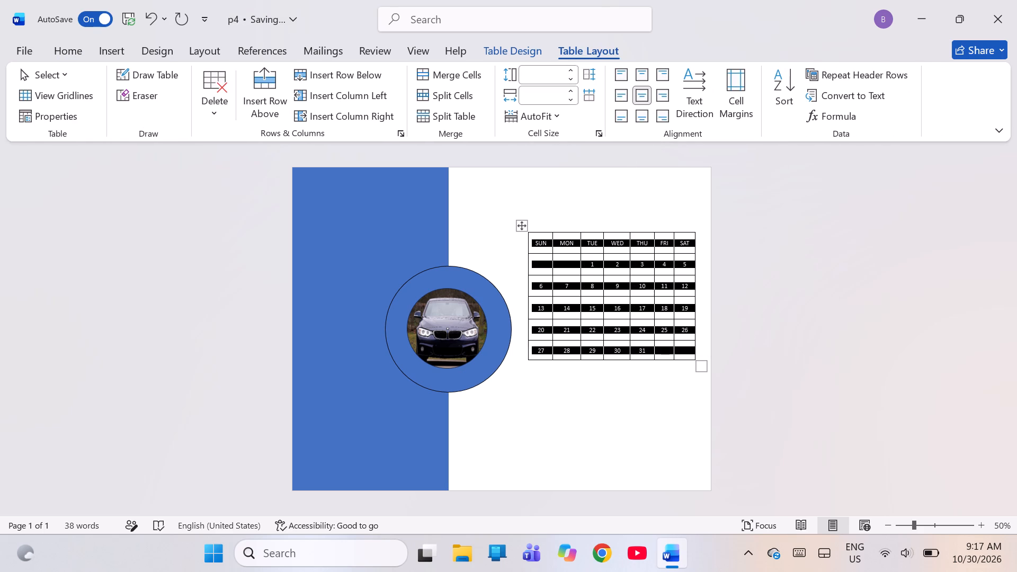
left_click(858, 261)
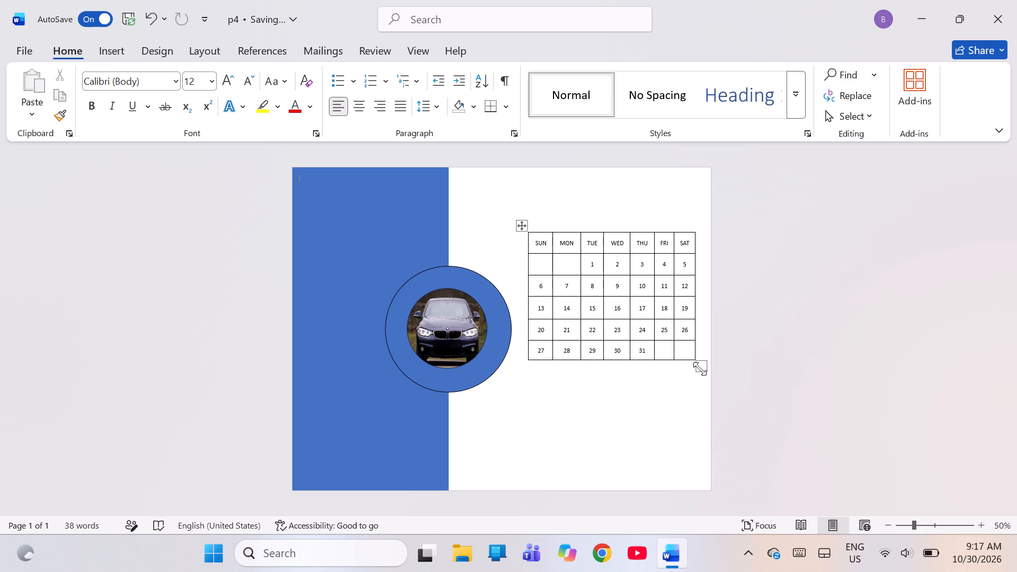
Make the calendar table about a third taller and slightly wider, placing it from just beside the circle to near the page's right edge.
left_click_drag(700, 369, 697, 410)
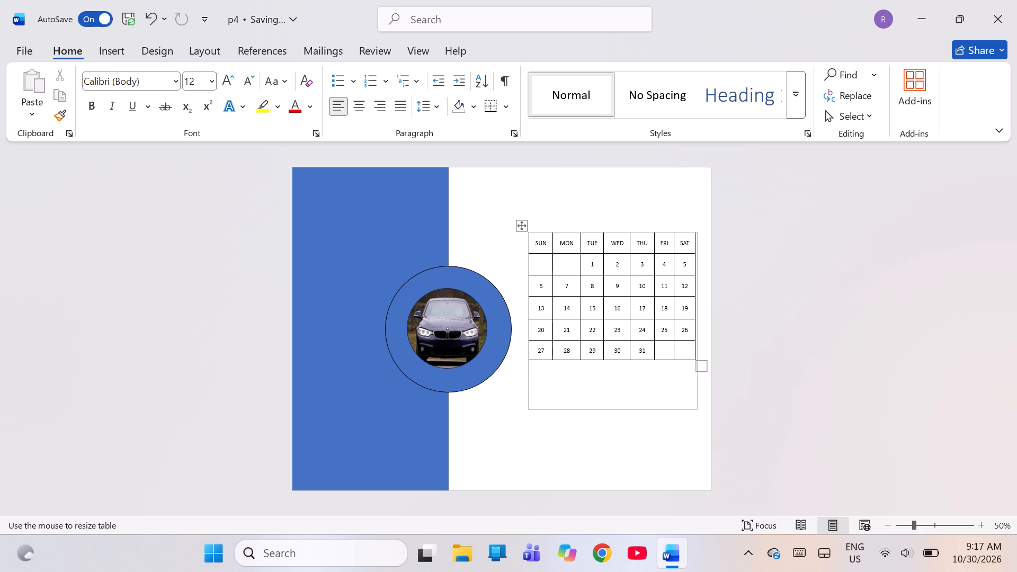
left_click_drag(697, 410, 697, 414)
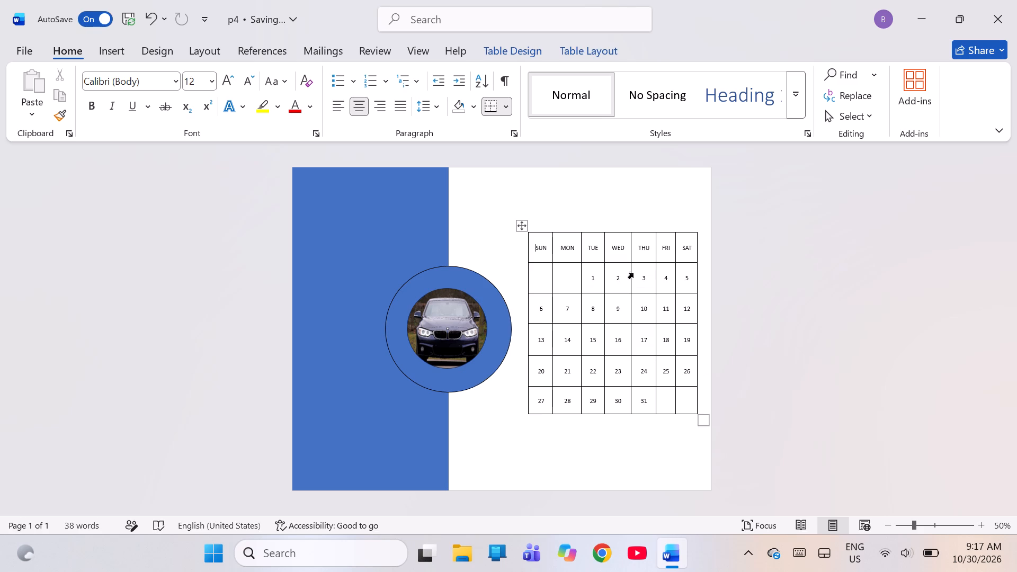
left_click(523, 226)
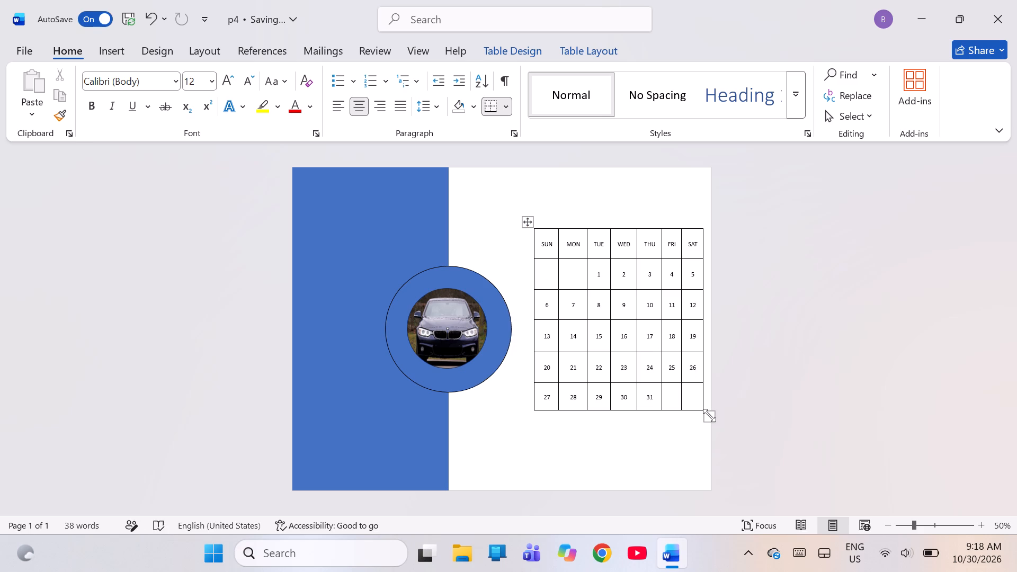
left_click_drag(711, 418, 702, 391)
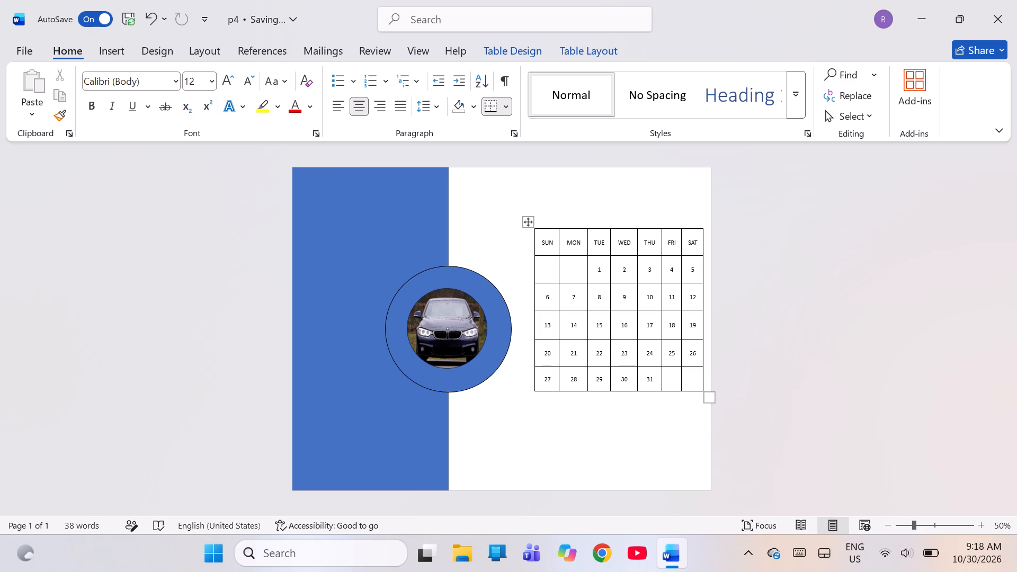
left_click(710, 401)
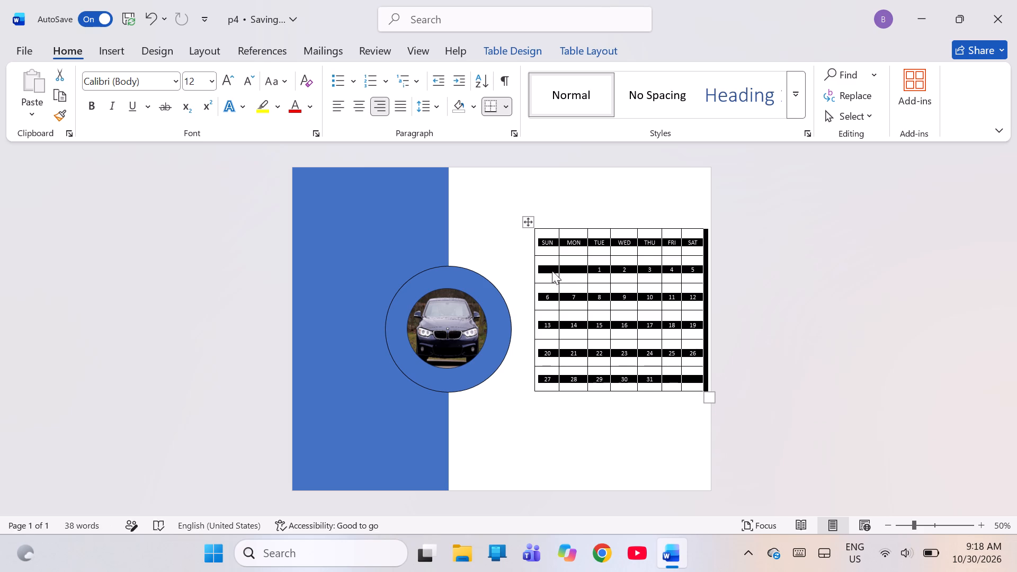
left_click_drag(531, 224, 514, 224)
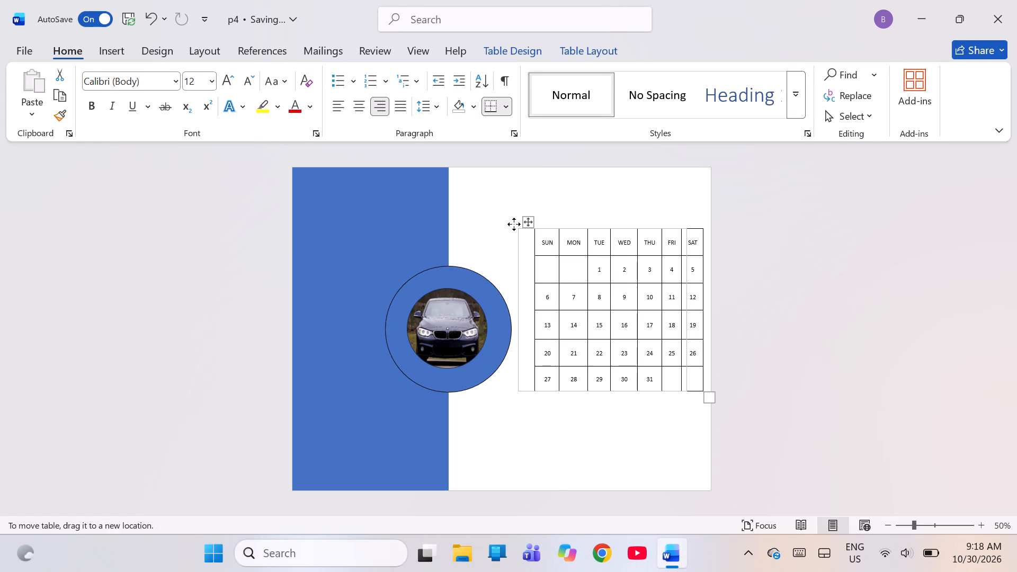
left_click_drag(514, 224, 513, 224)
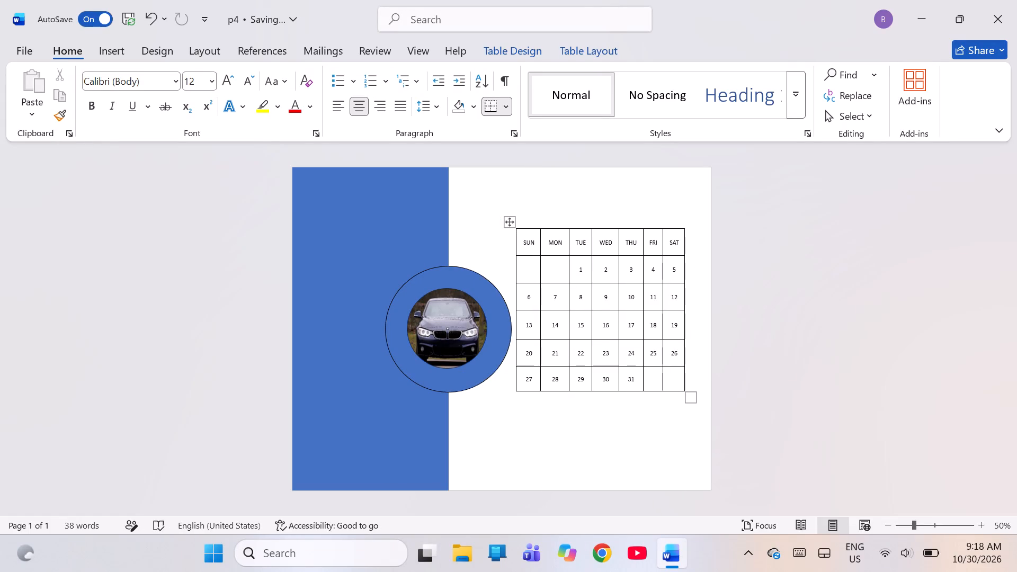
left_click_drag(692, 398, 701, 396)
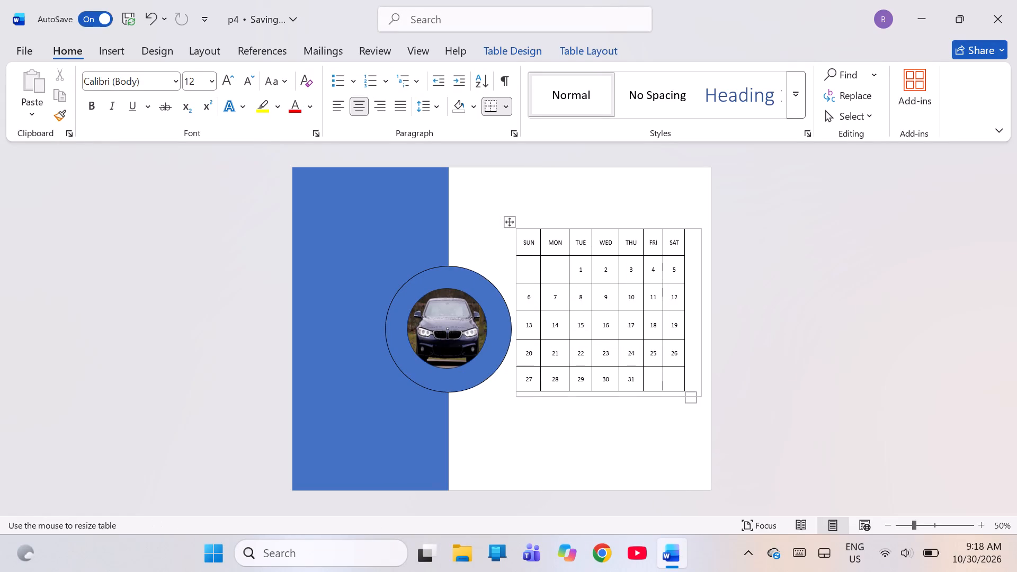
left_click_drag(701, 396, 702, 396)
left_click(647, 454)
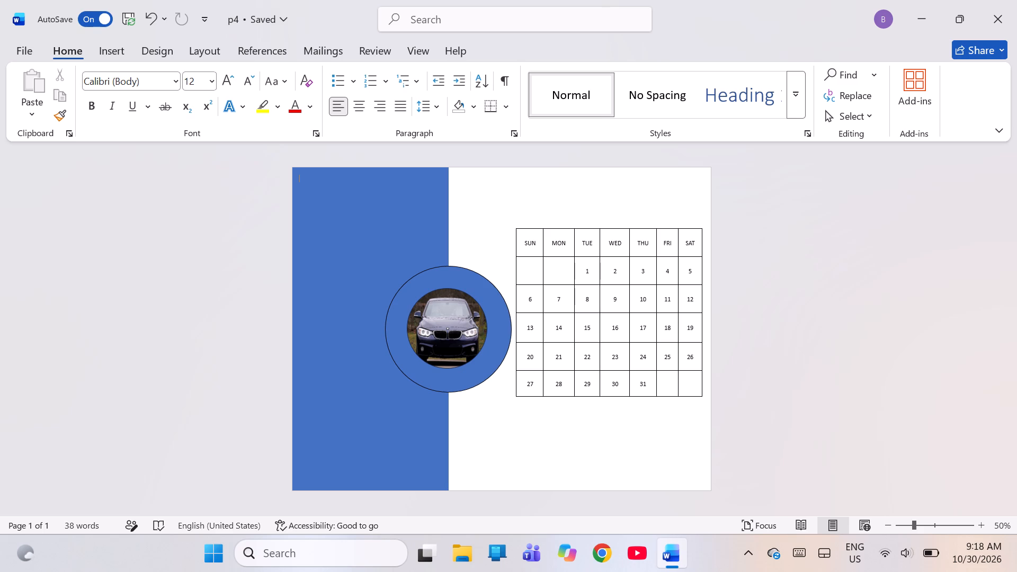
Format the weekday heading row from SUN to SAT in bold Times New Roman.
left_click(519, 240)
left_click_drag(519, 240, 578, 231)
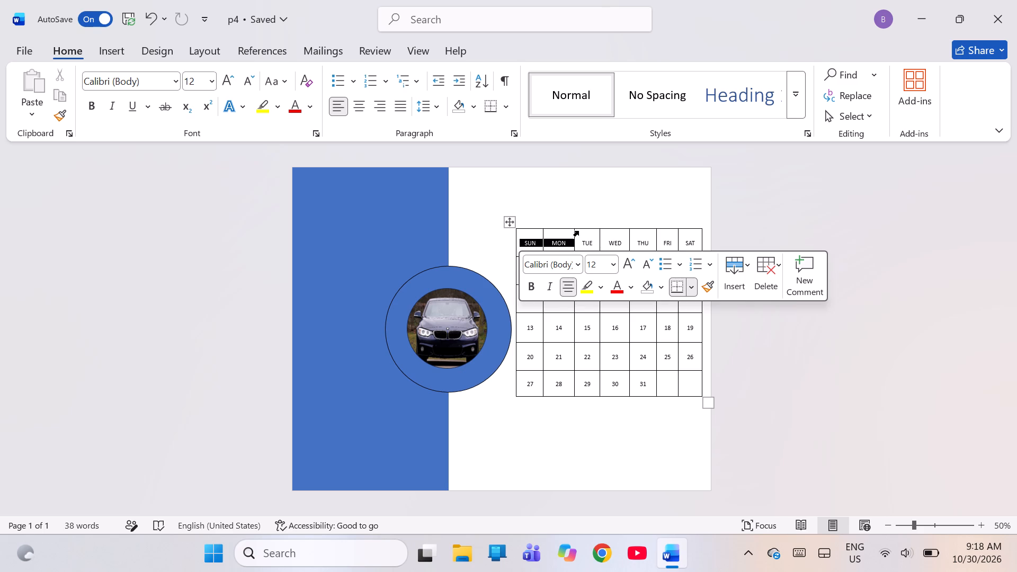
left_click_drag(578, 231, 688, 239)
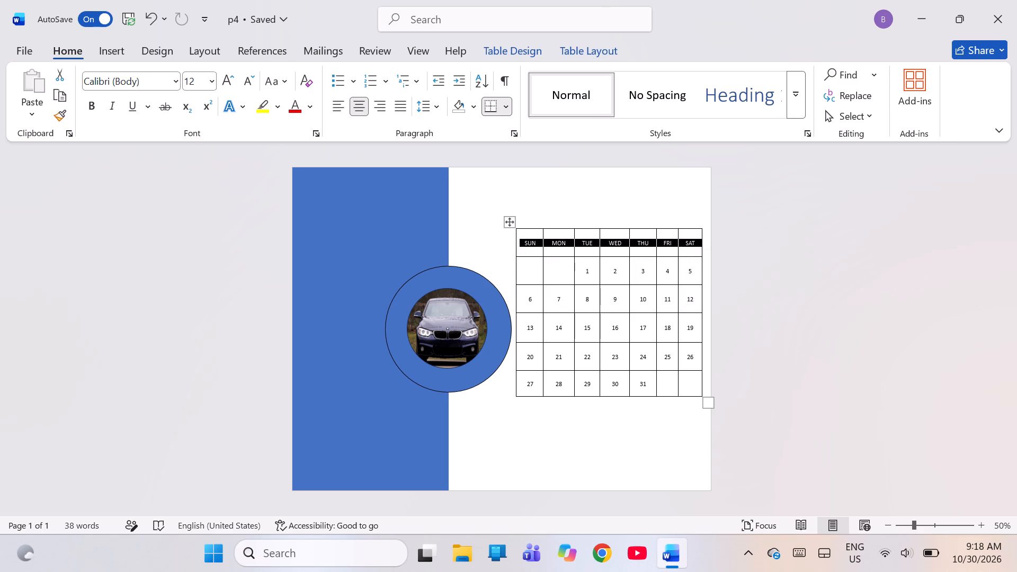
left_click(174, 83)
left_click(214, 237)
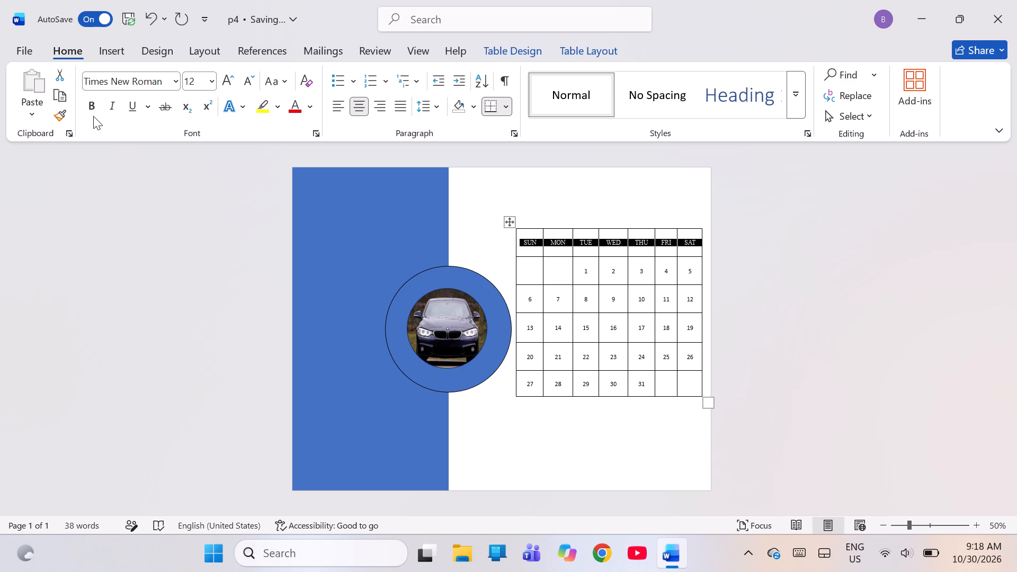
left_click(92, 116)
left_click(92, 97)
left_click(124, 228)
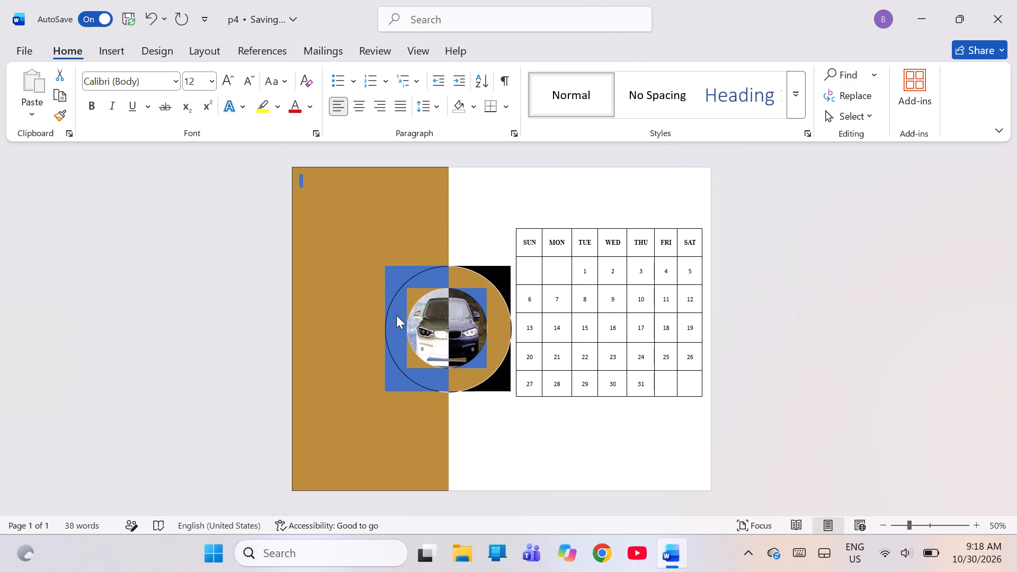
Set the font of the Monday and Tuesday date cells to Times New Roman.
left_click(586, 276)
left_click_drag(586, 276, 667, 389)
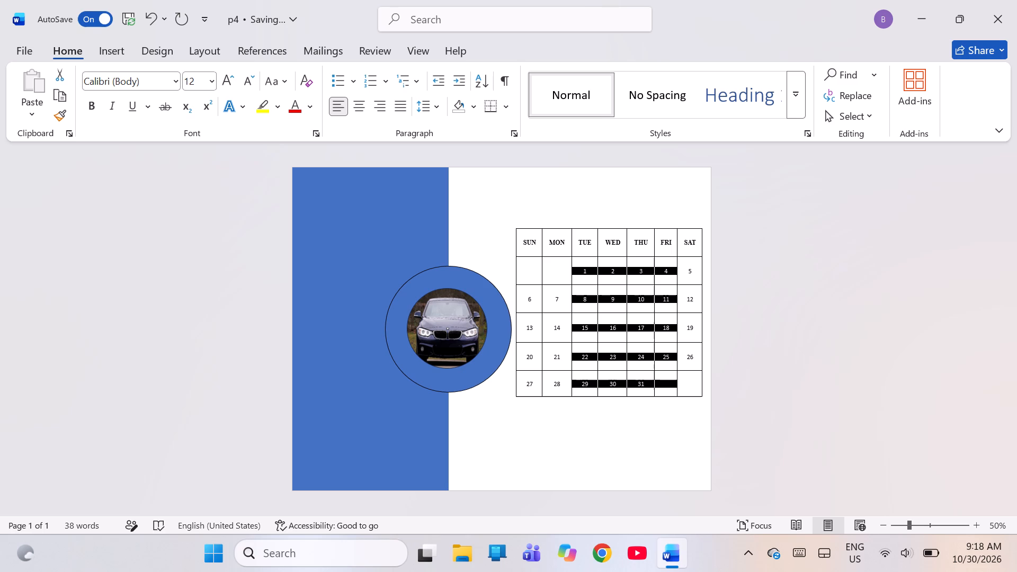
left_click_drag(667, 389, 534, 275)
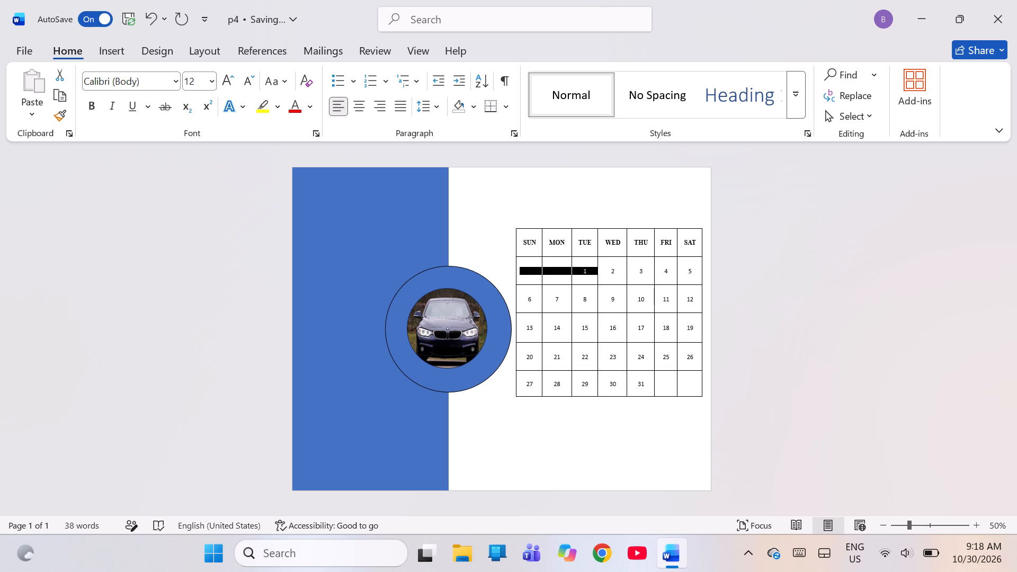
left_click_drag(534, 275, 543, 386)
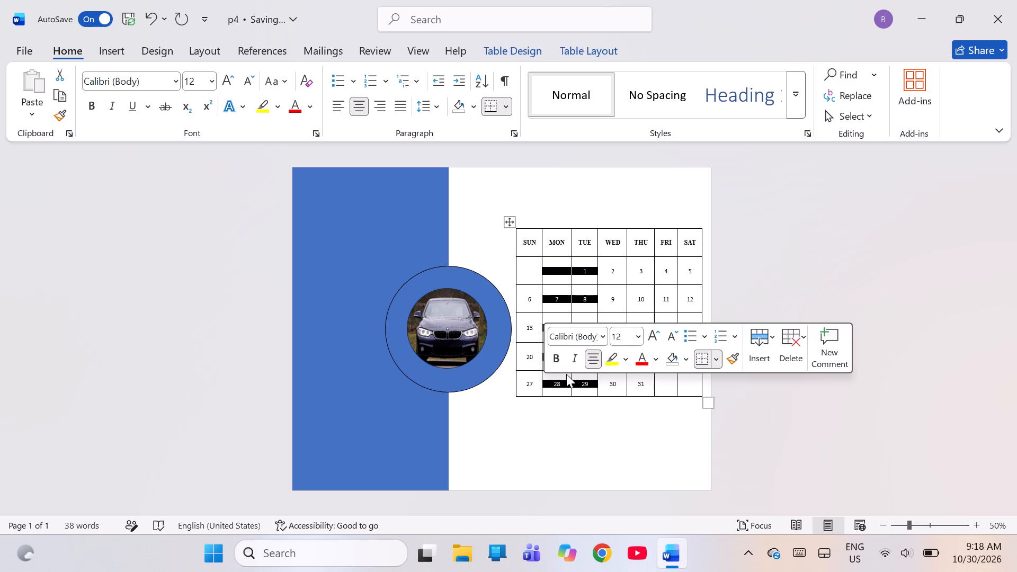
left_click(603, 335)
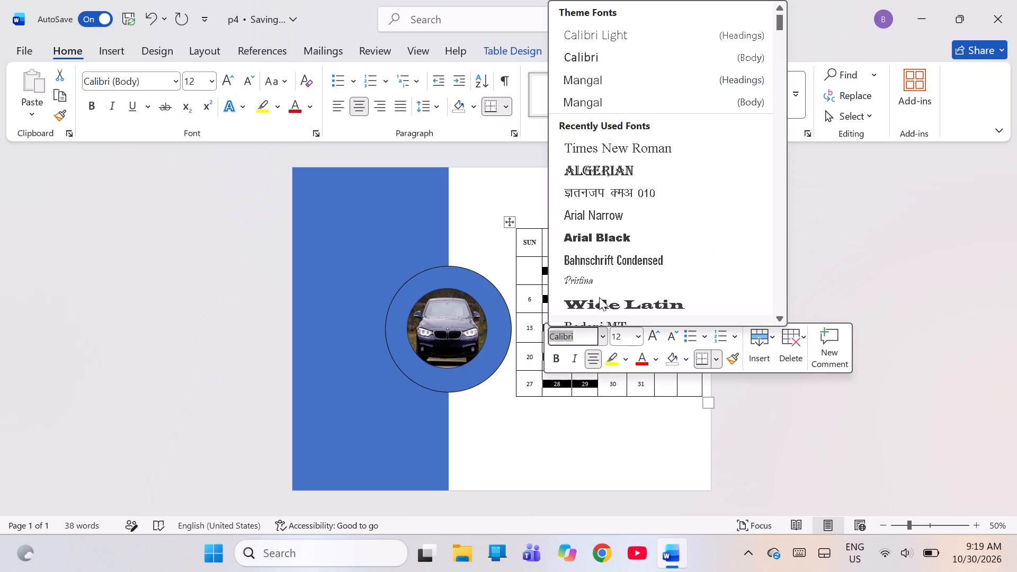
left_click(609, 152)
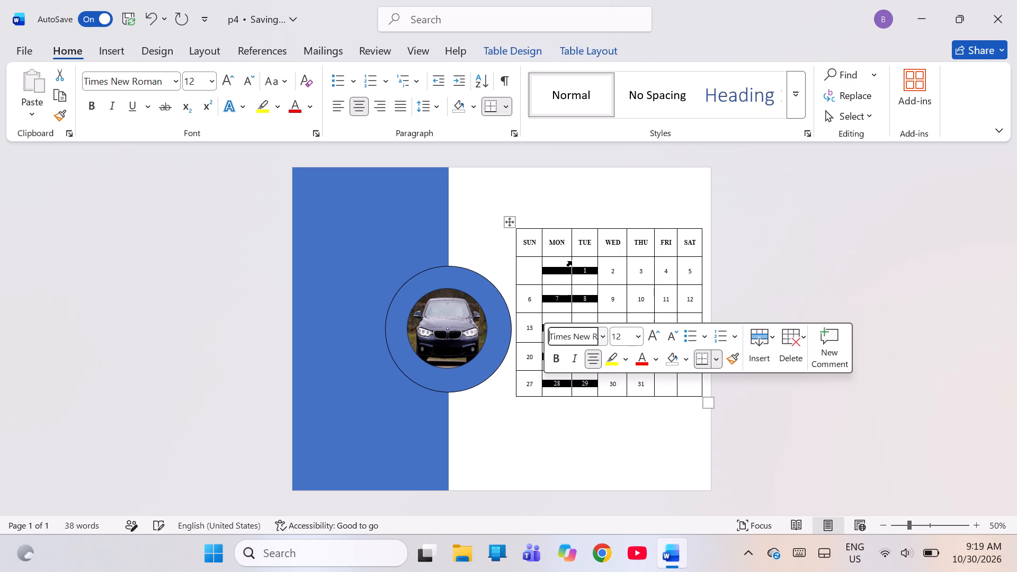
Set the font of the Sunday dates, 6 through 27, to Times New Roman.
left_click_drag(524, 289, 531, 334)
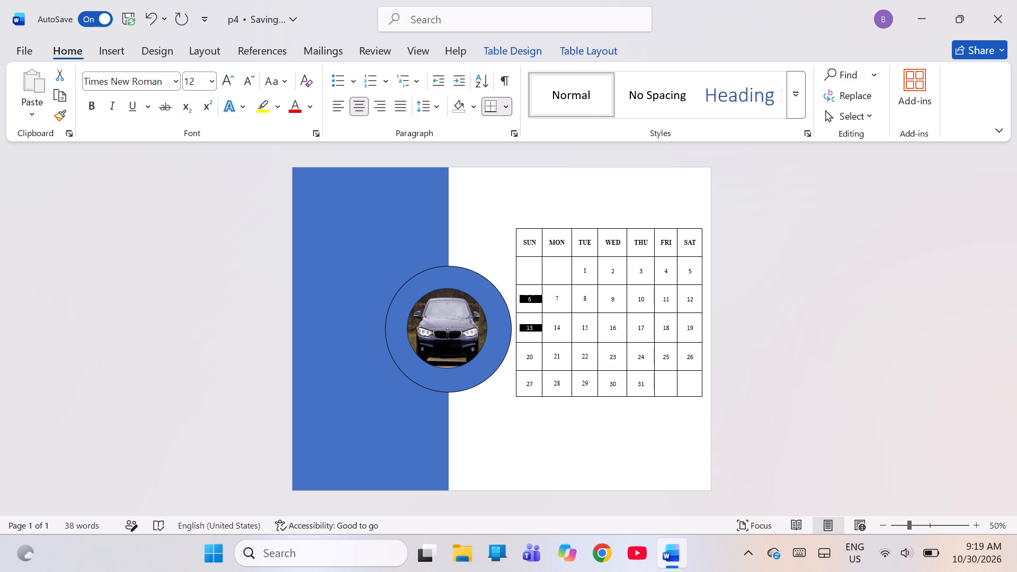
left_click_drag(531, 334, 533, 374)
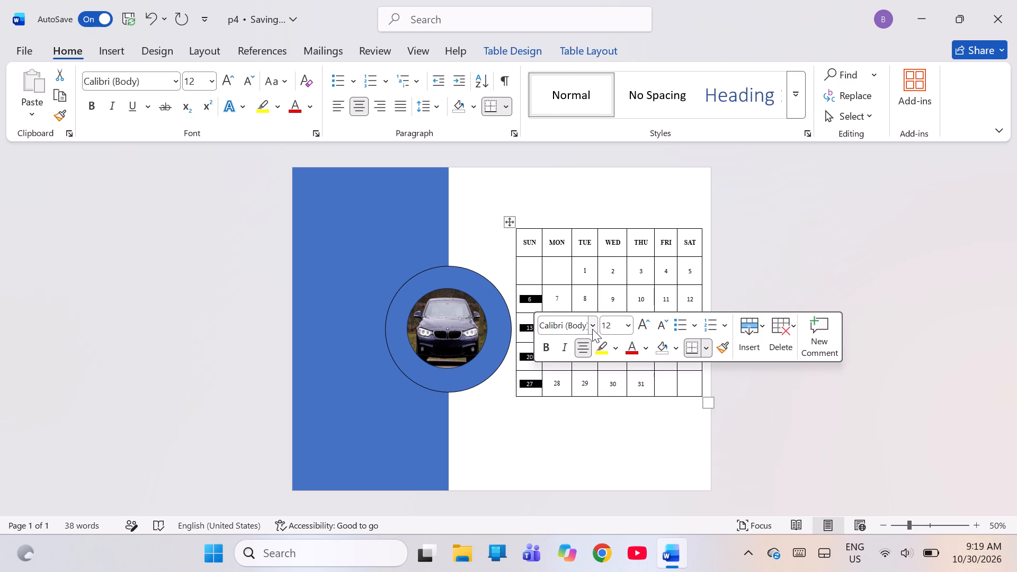
left_click(592, 329)
left_click(601, 142)
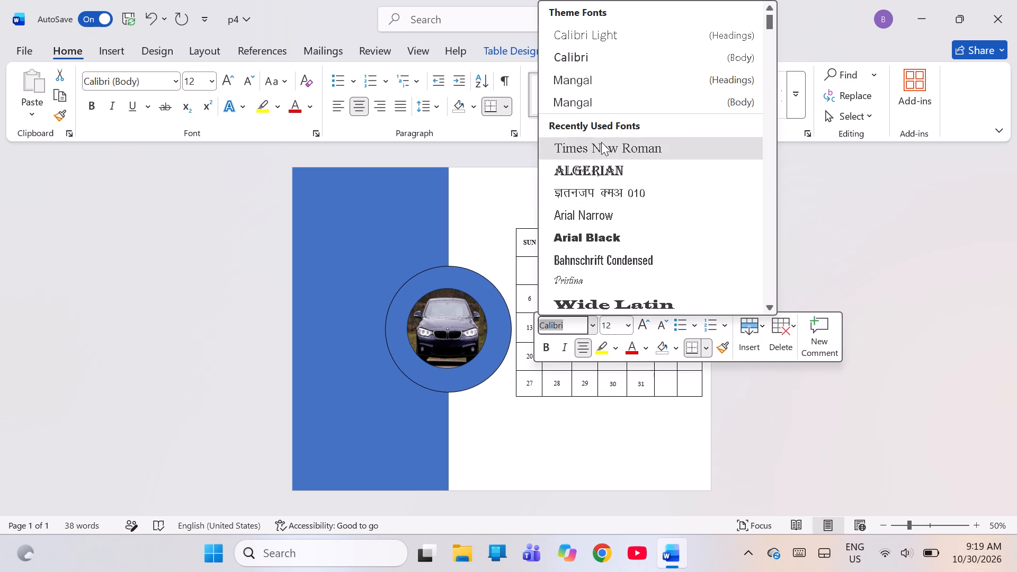
Set the font of the Wednesday through Saturday date cells to Times New Roman.
left_click(613, 277)
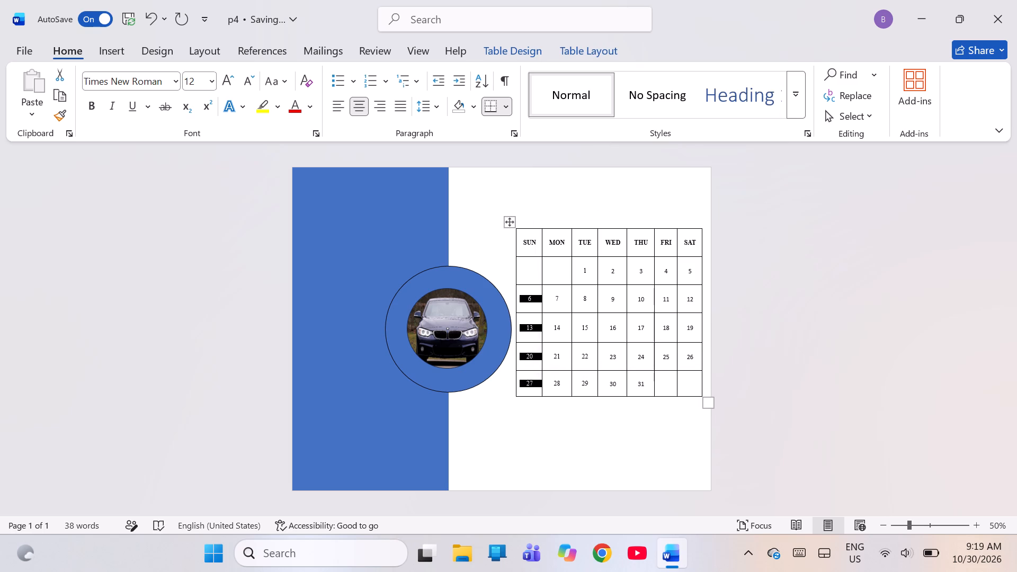
left_click_drag(613, 277, 701, 389)
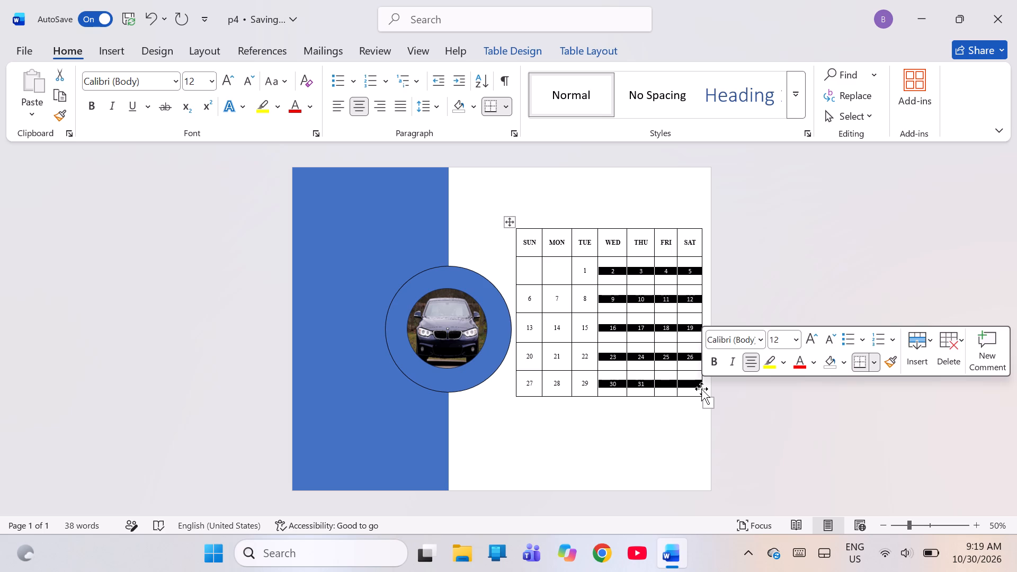
left_click(751, 337)
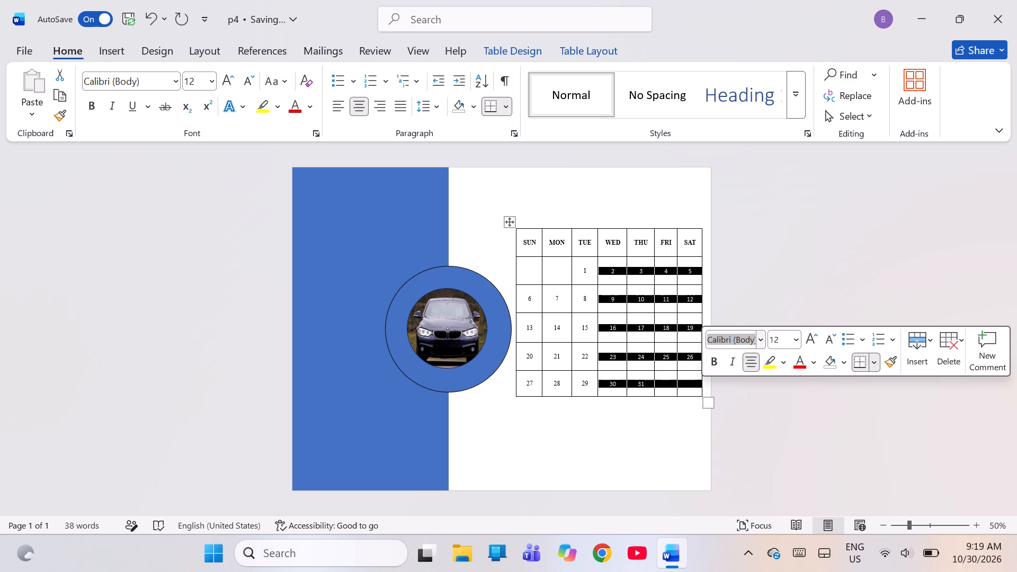
left_click(763, 341)
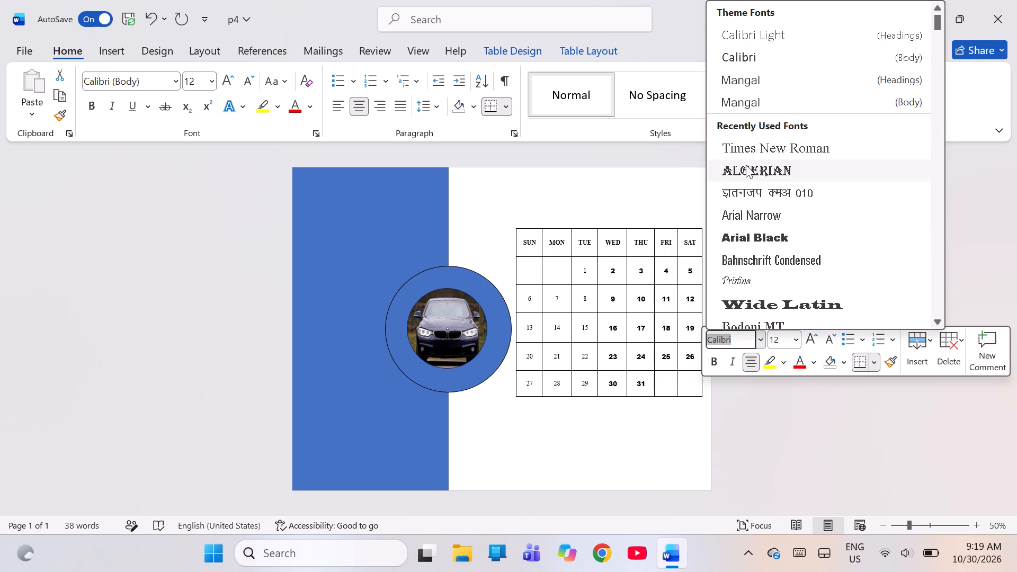
left_click(747, 148)
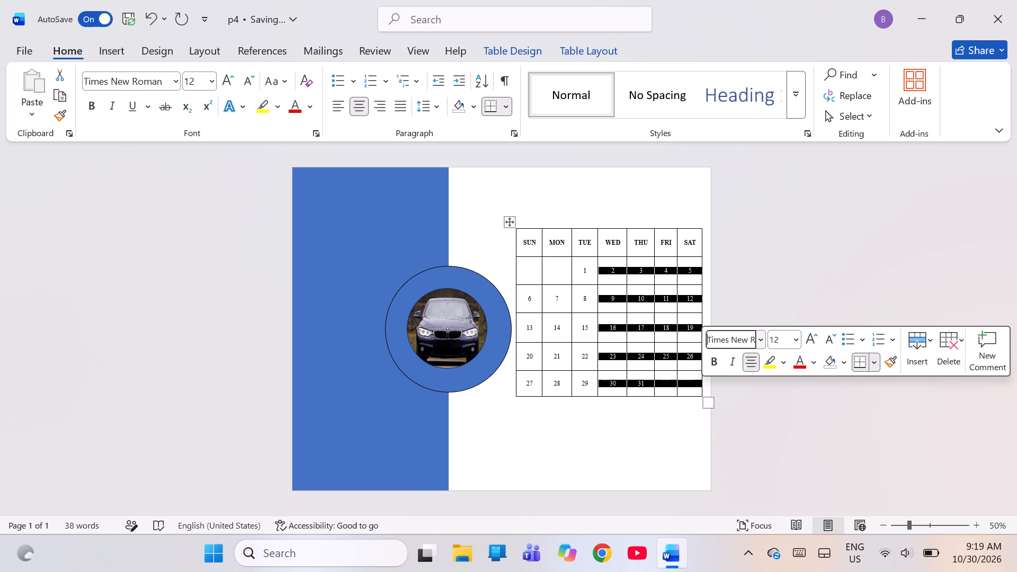
left_click(622, 470)
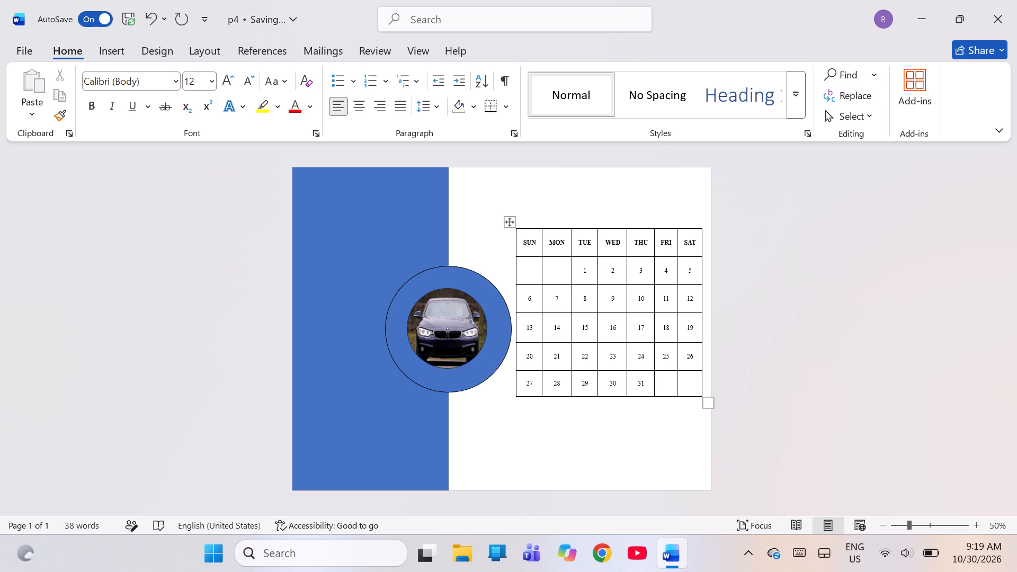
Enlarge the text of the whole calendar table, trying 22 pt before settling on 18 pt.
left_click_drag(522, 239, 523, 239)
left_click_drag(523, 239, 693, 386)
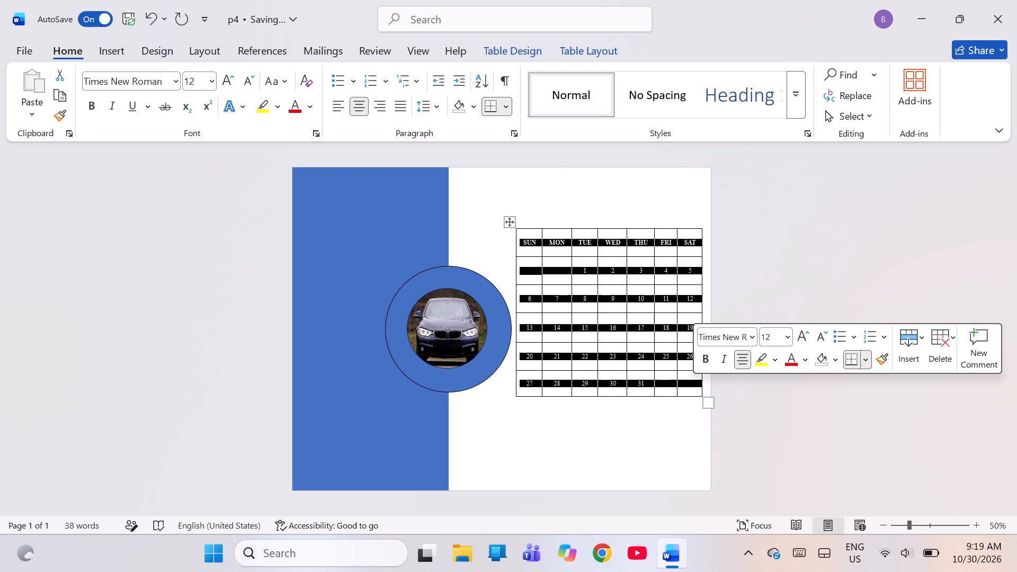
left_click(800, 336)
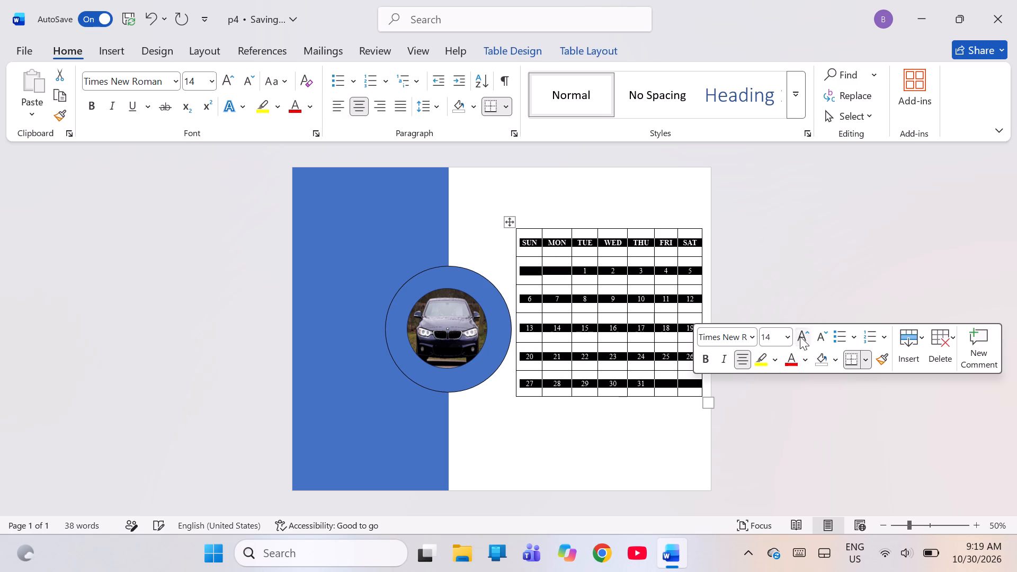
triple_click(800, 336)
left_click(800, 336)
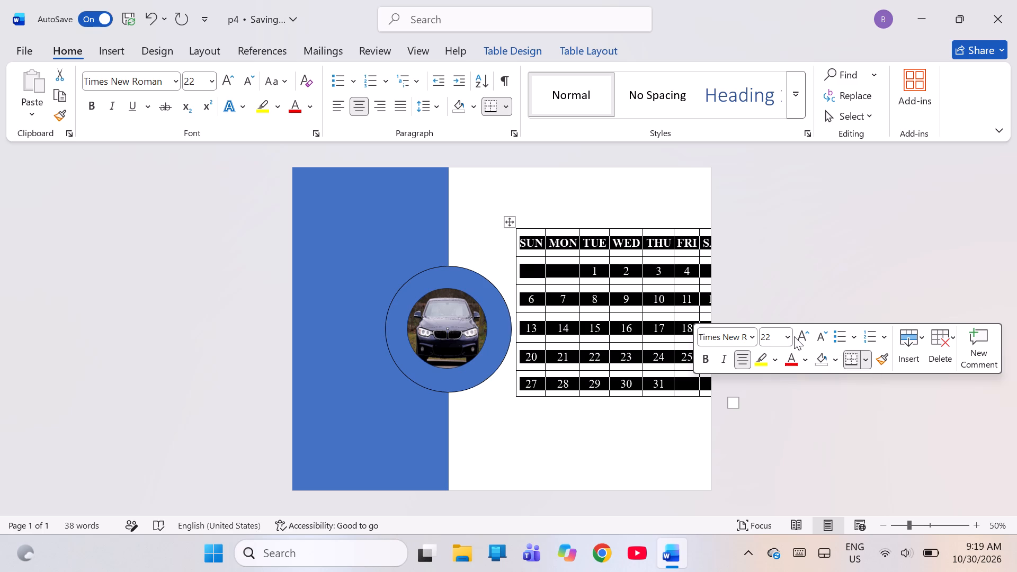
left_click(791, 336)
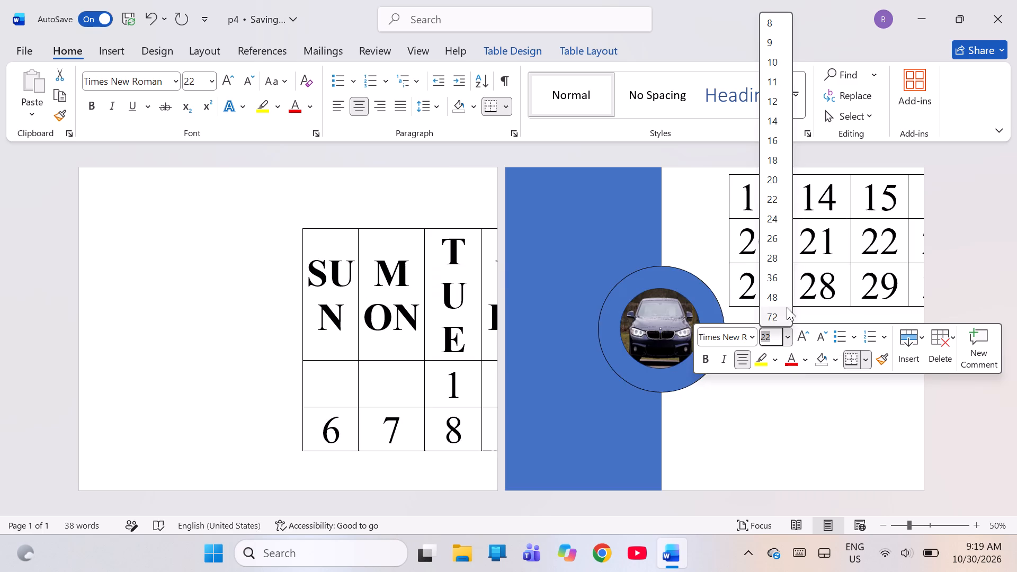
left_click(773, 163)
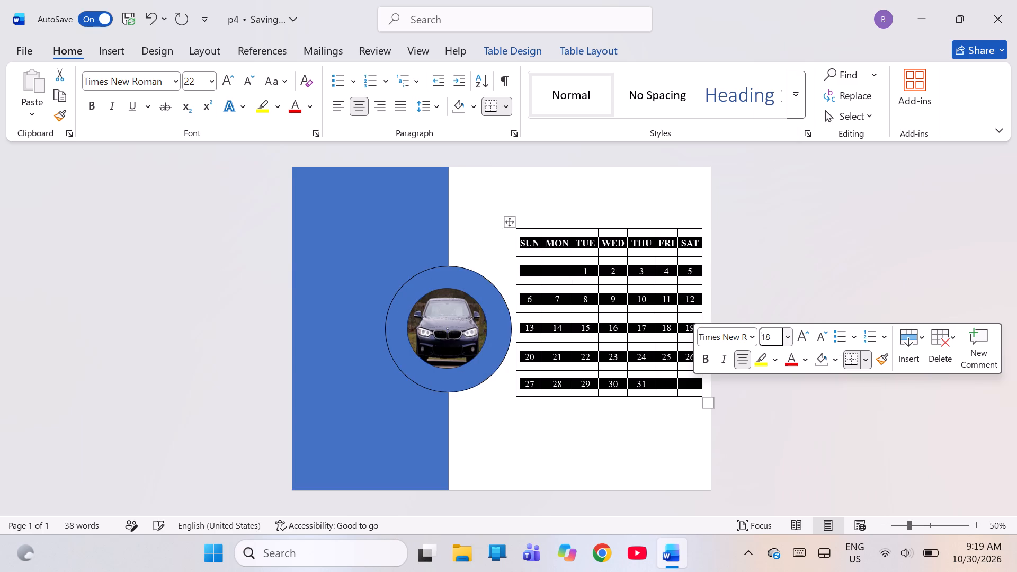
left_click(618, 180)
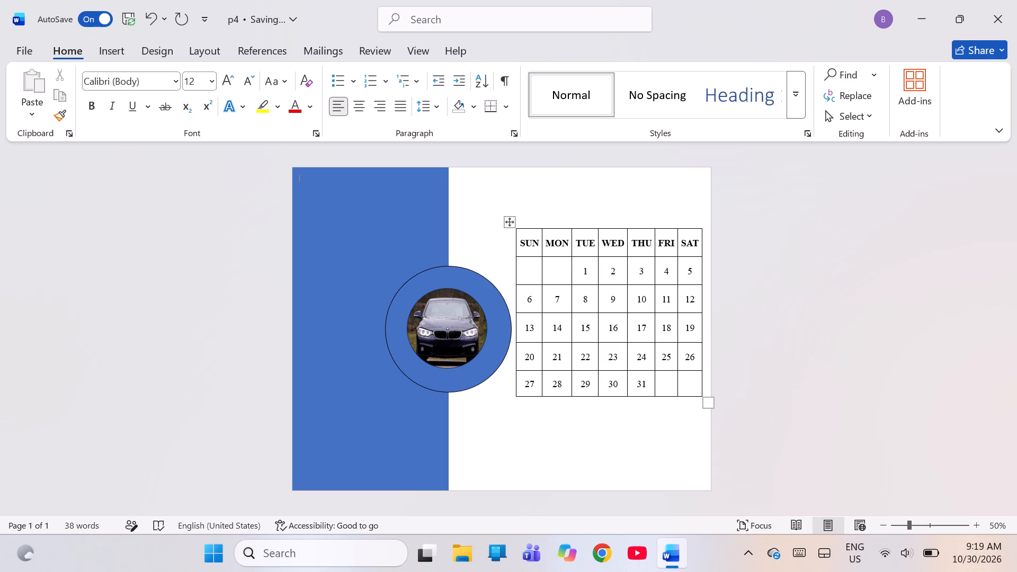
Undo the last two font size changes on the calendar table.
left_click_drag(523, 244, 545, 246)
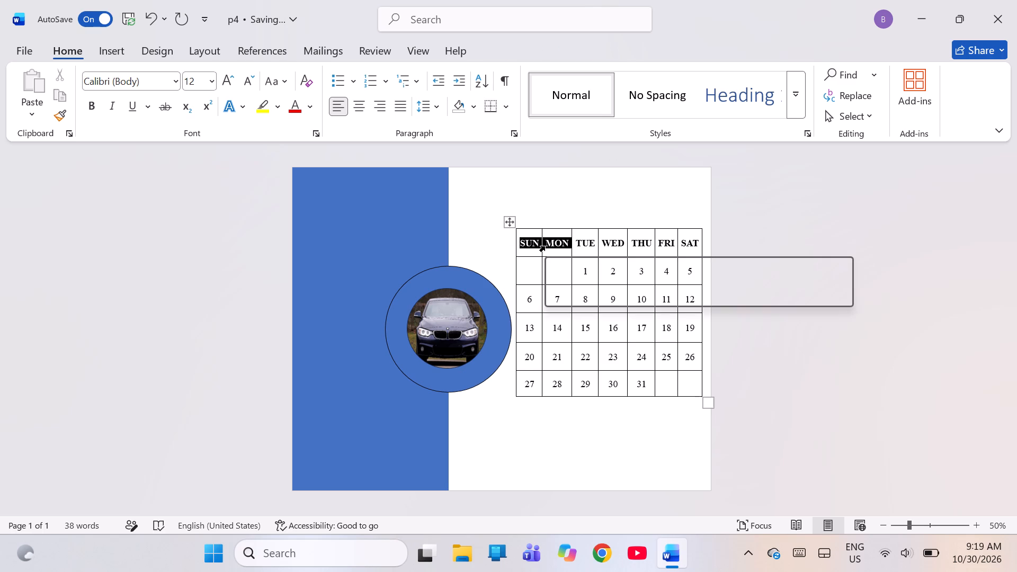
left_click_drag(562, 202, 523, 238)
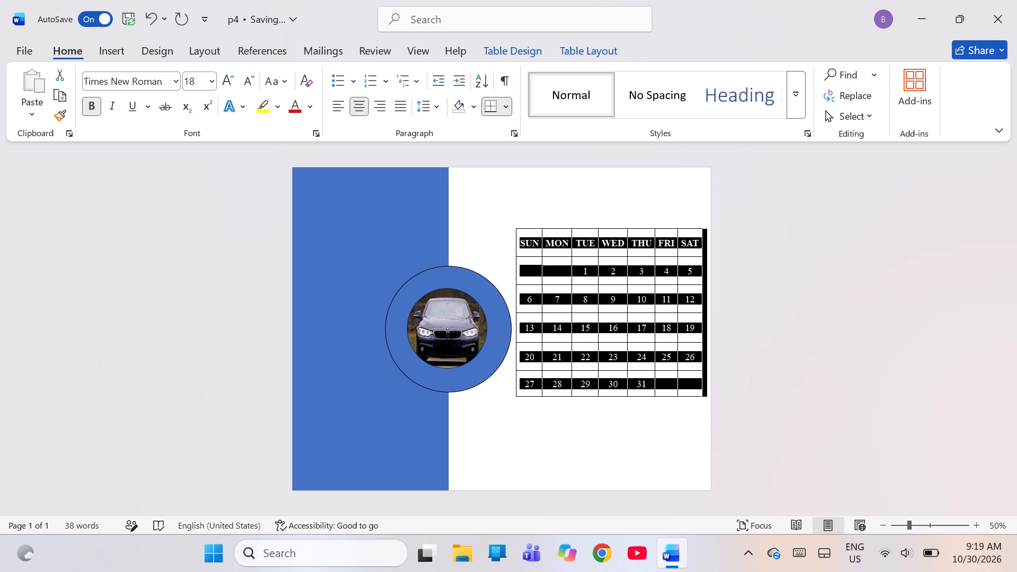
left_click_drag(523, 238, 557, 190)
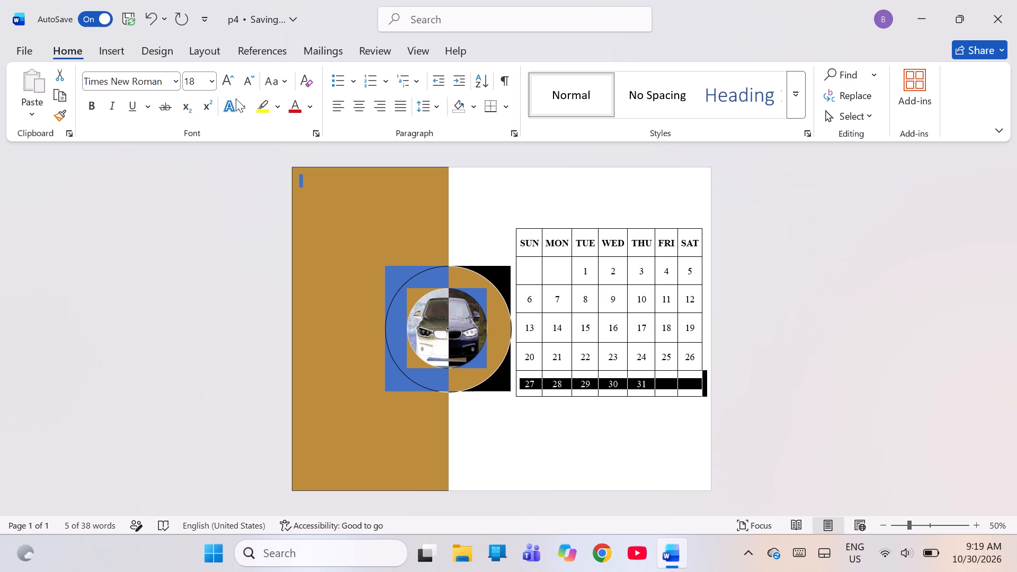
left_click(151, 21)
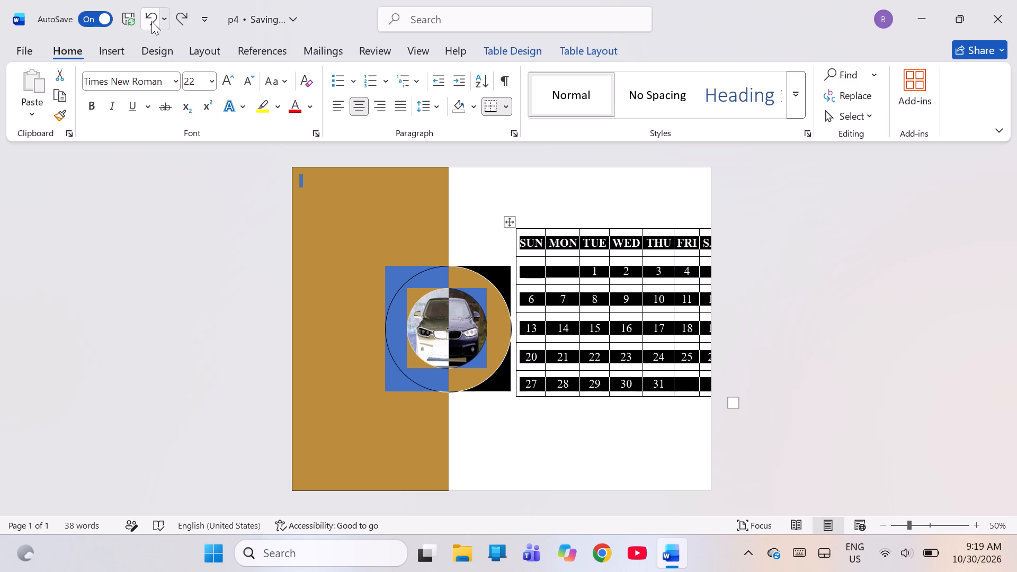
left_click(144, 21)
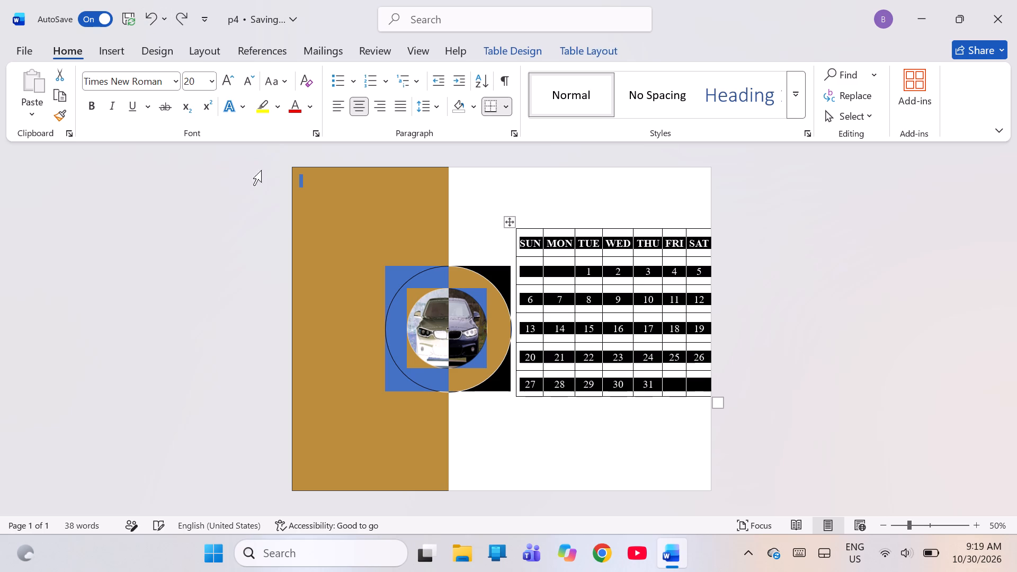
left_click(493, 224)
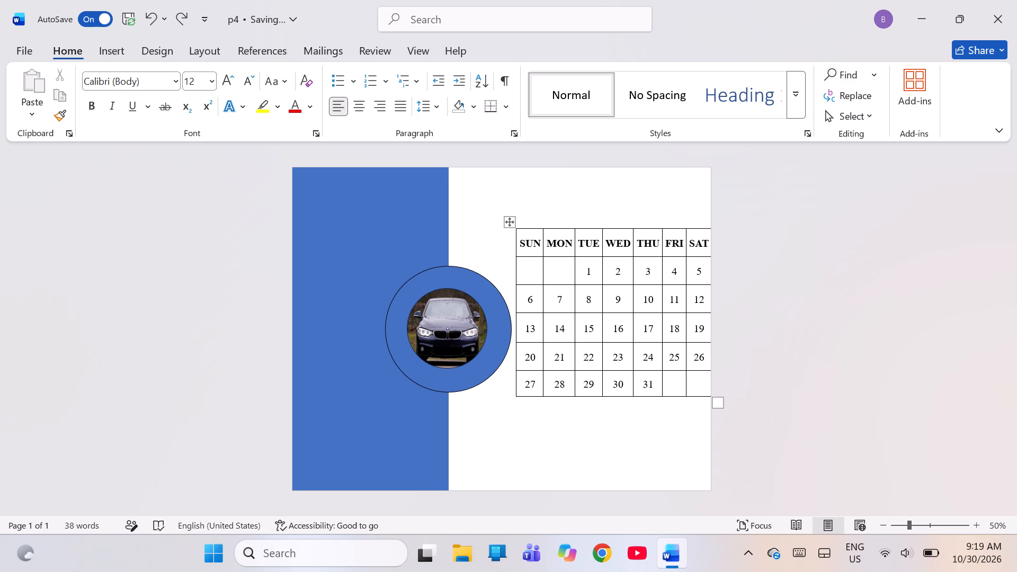
Set the font size of the whole calendar table, headings and dates included, to 18.
left_click_drag(528, 240, 767, 385)
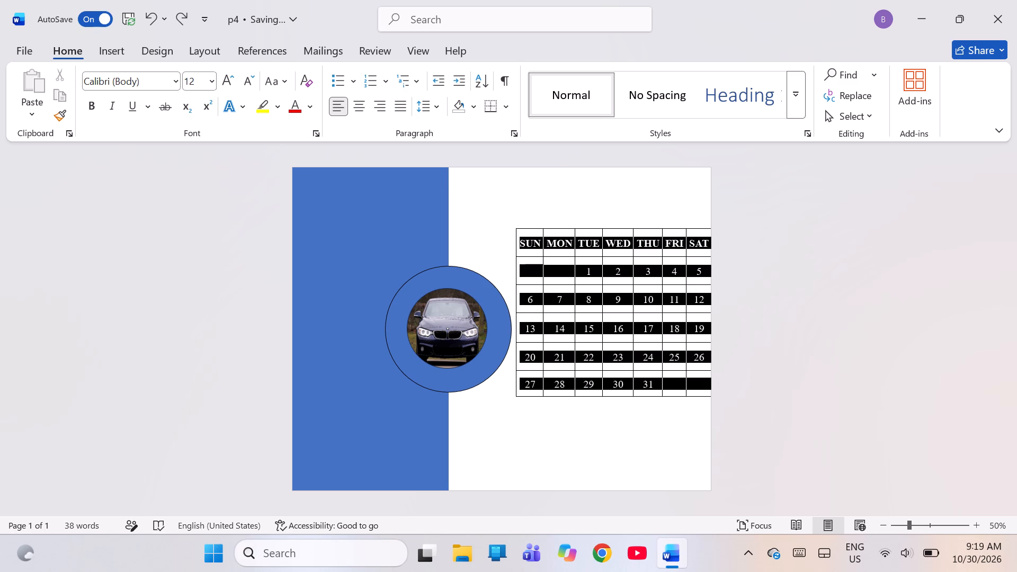
left_click_drag(767, 385, 827, 398)
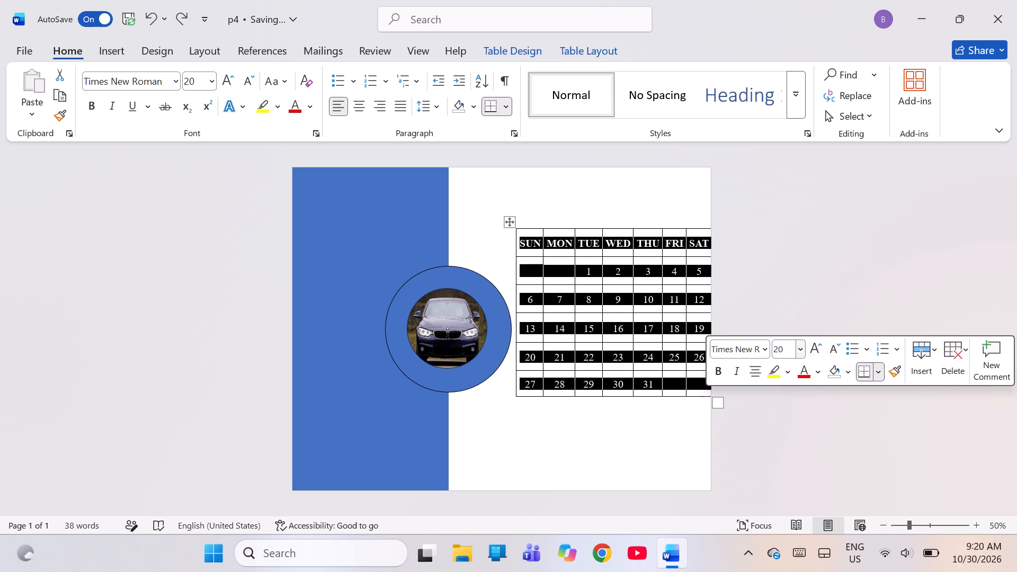
left_click(801, 352)
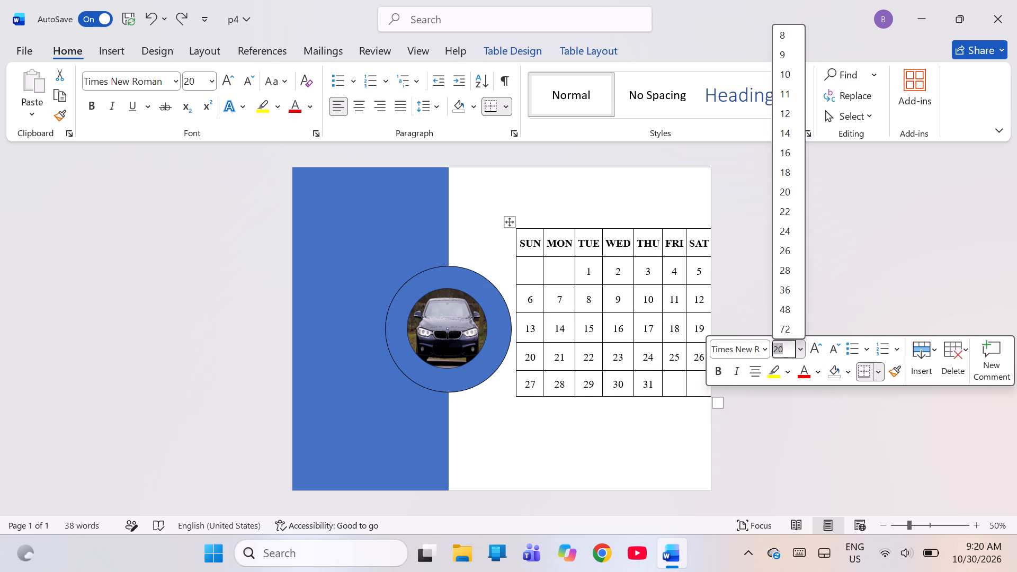
left_click(782, 168)
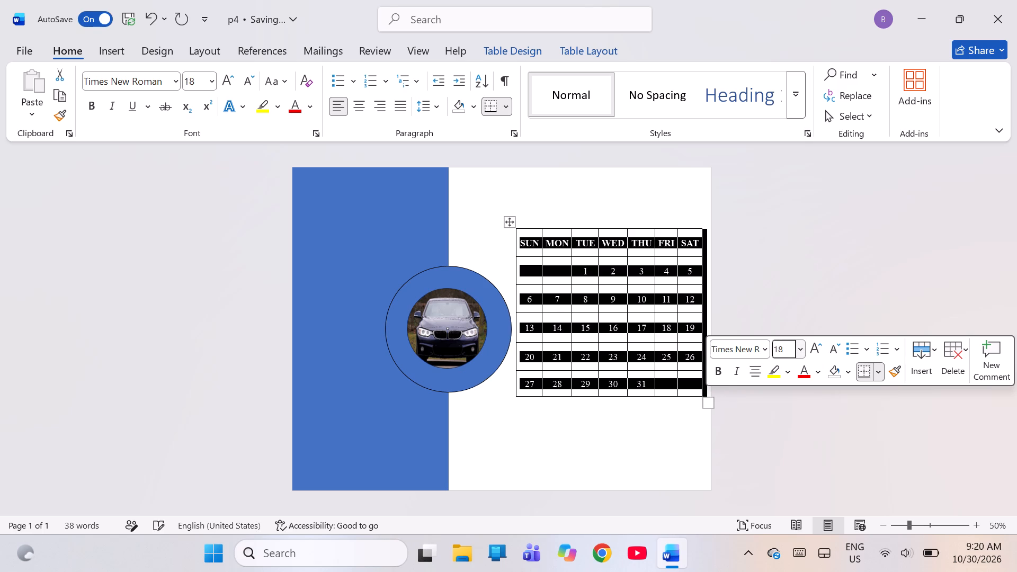
left_click(788, 219)
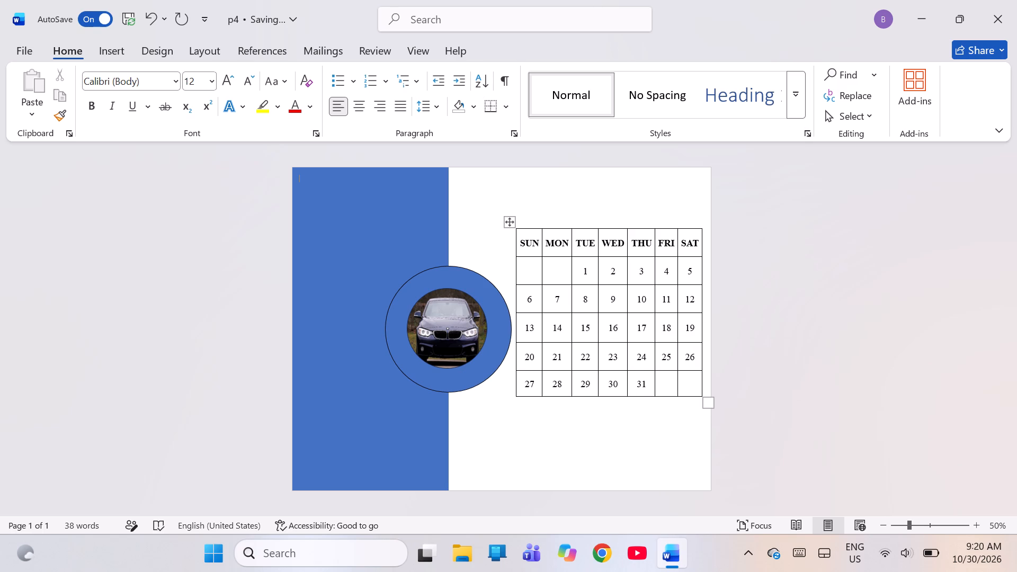
left_click(686, 448)
left_click(686, 448)
Colour the Sunday column's text red, from the SUN heading down to the date 27.
left_click_drag(520, 242, 537, 378)
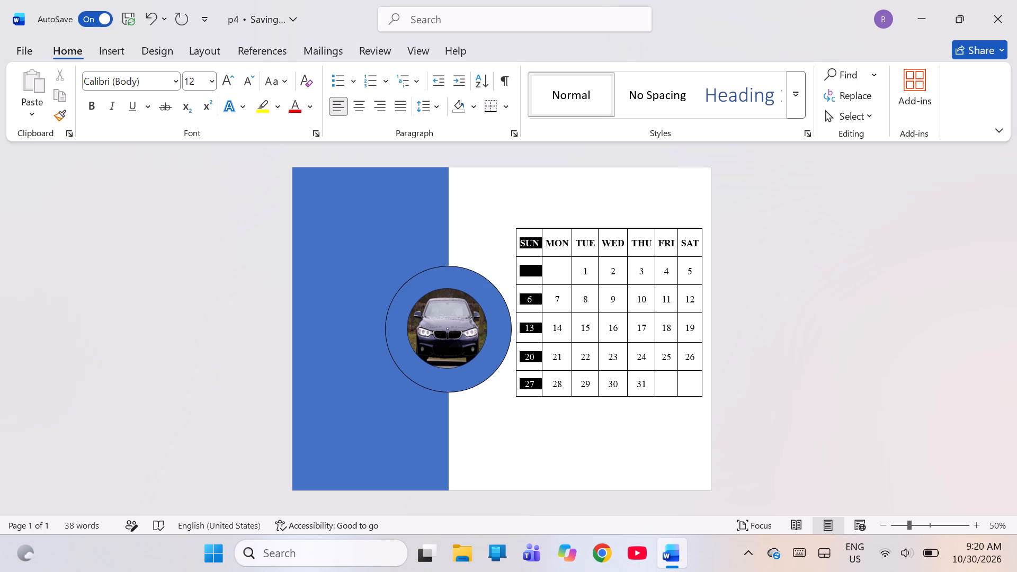
left_click_drag(537, 378, 537, 378)
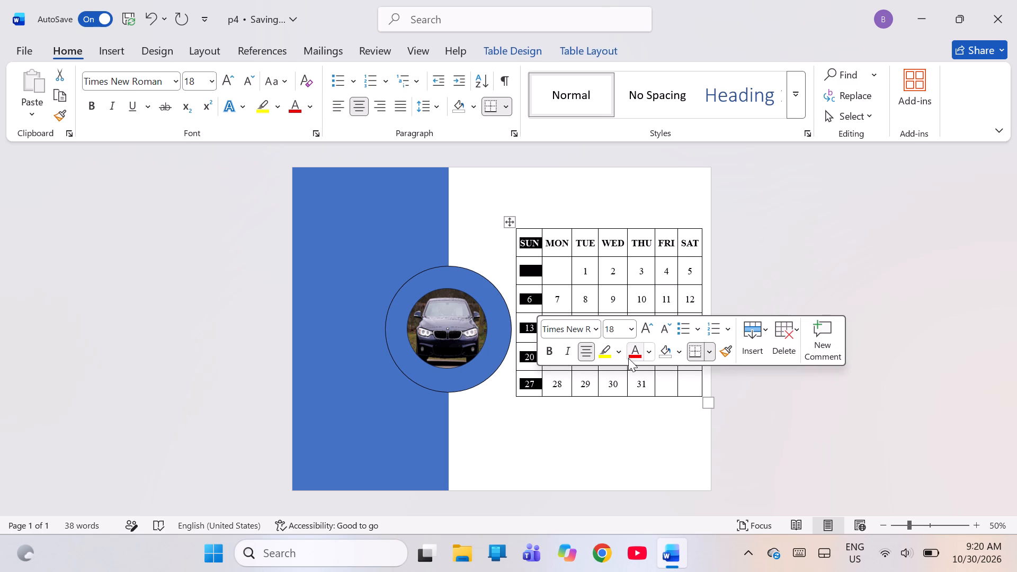
left_click(630, 356)
left_click(653, 353)
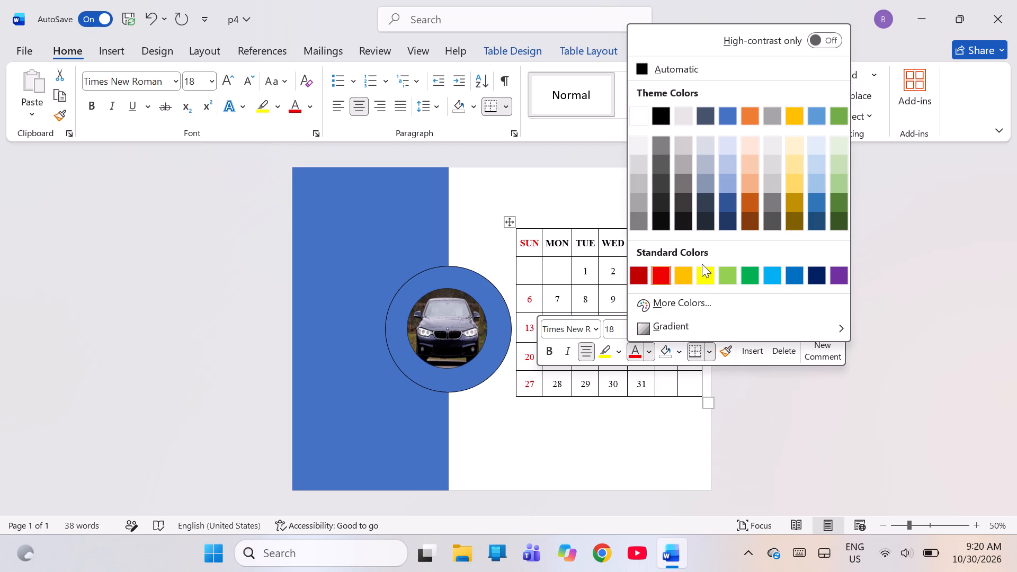
left_click(664, 272)
left_click(788, 212)
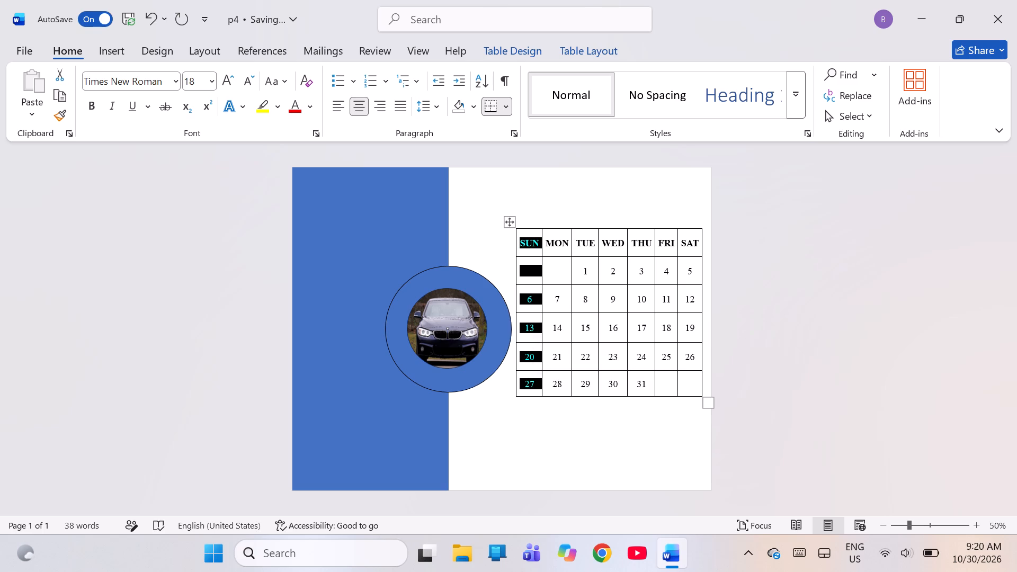
Colour the date 14 in the Monday column red.
left_click(549, 330)
left_click(549, 330)
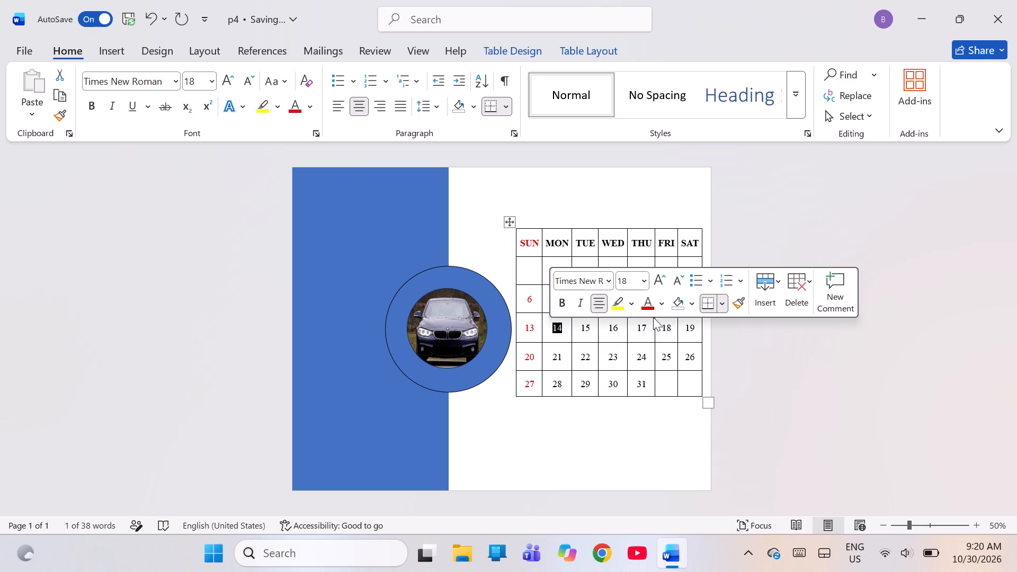
left_click(651, 308)
left_click(762, 253)
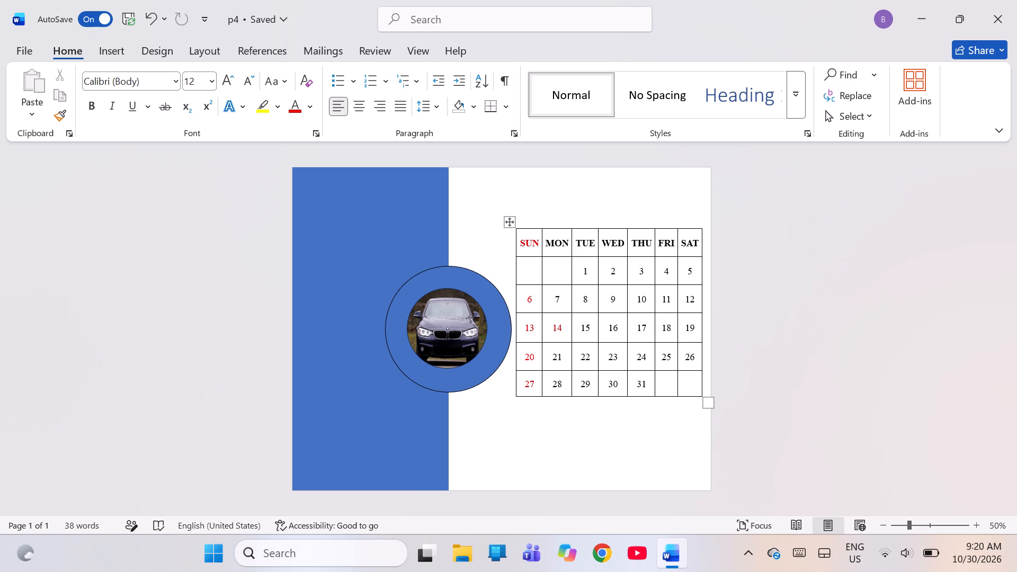
Colour the date 26 in the Saturday column red.
double_click(688, 363)
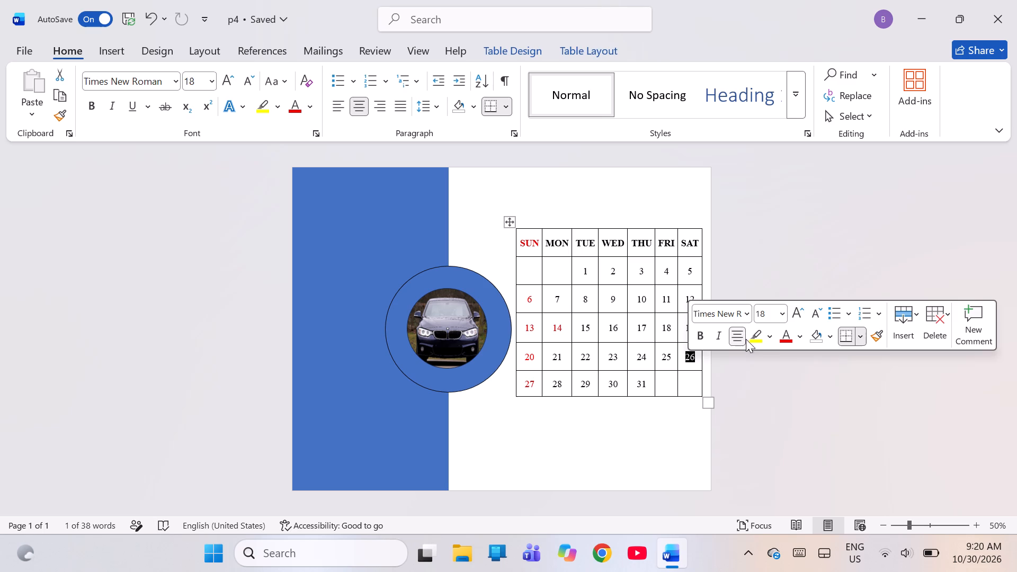
left_click(790, 339)
left_click(797, 244)
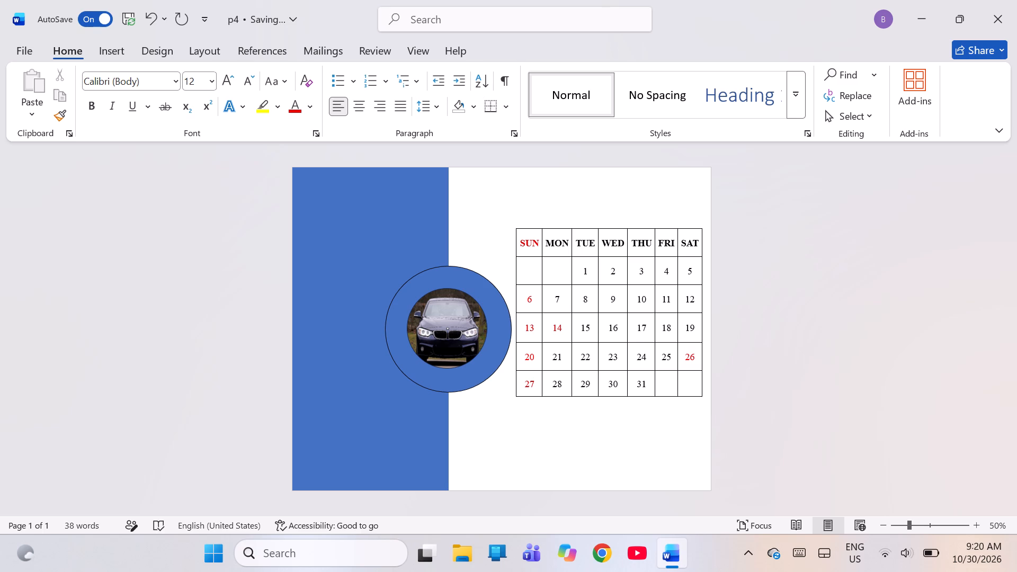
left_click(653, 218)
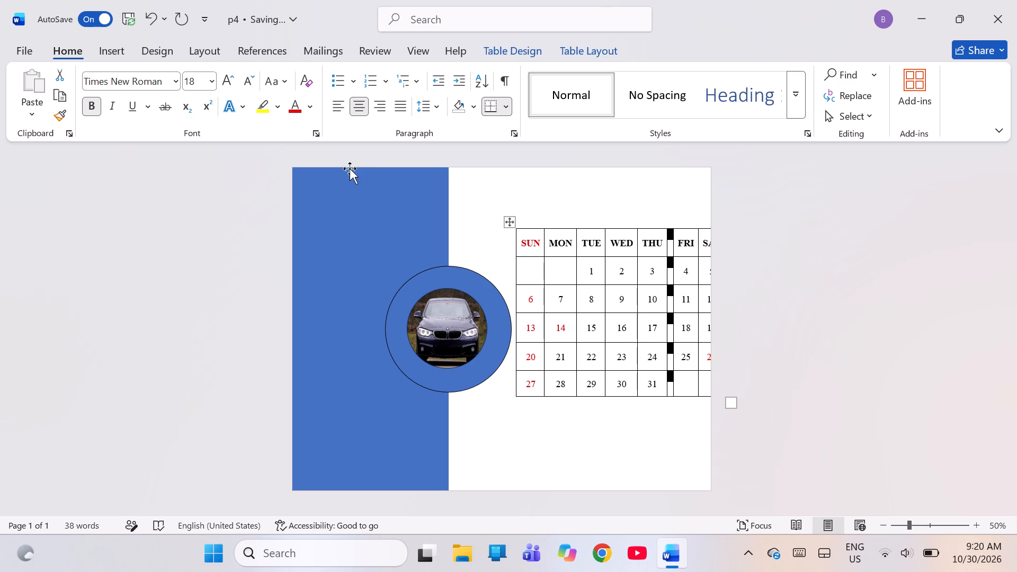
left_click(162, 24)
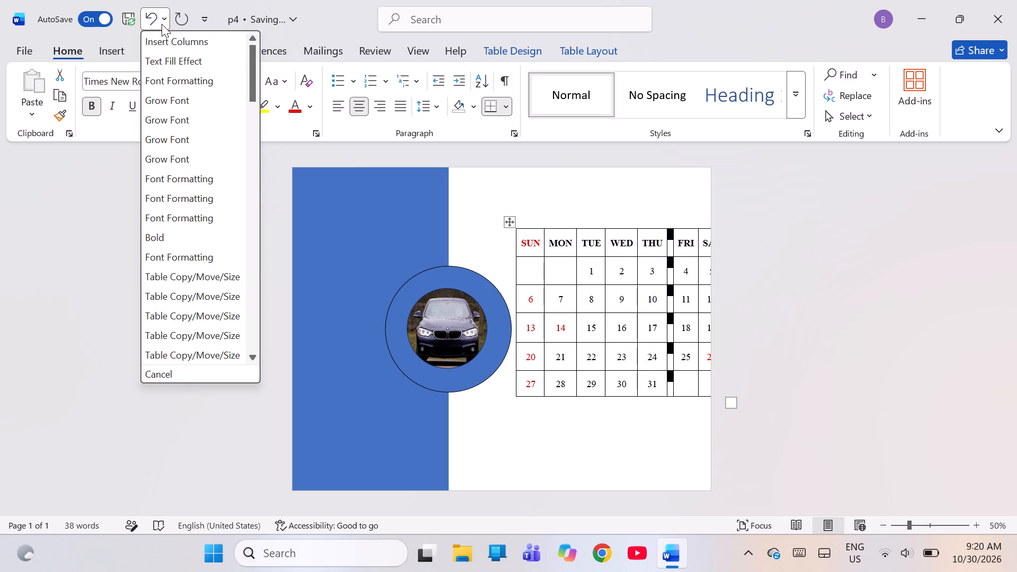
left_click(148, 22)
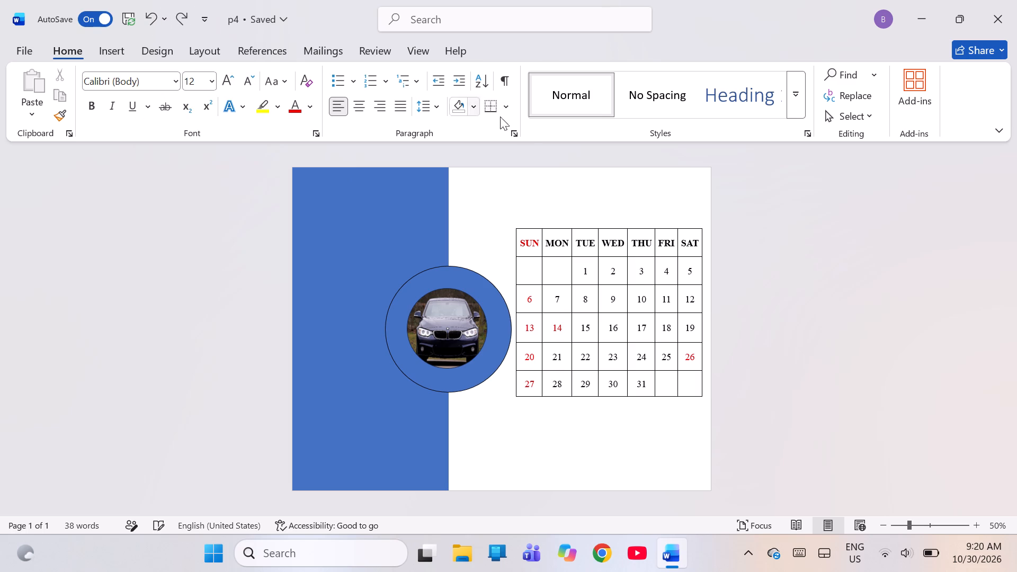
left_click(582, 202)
Remove all borders from the whole calendar table and apply only inside vertical borders between the day columns.
left_click(589, 260)
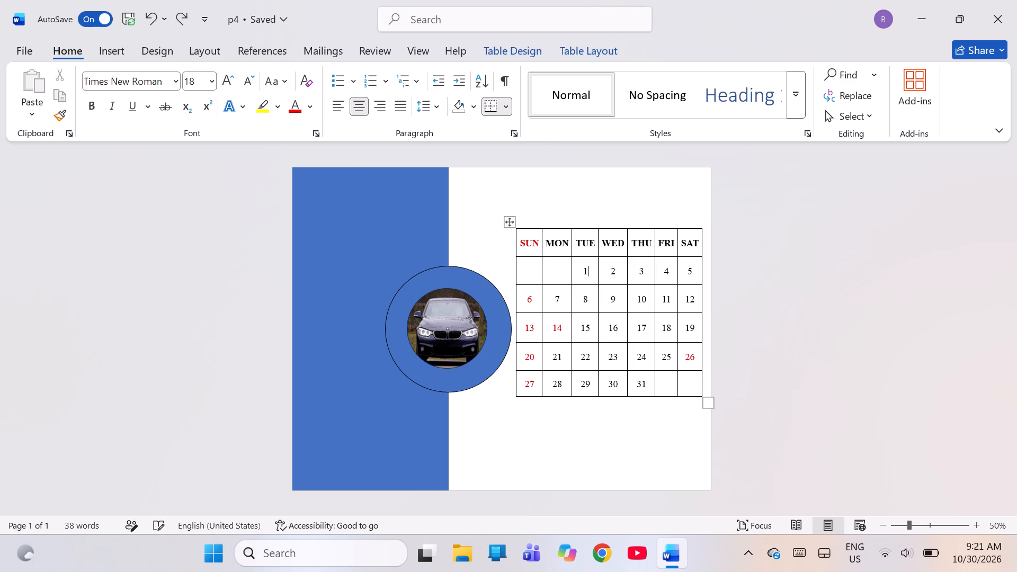
left_click(509, 227)
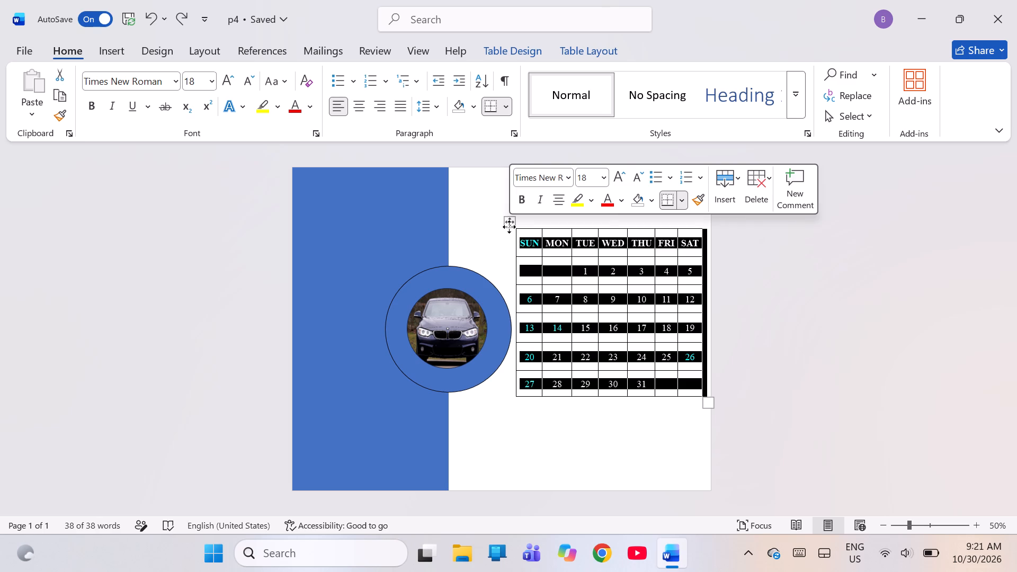
left_click(685, 202)
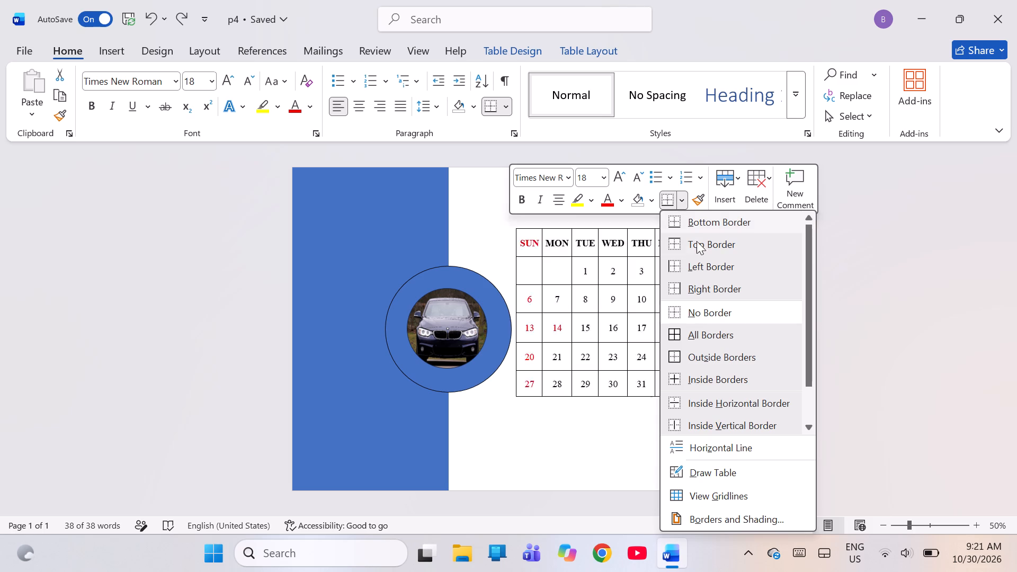
left_click(701, 305)
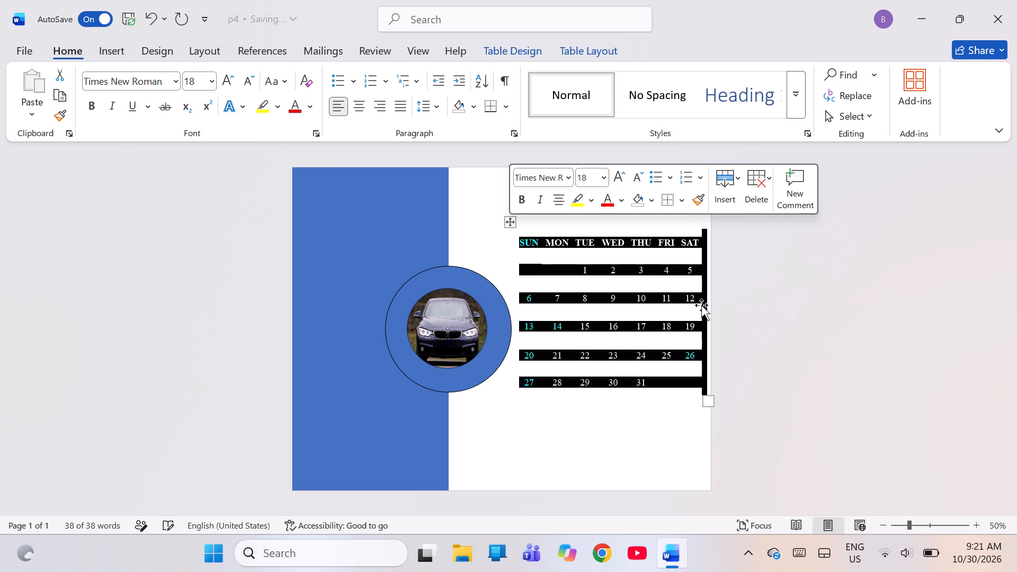
left_click(682, 201)
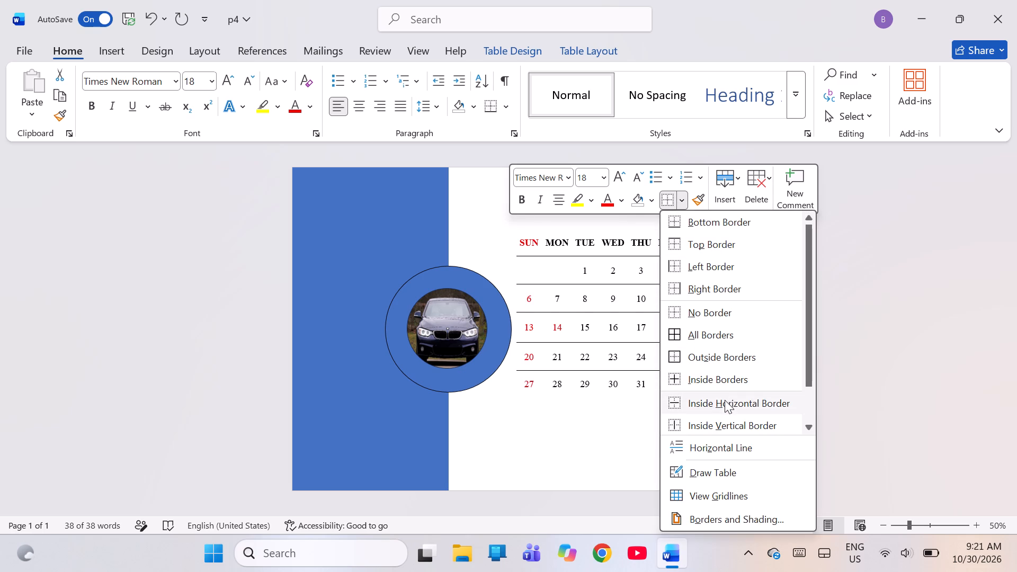
left_click(725, 424)
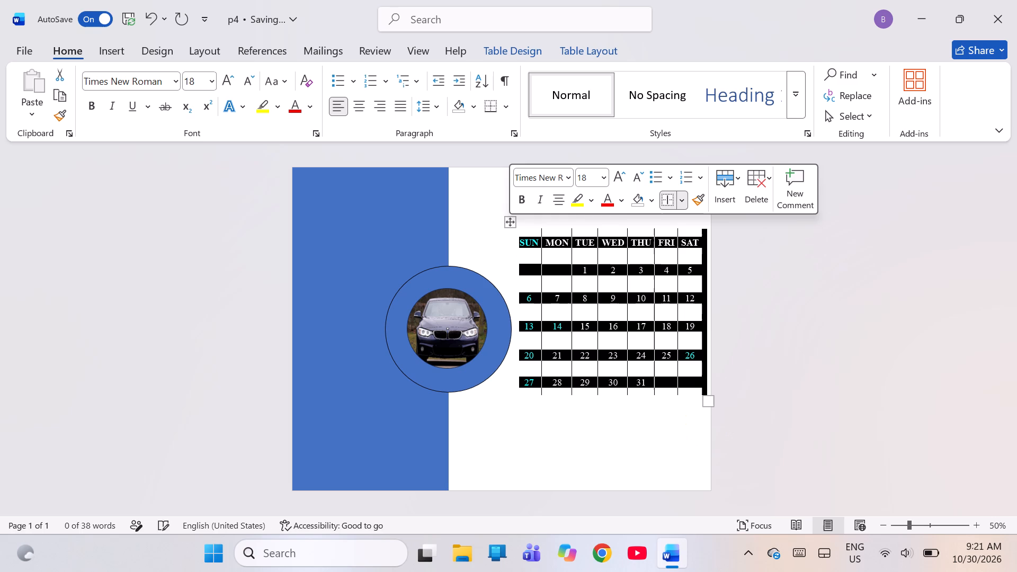
left_click(846, 393)
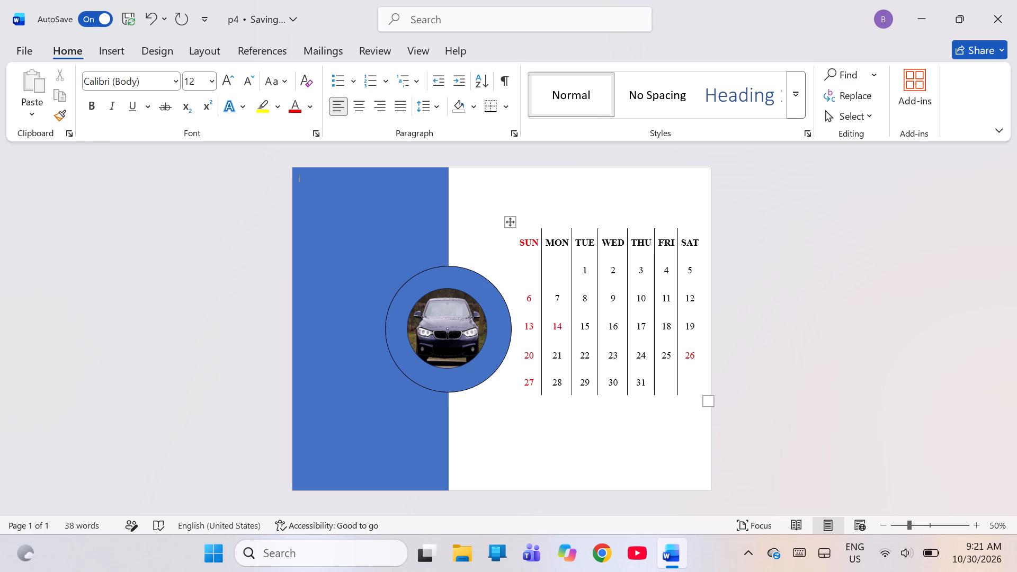
Add a bottom border beneath the calendar's heading row, from SUN to SAT.
left_click_drag(517, 243, 510, 243)
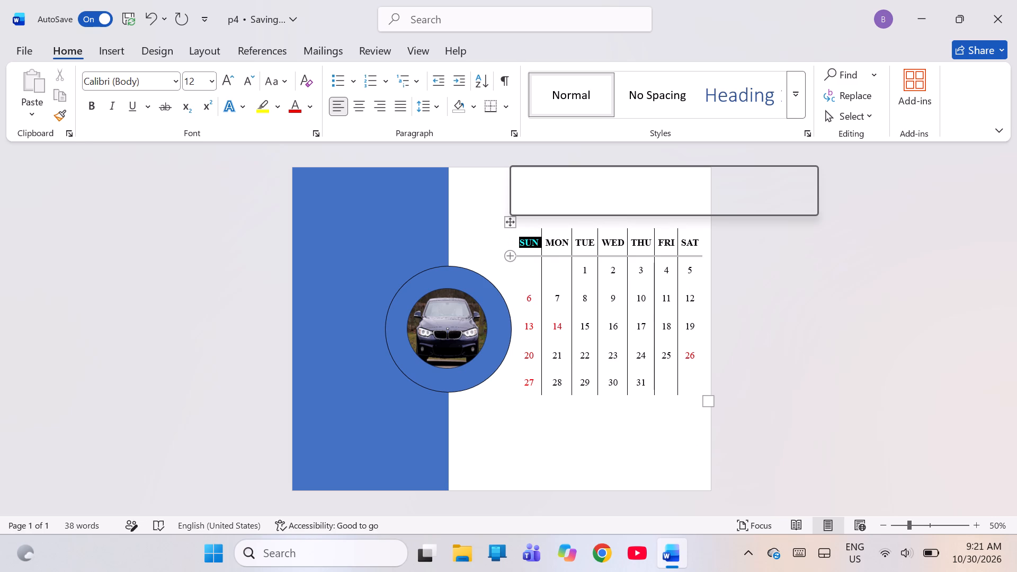
left_click(496, 239)
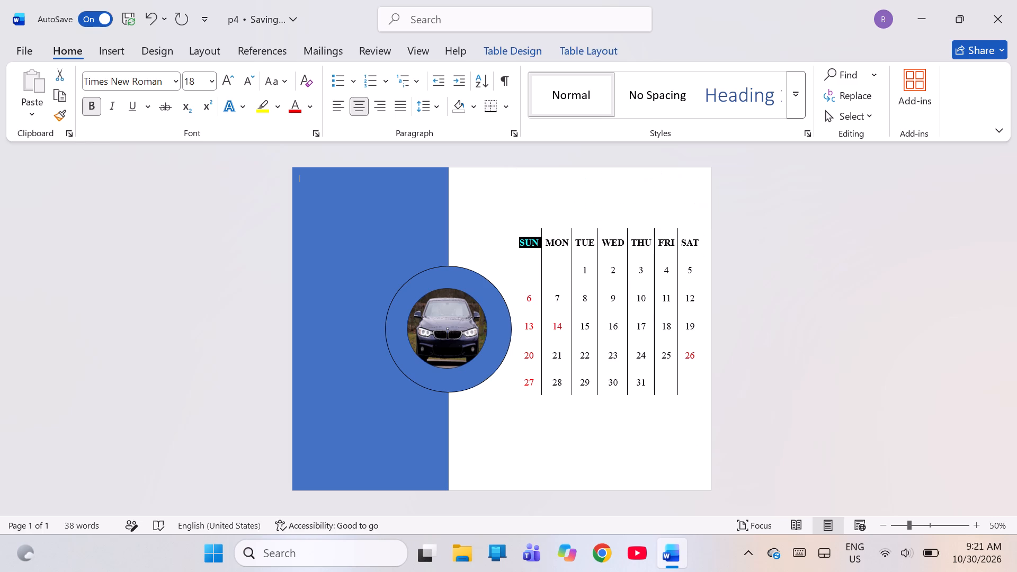
left_click(511, 243)
left_click_drag(511, 243, 568, 243)
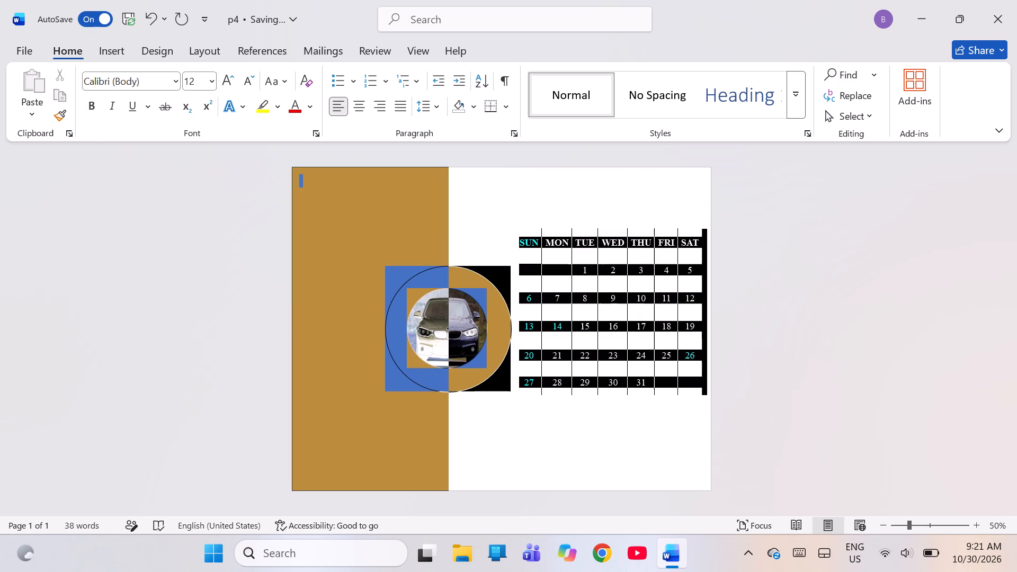
left_click_drag(568, 243, 625, 233)
left_click_drag(625, 233, 628, 233)
left_click(592, 213)
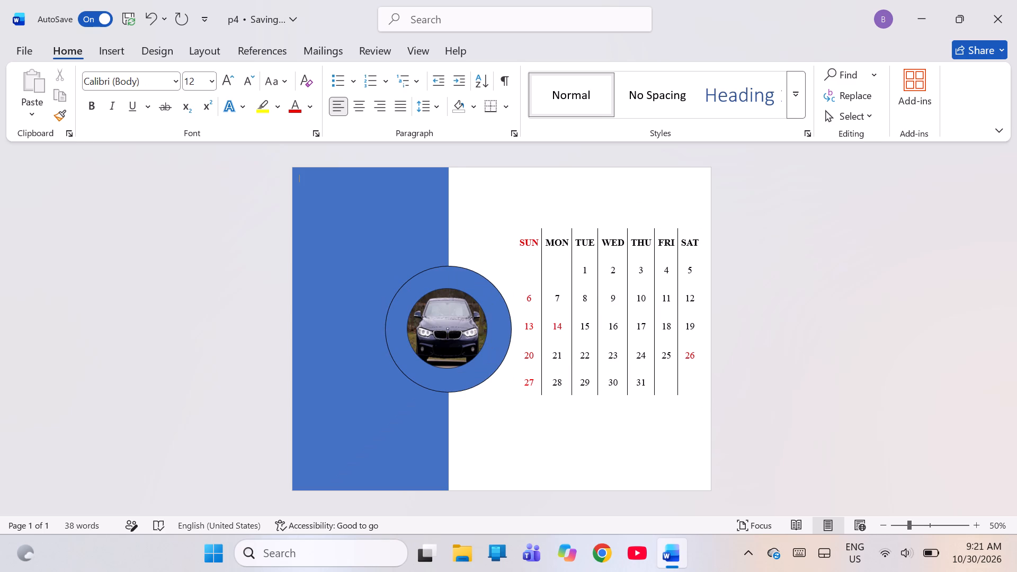
left_click_drag(524, 237, 622, 234)
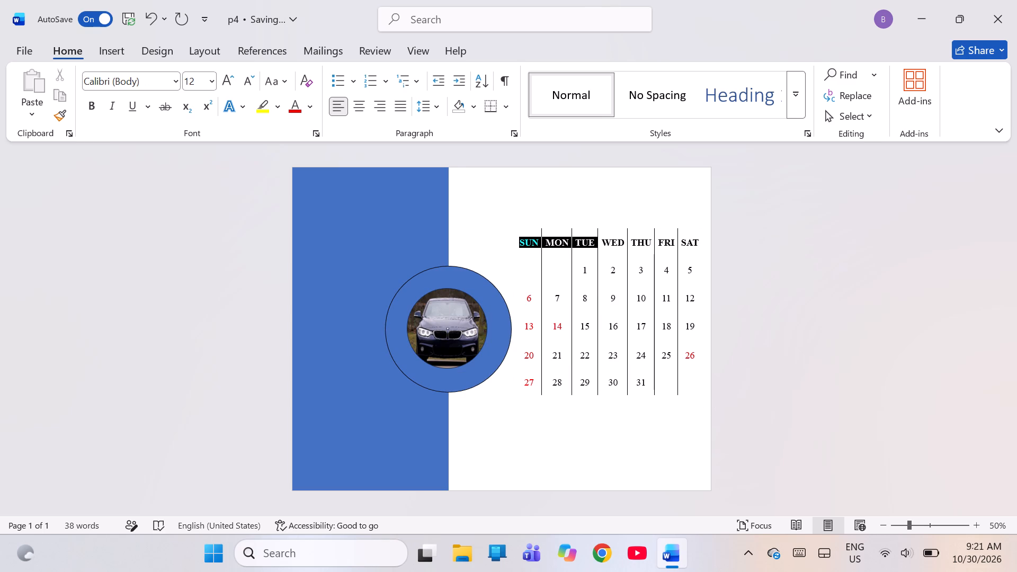
left_click_drag(622, 234, 678, 243)
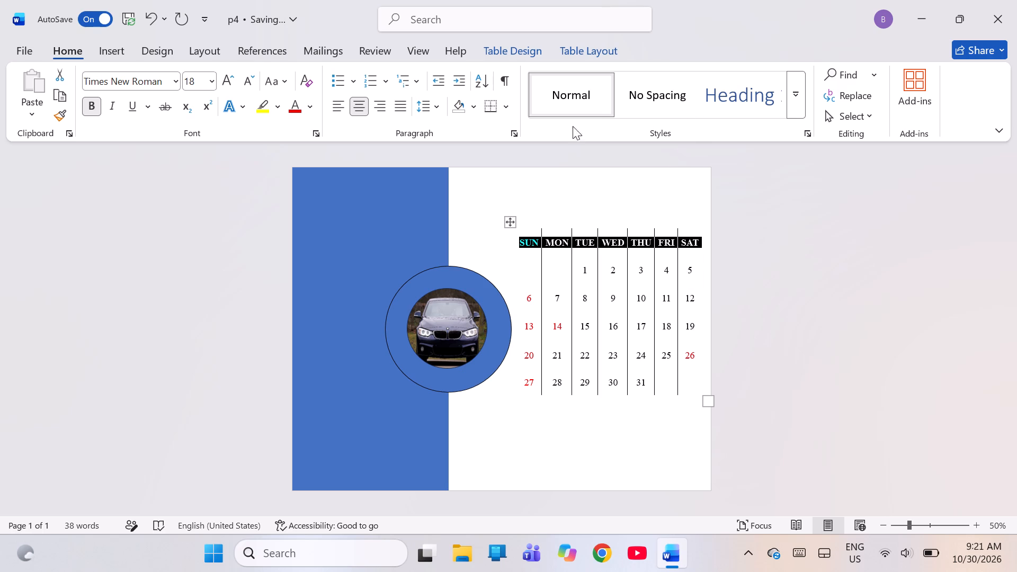
left_click(572, 49)
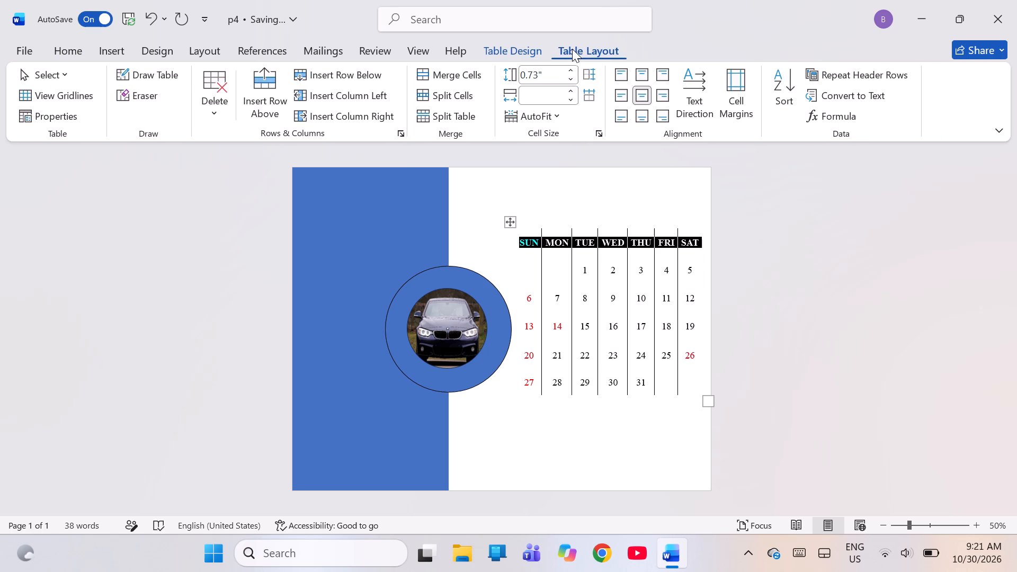
left_click(540, 41)
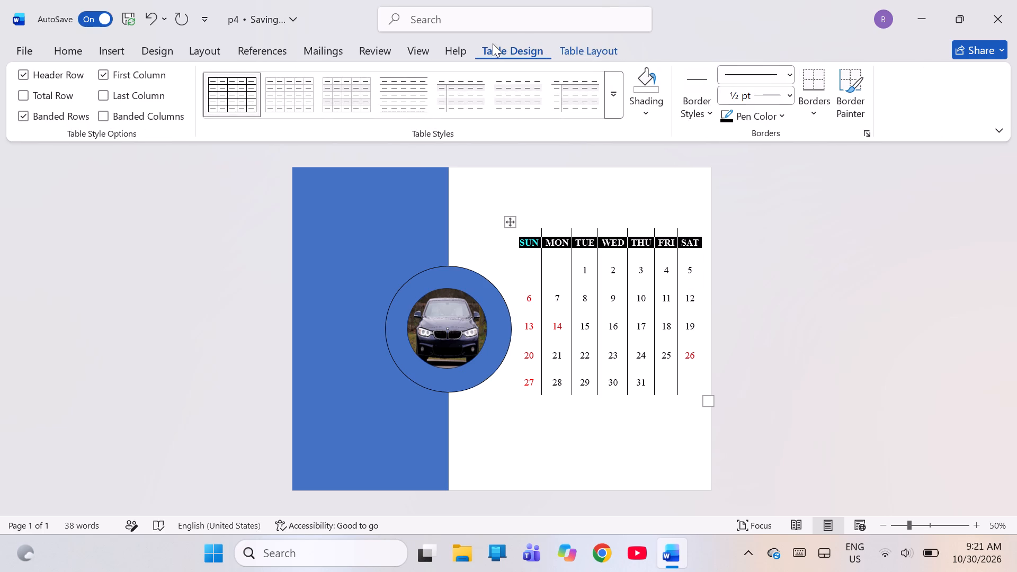
left_click(815, 109)
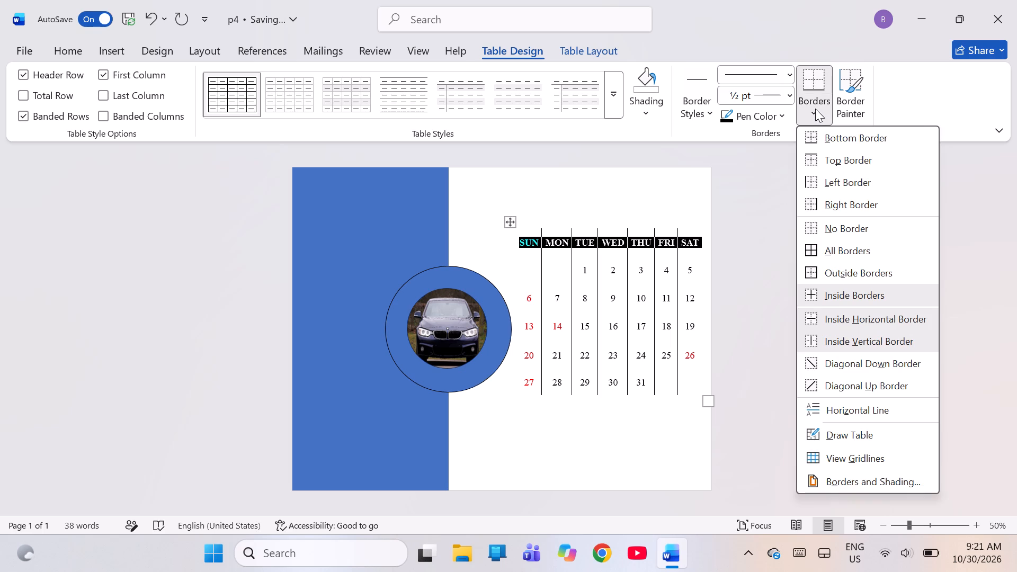
left_click(822, 134)
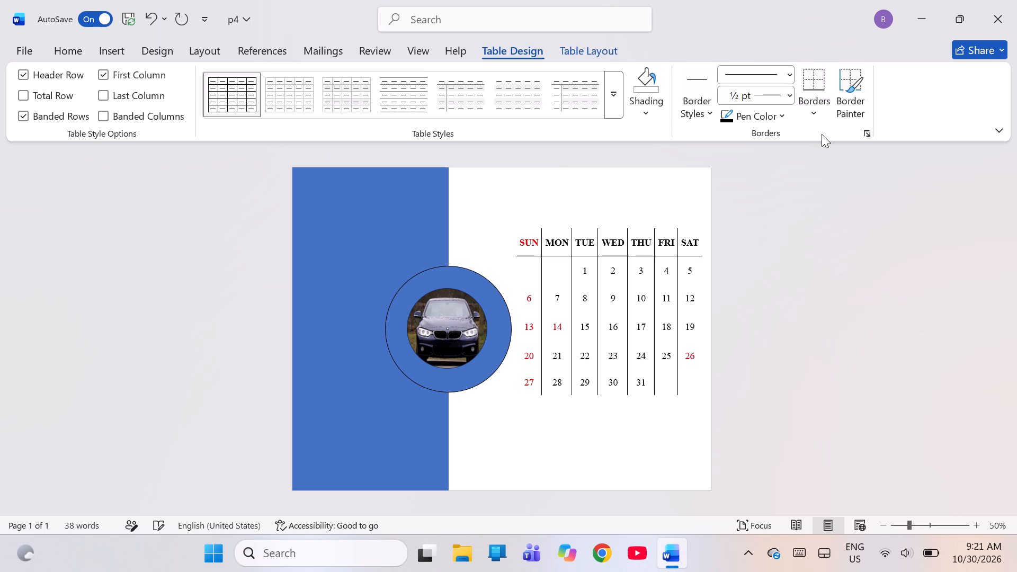
left_click(820, 238)
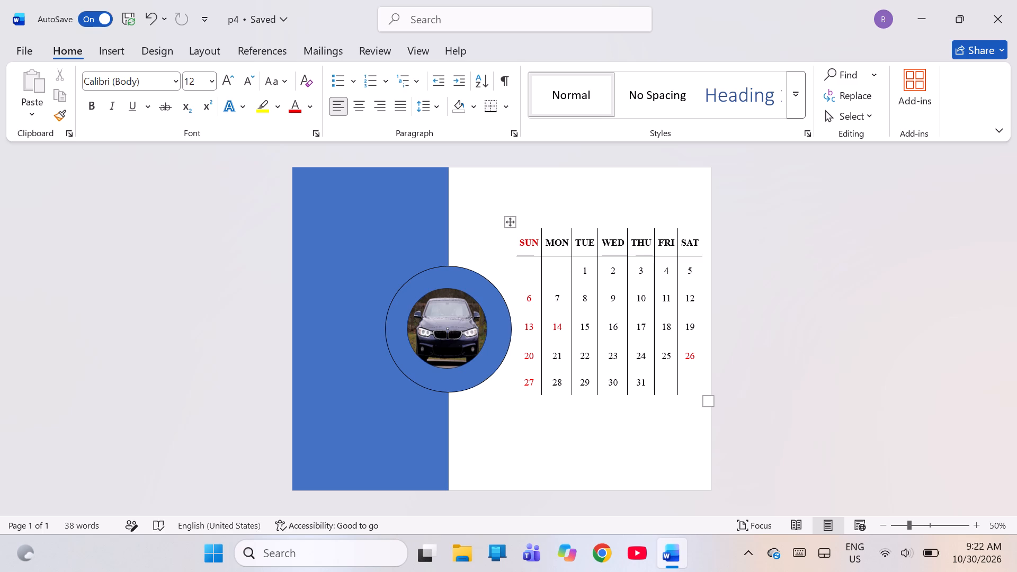
Shrink the whole calendar table slightly in width and height.
left_click(510, 224)
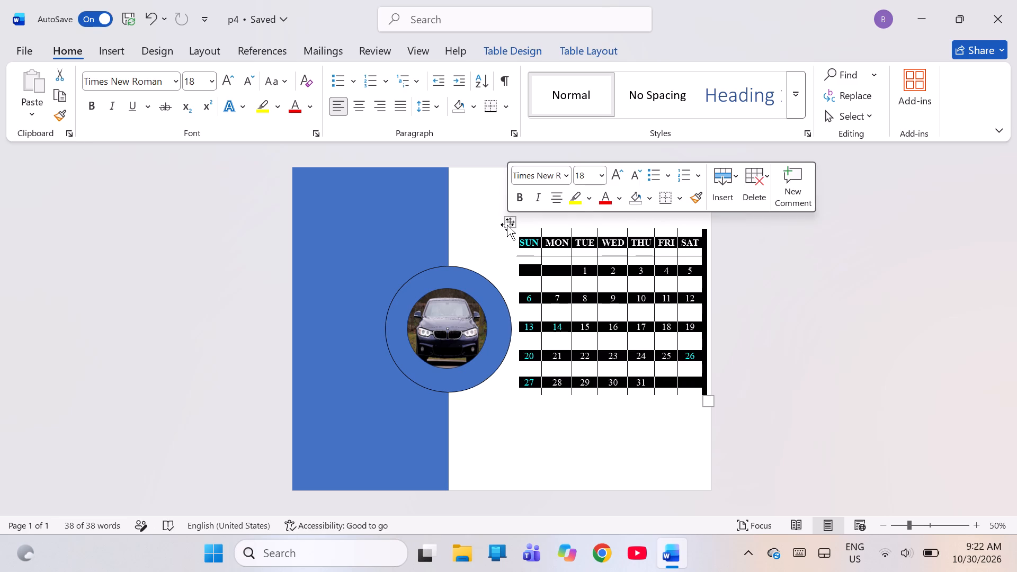
left_click(486, 225)
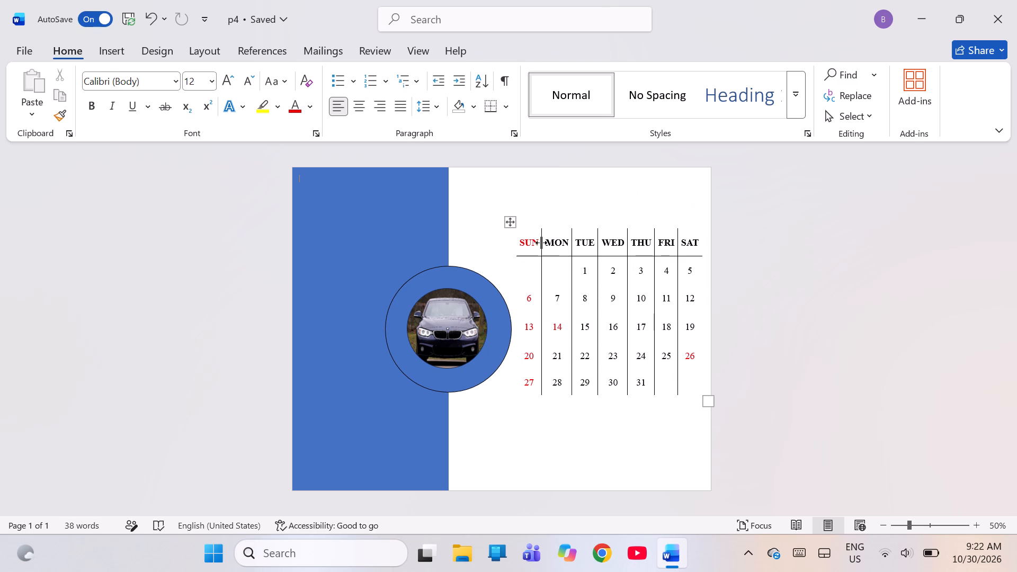
left_click(507, 226)
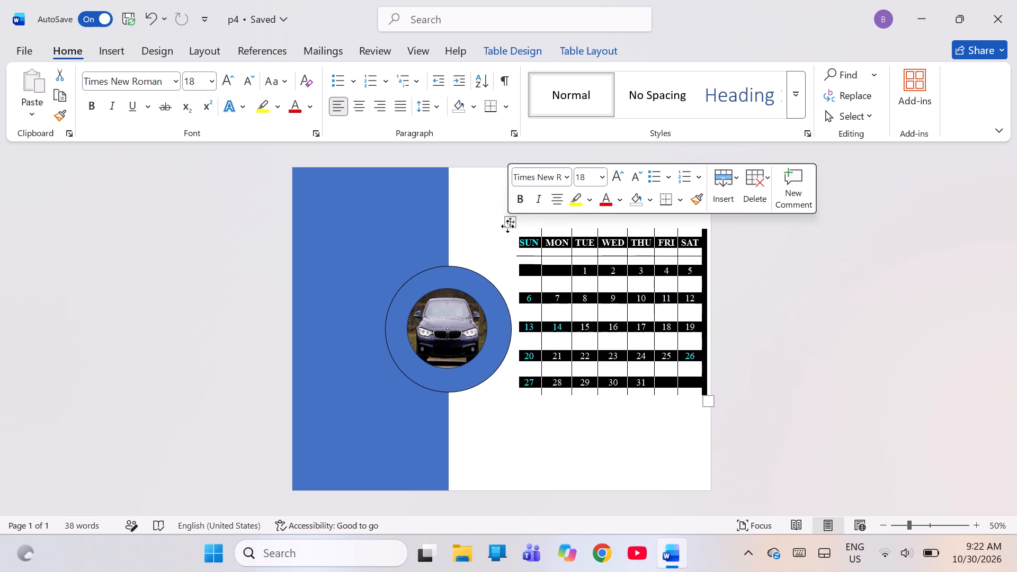
left_click_drag(706, 401, 690, 392)
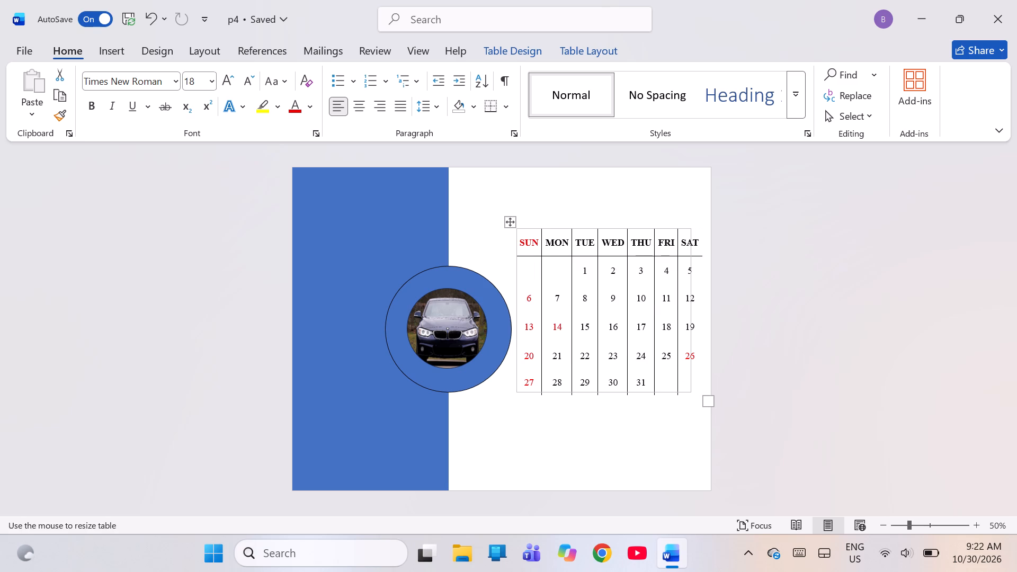
left_click_drag(690, 392, 688, 387)
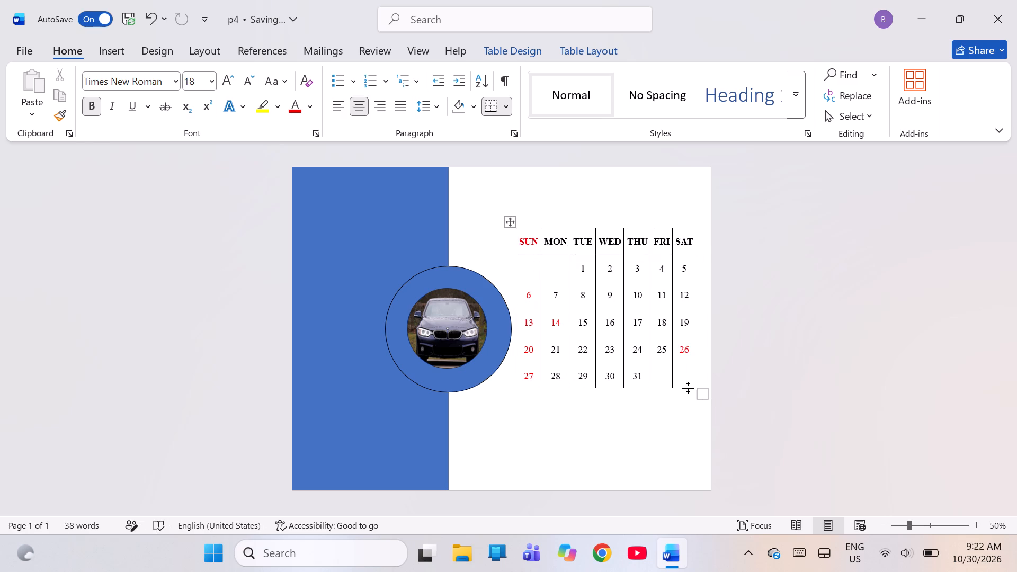
Increase the font size of the whole calendar table to 20.
left_click(512, 225)
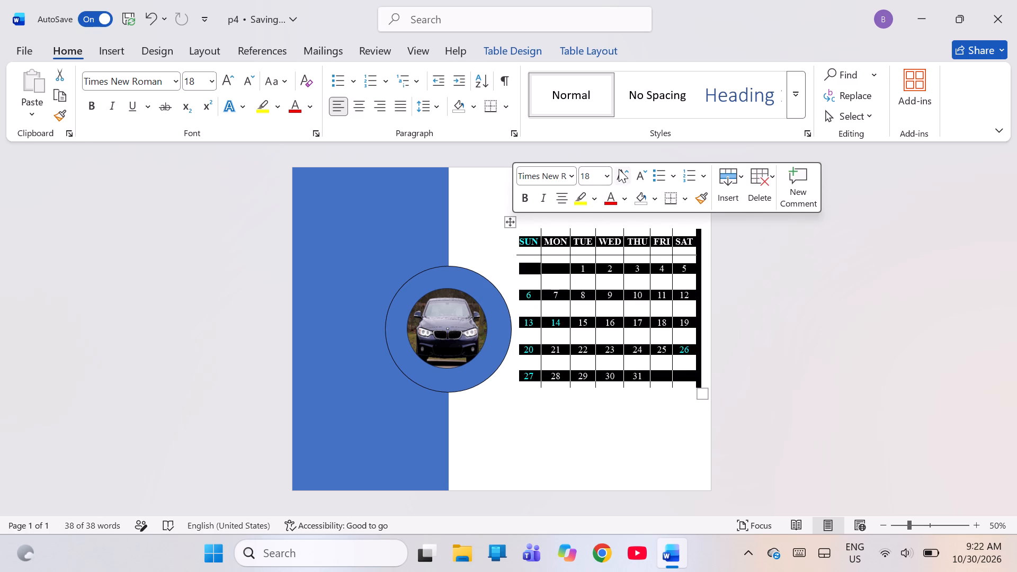
left_click(619, 169)
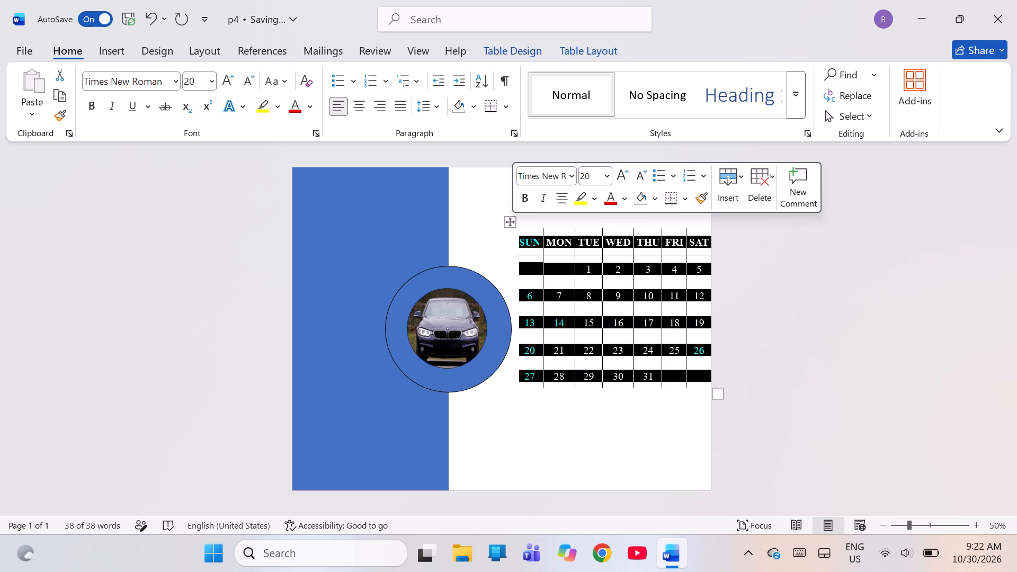
left_click(632, 434)
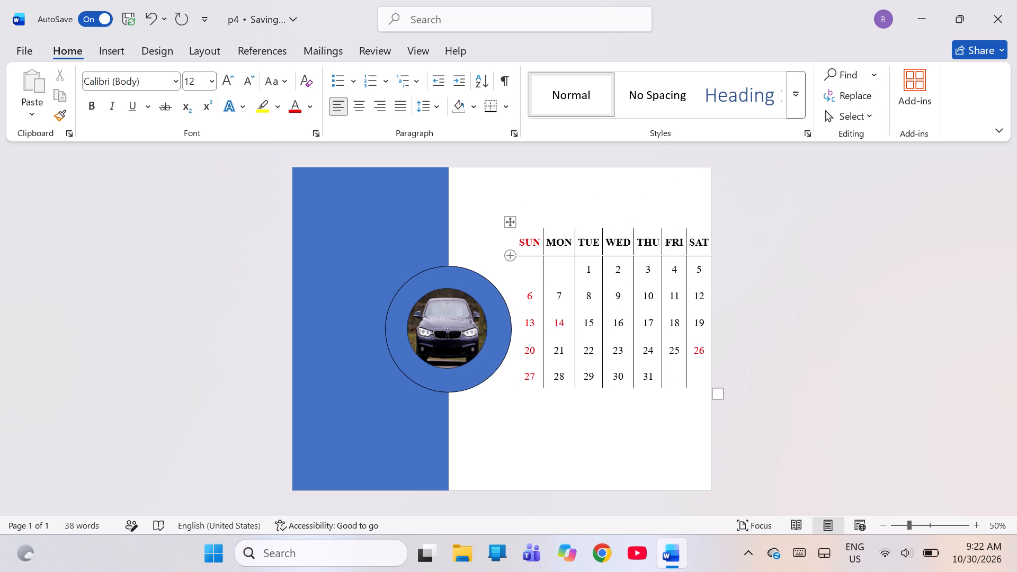
Move the calendar table slightly left, towards the car circle, so the SAT column fits inside the page edge.
left_click_drag(511, 225, 508, 225)
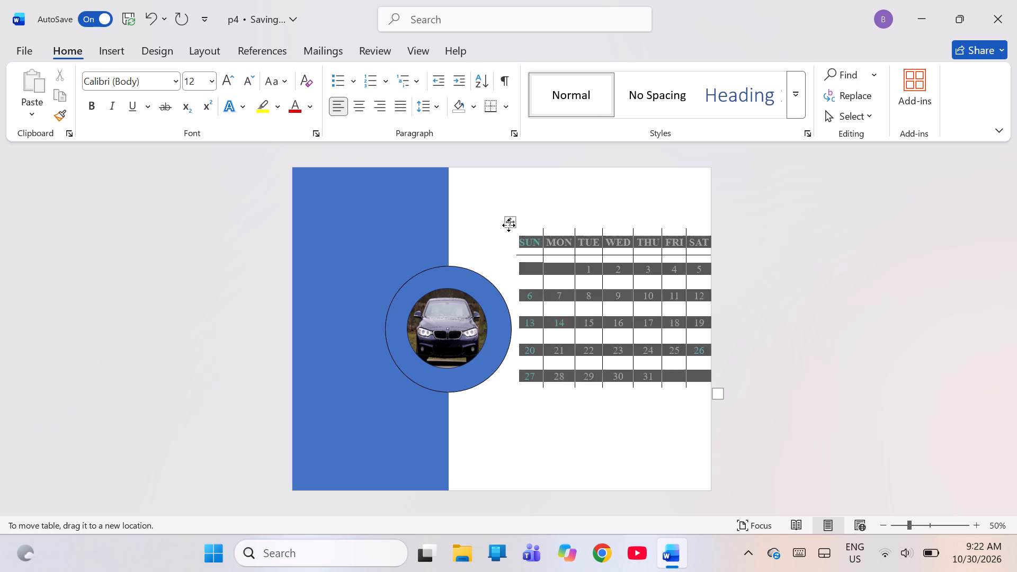
left_click_drag(508, 225, 503, 225)
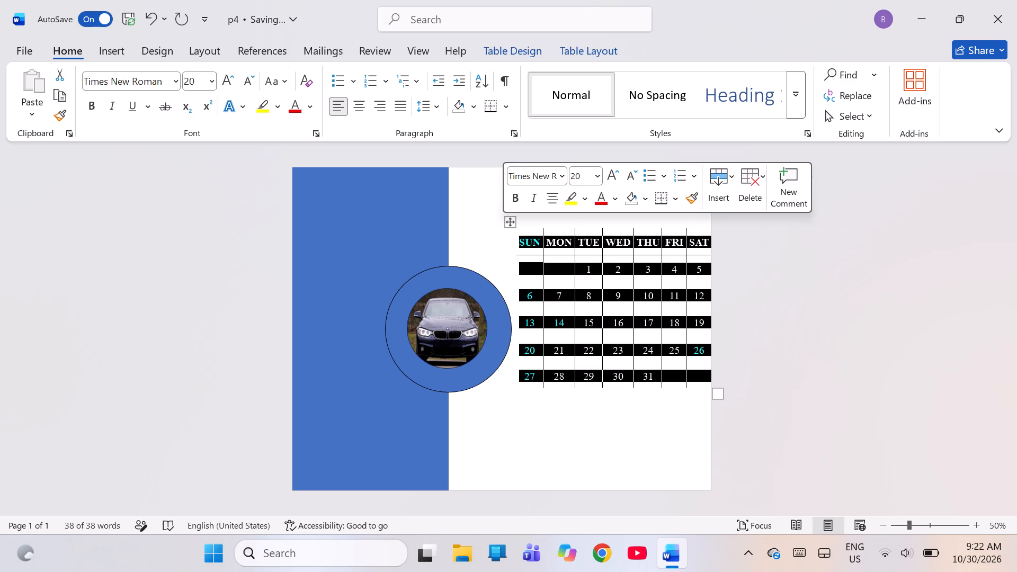
left_click_drag(507, 220, 502, 219)
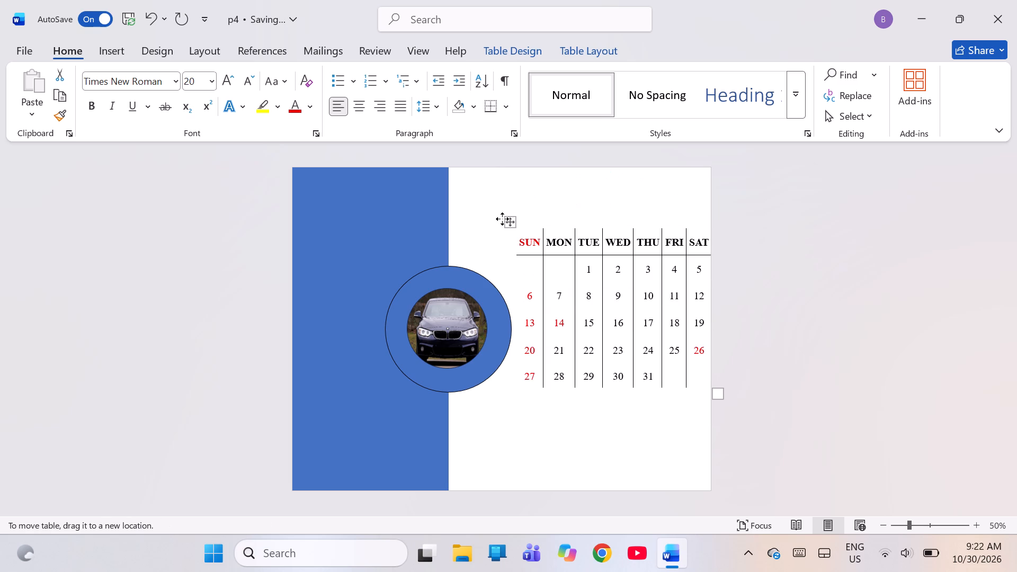
left_click_drag(502, 219, 497, 219)
left_click(569, 203)
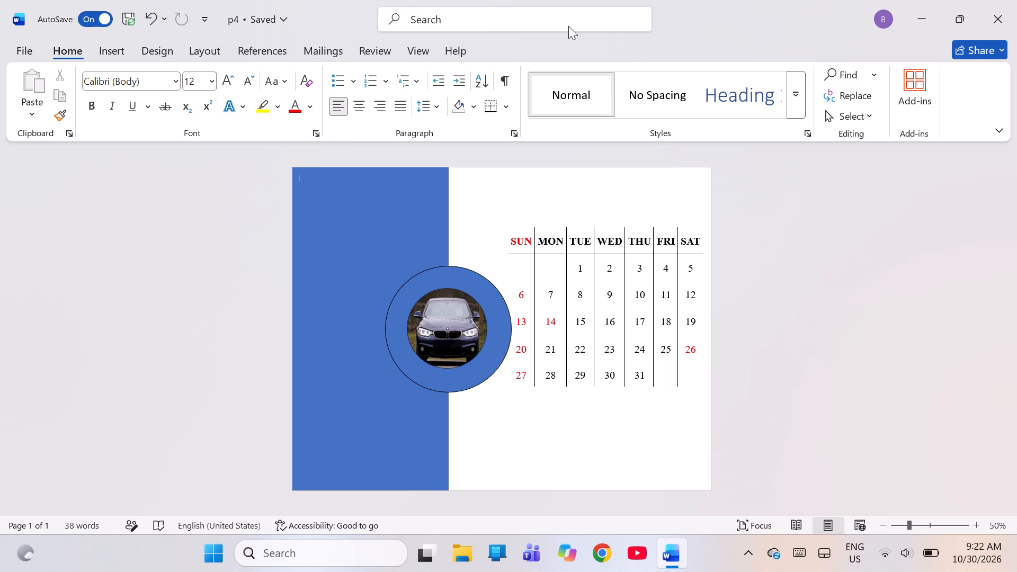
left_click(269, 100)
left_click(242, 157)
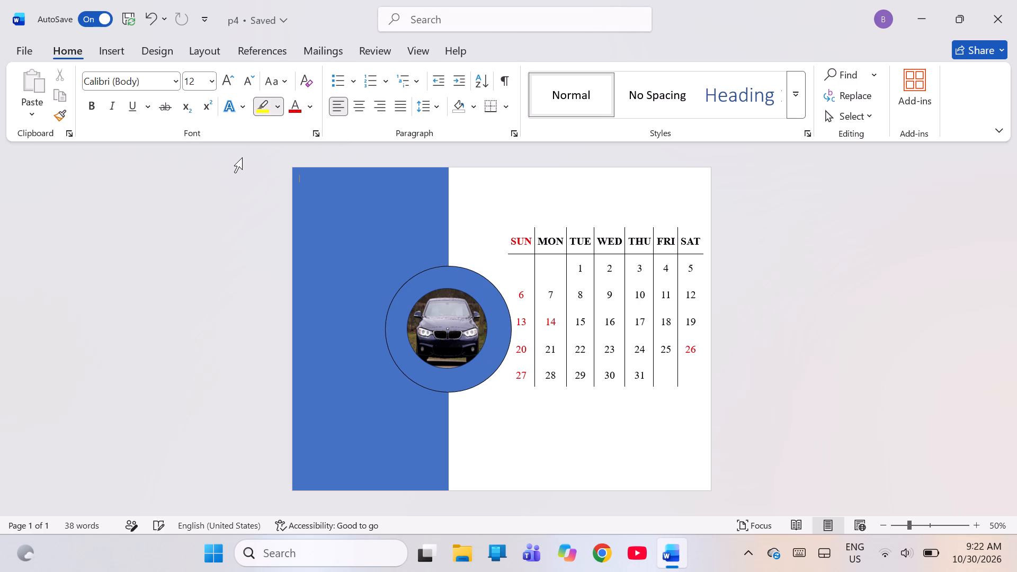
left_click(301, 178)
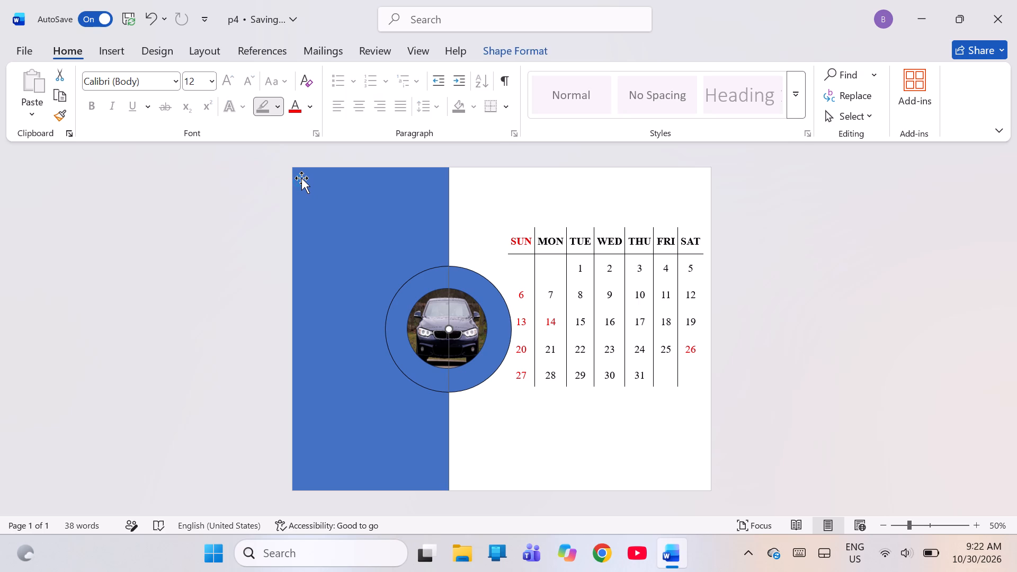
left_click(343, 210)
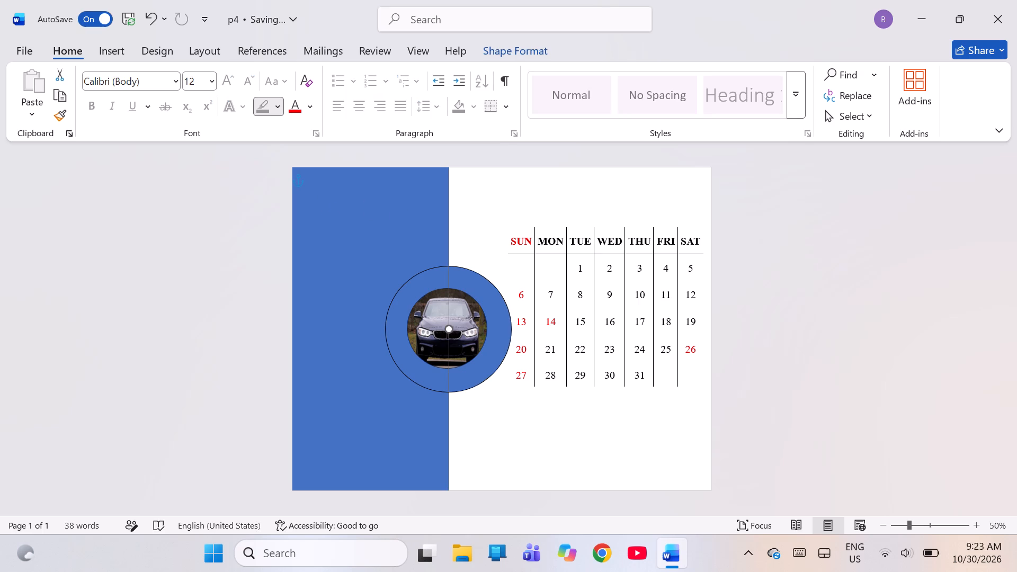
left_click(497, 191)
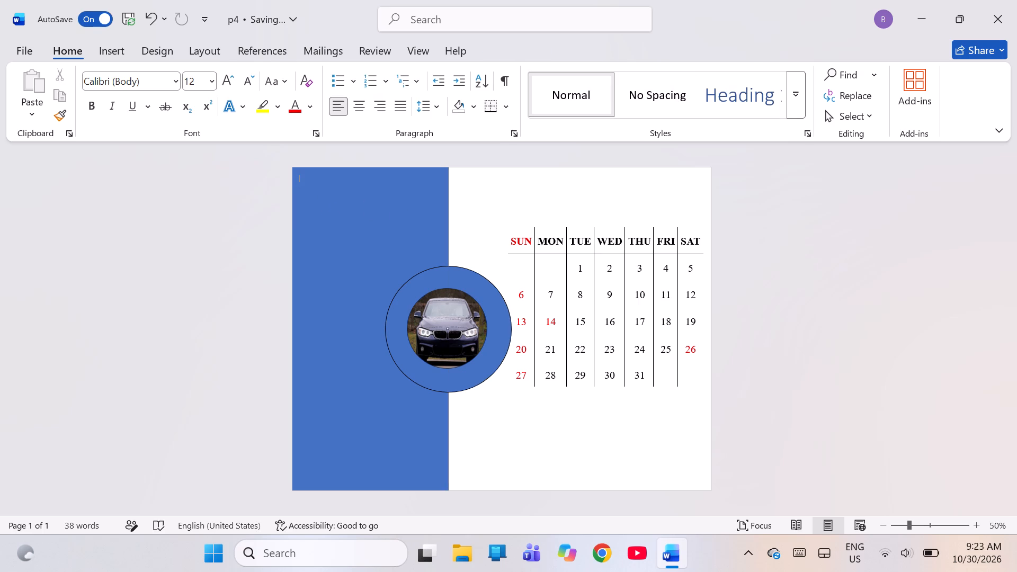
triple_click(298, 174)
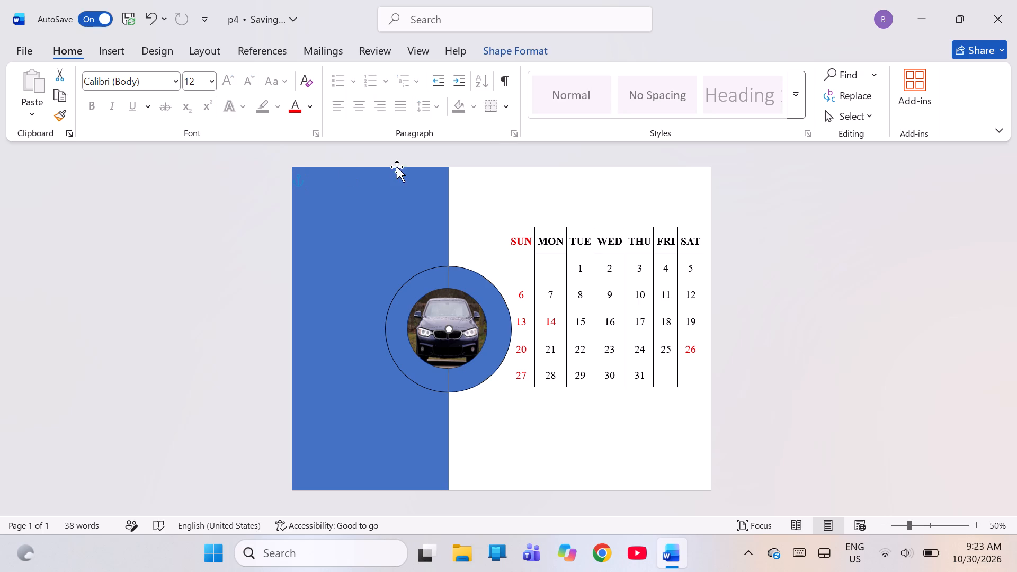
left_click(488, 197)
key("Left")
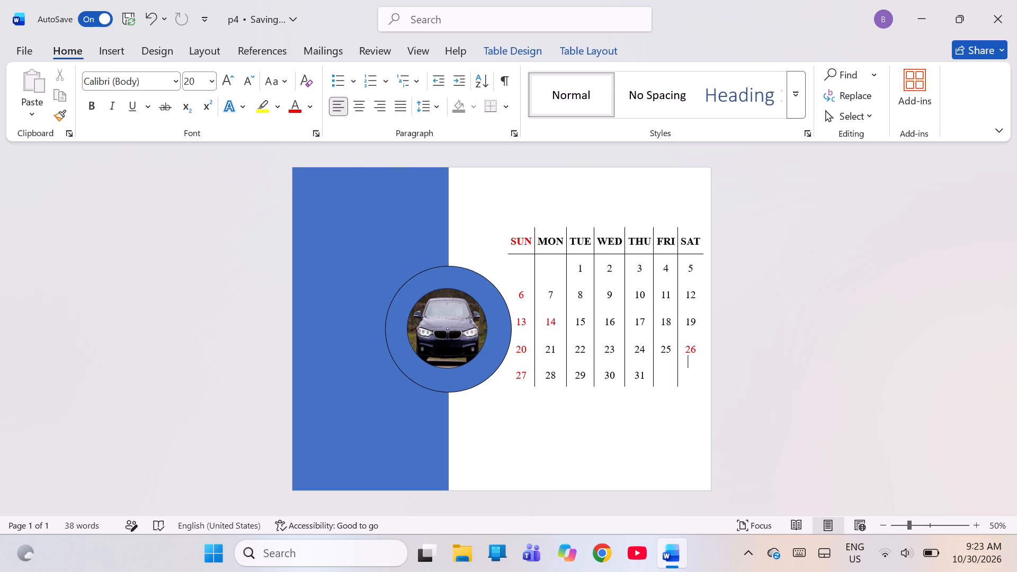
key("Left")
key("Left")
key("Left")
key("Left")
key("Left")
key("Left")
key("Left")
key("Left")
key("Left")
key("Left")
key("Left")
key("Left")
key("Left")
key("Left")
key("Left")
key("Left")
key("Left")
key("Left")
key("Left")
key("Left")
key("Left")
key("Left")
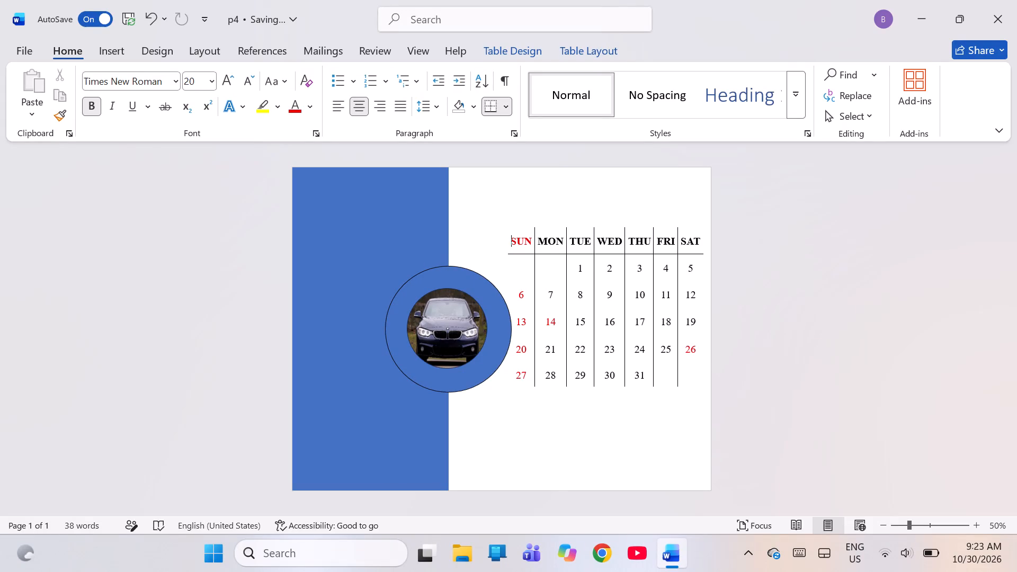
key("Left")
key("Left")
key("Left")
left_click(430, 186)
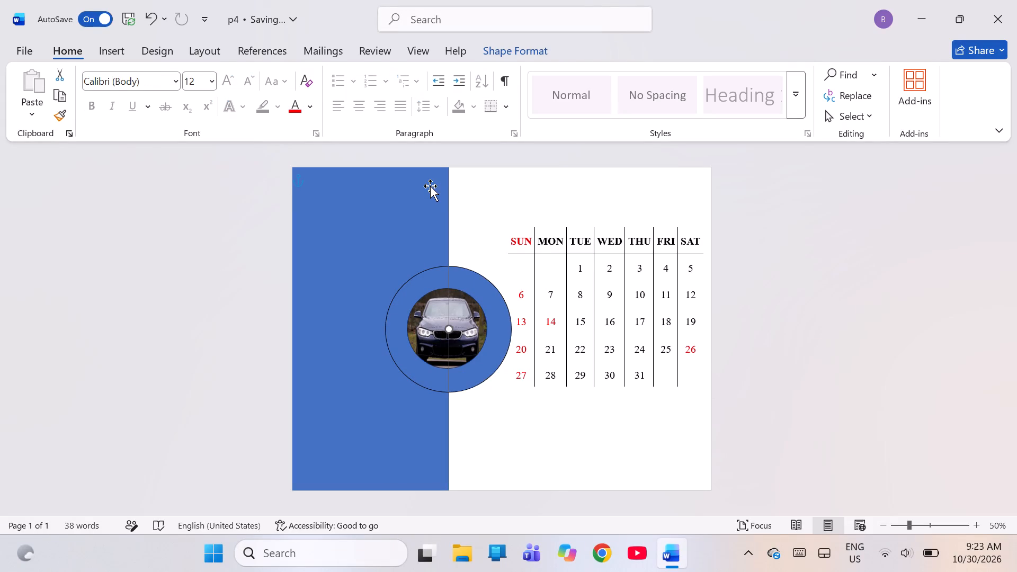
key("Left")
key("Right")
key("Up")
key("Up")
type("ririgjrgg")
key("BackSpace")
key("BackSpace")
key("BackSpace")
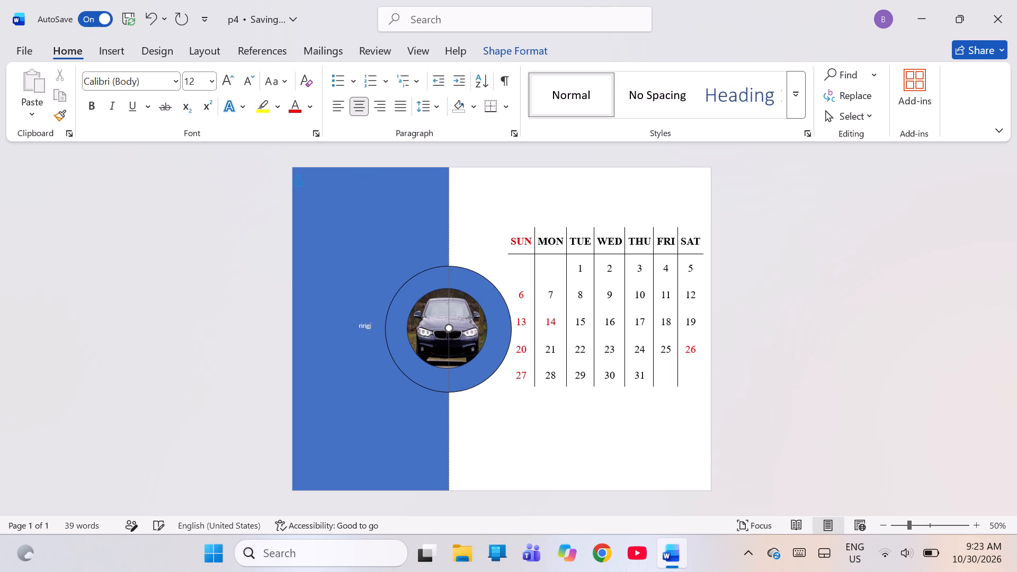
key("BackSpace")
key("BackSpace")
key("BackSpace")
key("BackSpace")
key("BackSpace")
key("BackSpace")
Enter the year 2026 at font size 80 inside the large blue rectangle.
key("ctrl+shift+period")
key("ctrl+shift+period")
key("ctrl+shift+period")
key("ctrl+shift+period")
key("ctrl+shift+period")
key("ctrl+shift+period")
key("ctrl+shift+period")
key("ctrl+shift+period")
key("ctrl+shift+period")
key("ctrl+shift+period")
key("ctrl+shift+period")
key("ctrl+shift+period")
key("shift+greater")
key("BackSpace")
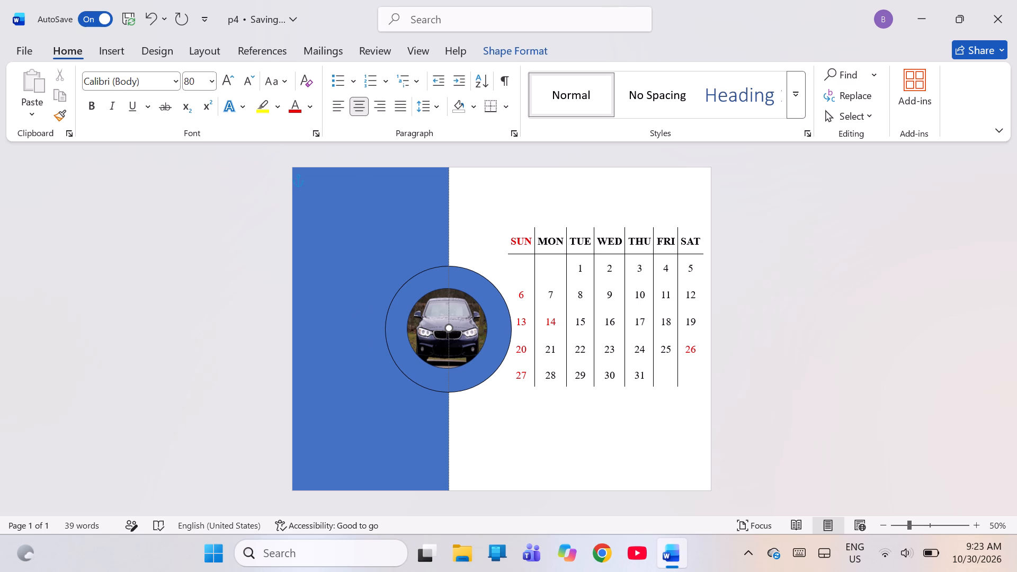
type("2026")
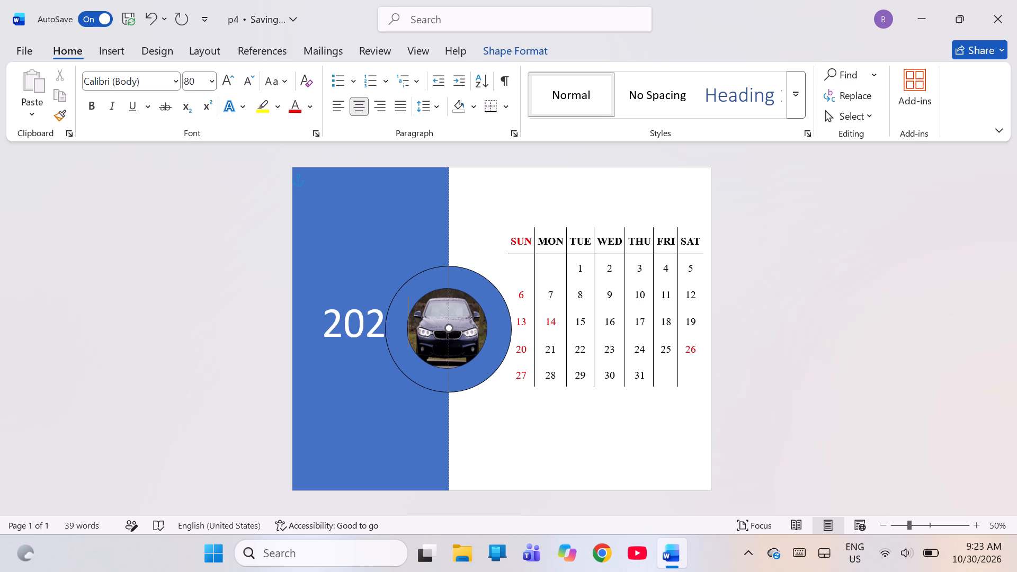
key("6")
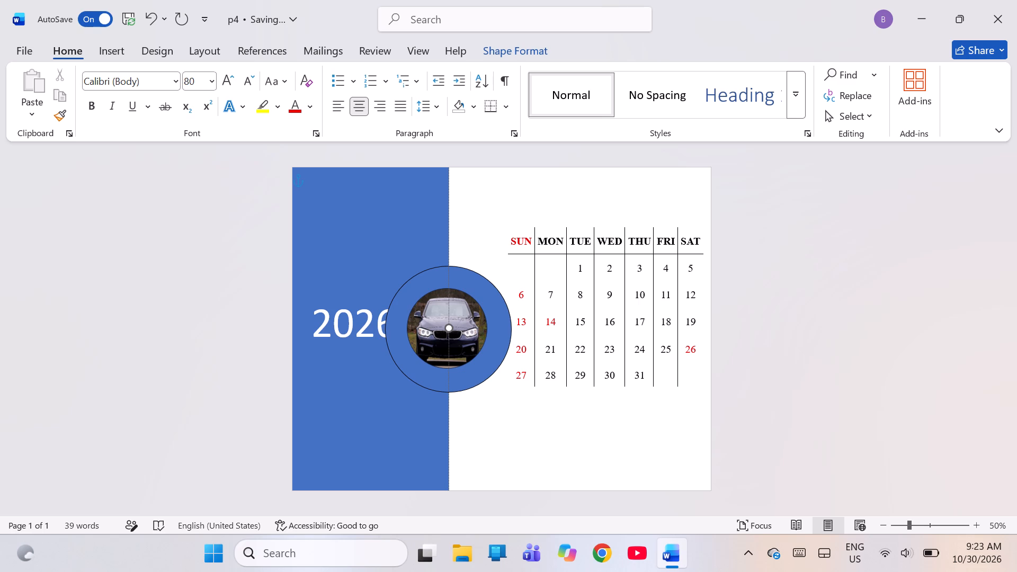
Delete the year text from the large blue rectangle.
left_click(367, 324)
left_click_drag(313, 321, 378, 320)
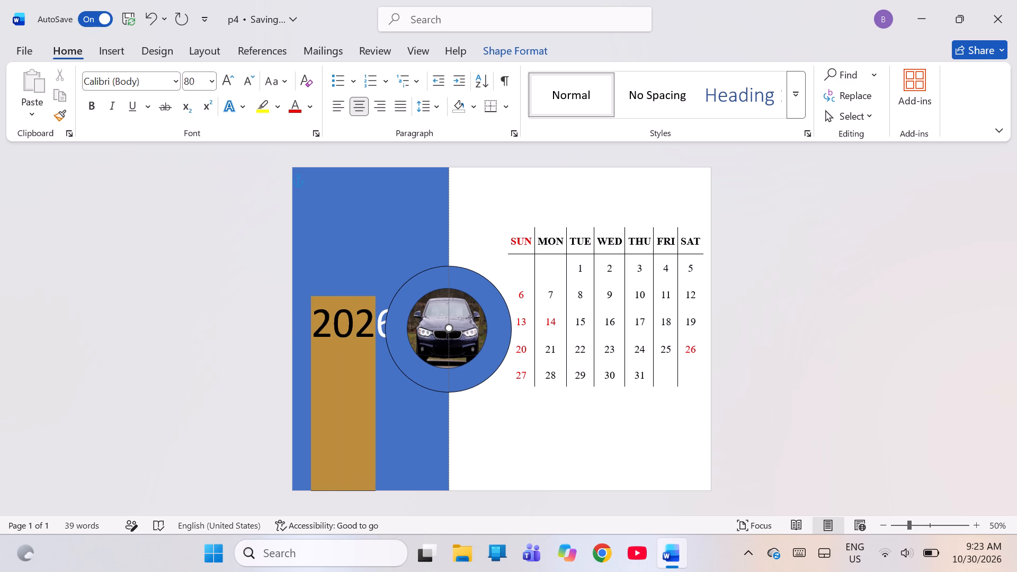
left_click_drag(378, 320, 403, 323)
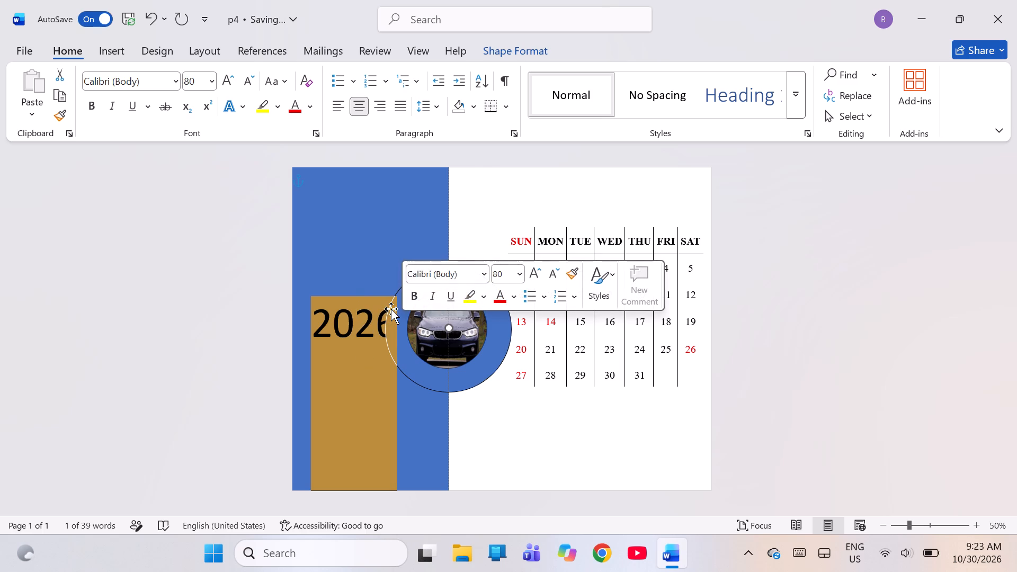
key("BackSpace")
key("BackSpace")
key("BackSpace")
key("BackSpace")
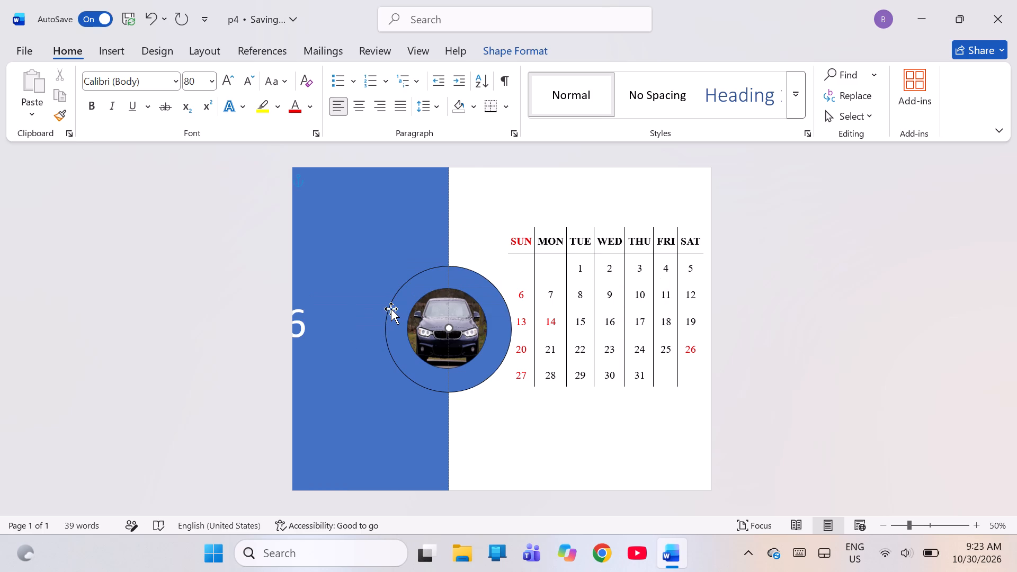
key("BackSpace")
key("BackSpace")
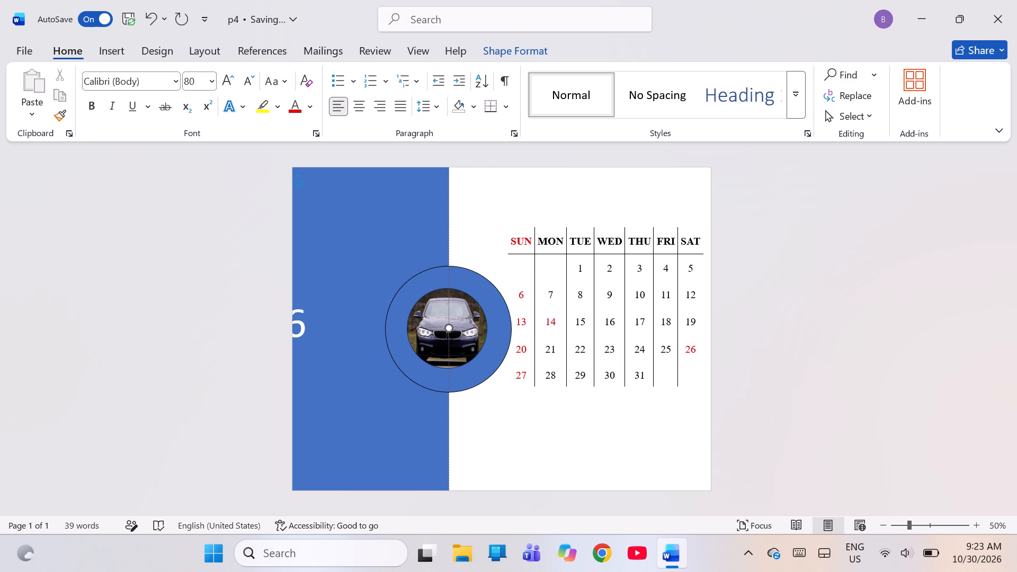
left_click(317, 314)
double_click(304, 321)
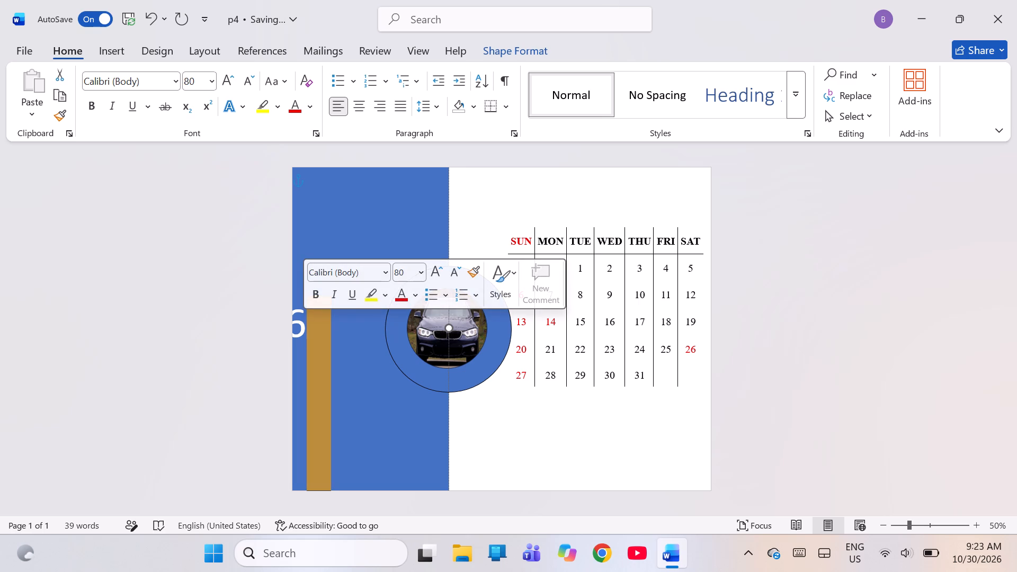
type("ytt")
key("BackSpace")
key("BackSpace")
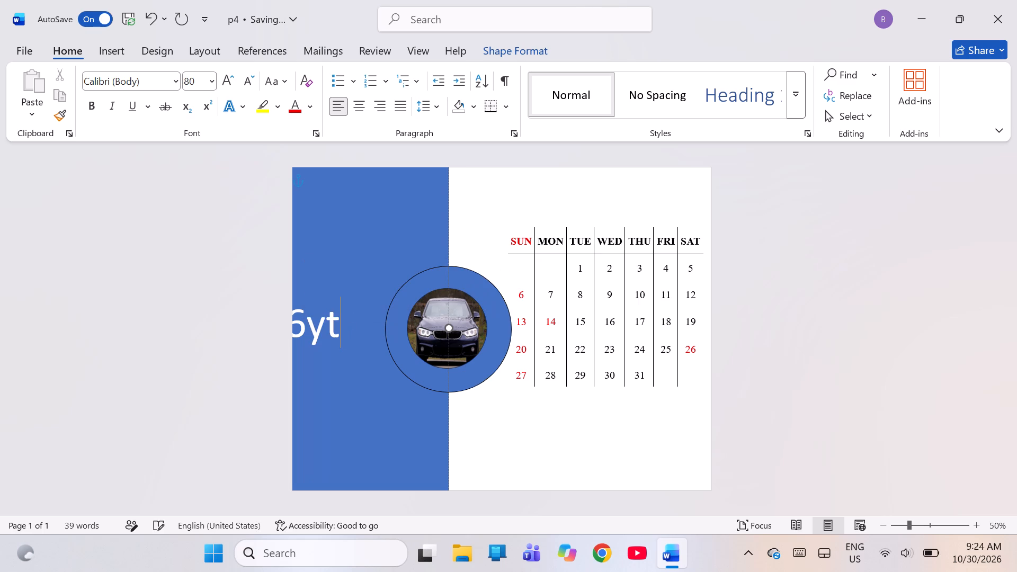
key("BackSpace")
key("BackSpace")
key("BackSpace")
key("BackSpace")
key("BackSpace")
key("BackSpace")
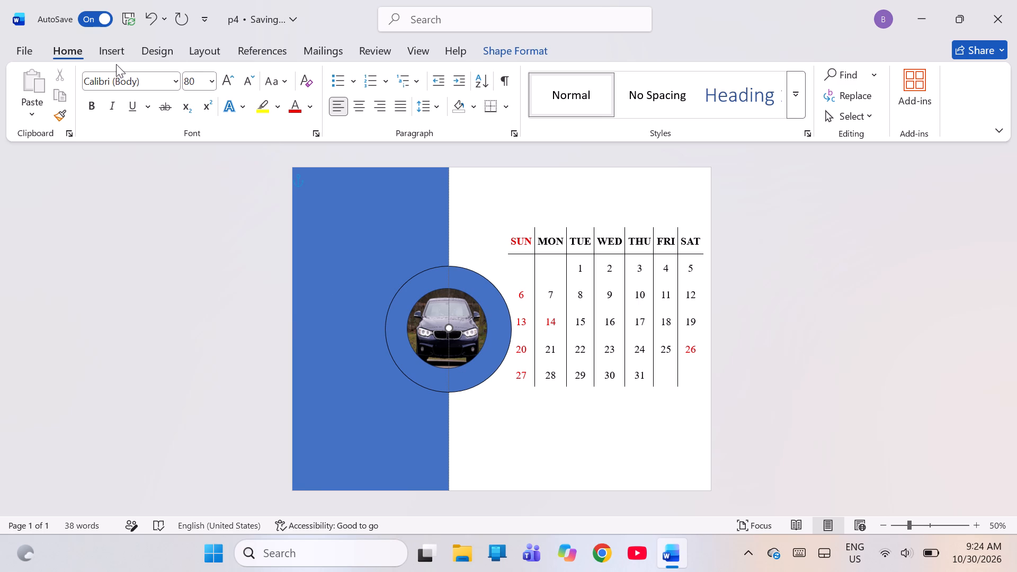
Draw a rectangle about 3.28" wide and 1.46" high near the top of the blue panel, above the car circle.
left_click(128, 48)
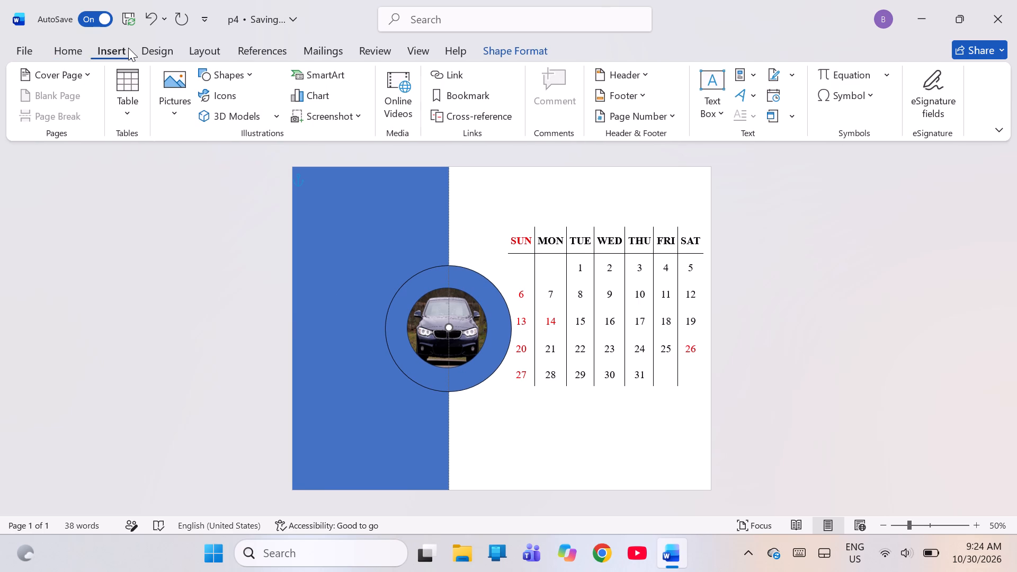
left_click(231, 70)
left_click(260, 109)
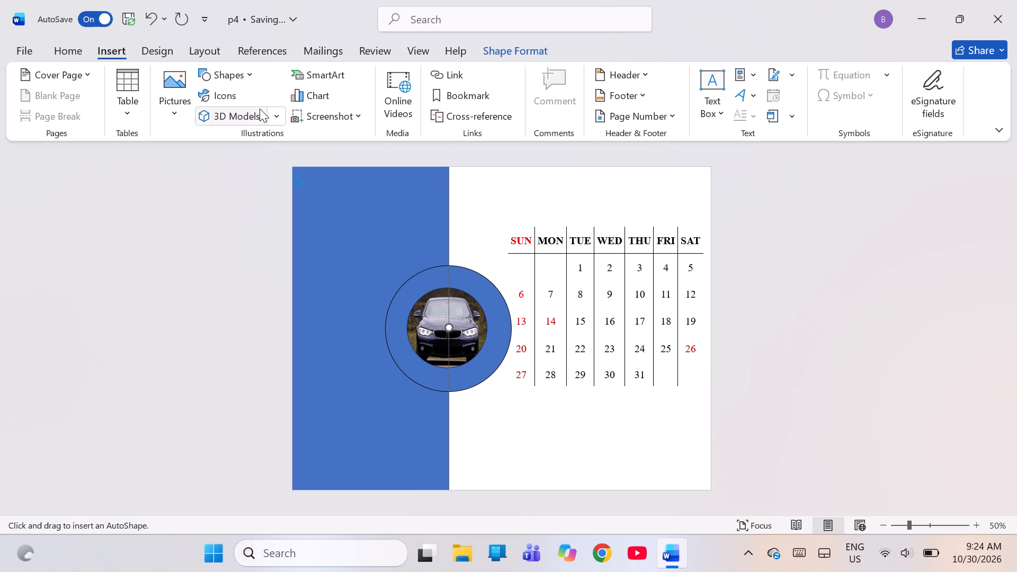
left_click_drag(309, 182, 385, 240)
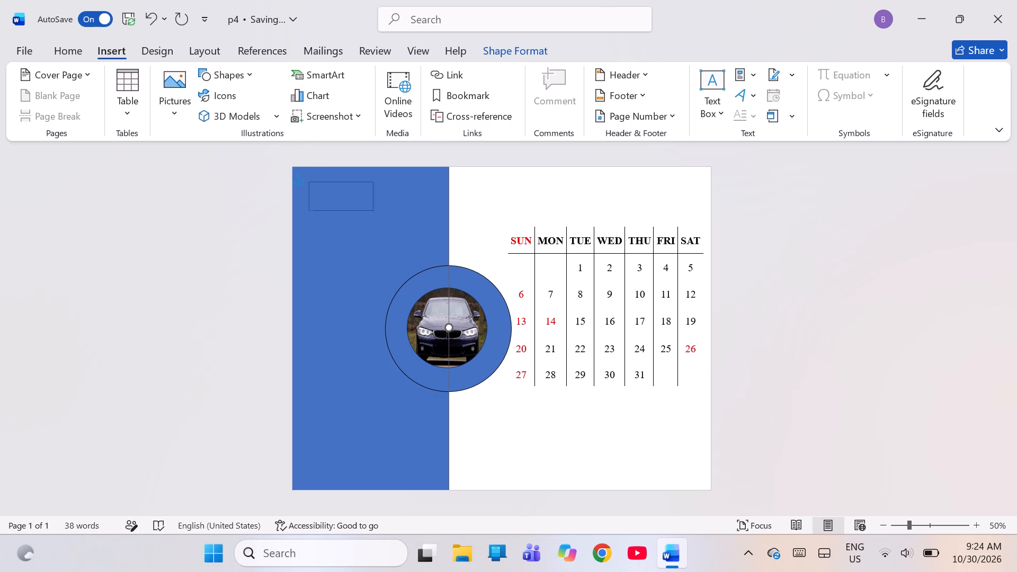
left_click_drag(385, 240, 434, 237)
Enter the year 2026 as text inside the new small rectangle.
left_click(387, 213)
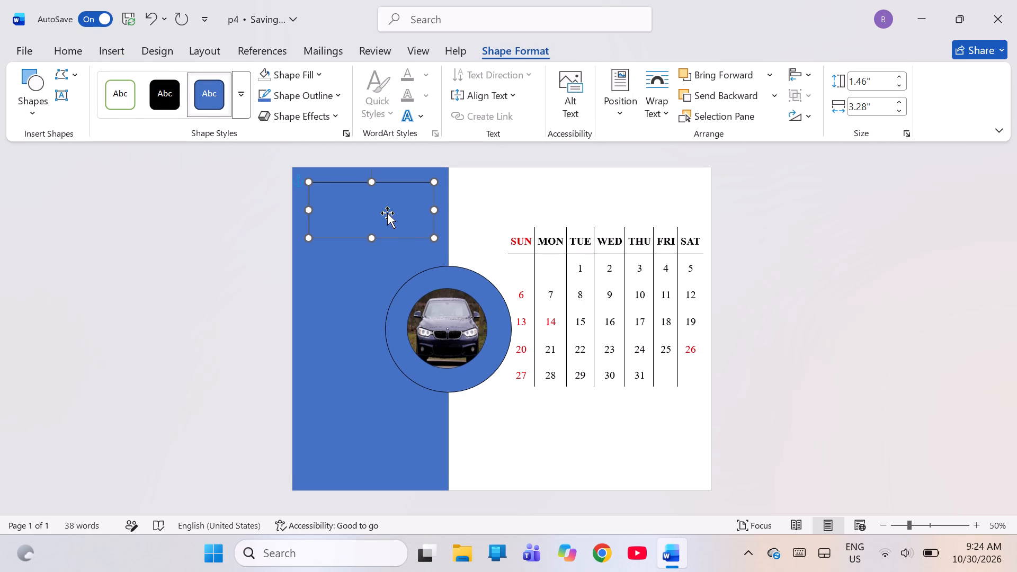
type("yt")
key("BackSpace")
key("BackSpace")
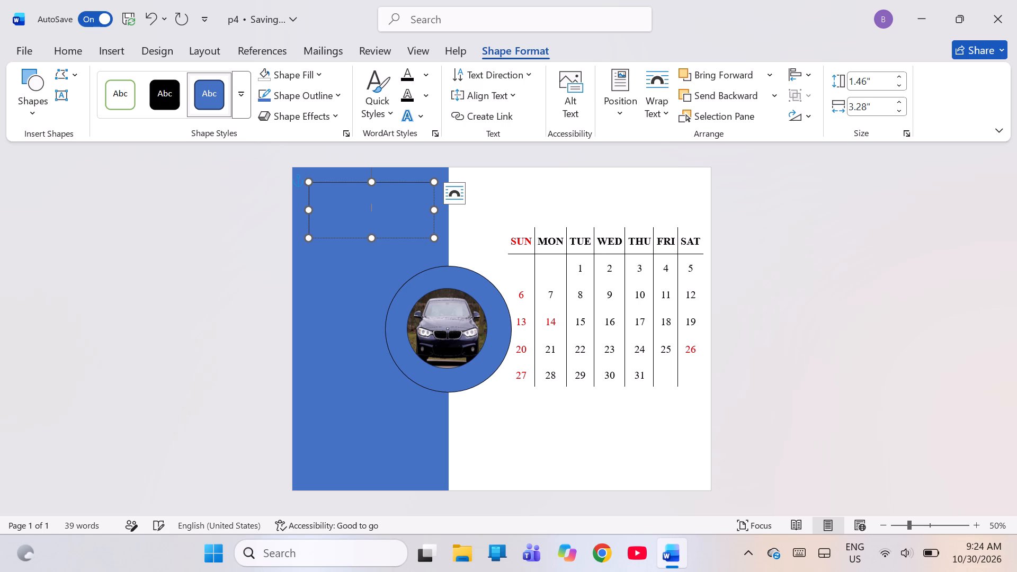
type("2026")
Set the small year rectangle's shape fill to No Fill.
left_click(309, 80)
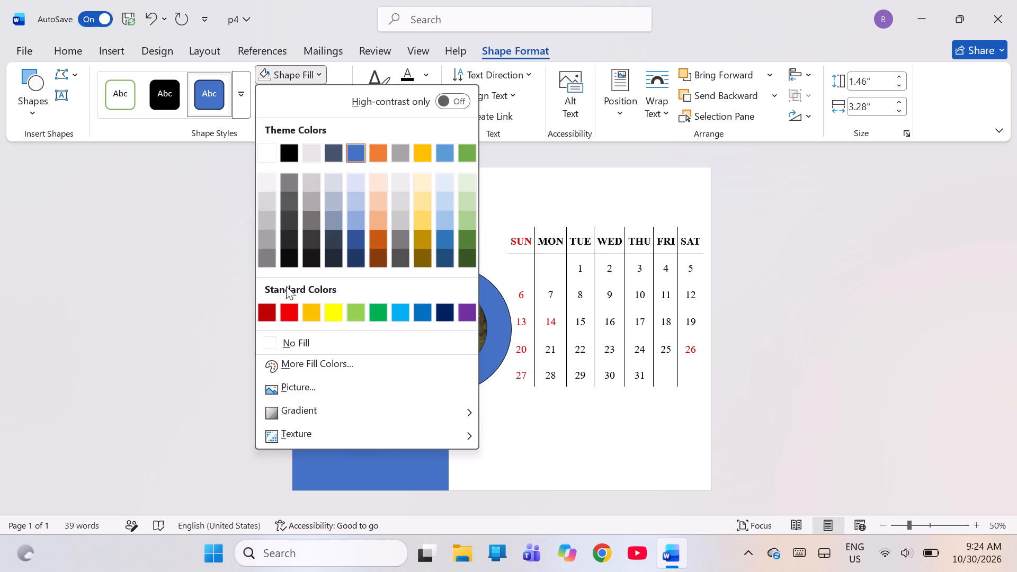
left_click(284, 340)
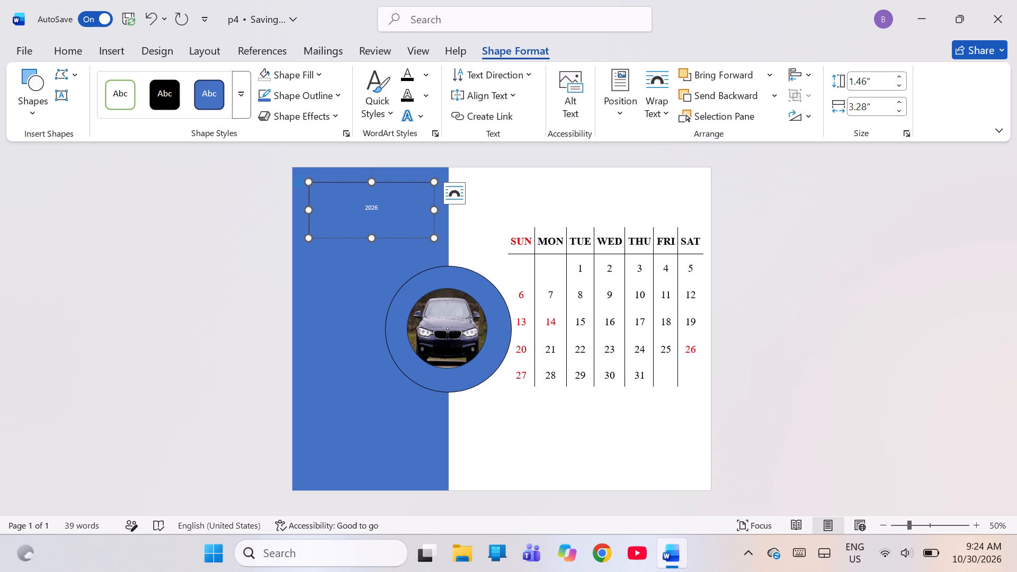
Enlarge the 2026 text in the small rectangle to 48 pt.
key("ctrl+shift+period")
key("ctrl+shift+period")
key("ctrl+shift+period")
key("ctrl+shift+period")
key("ctrl+shift+period")
key("ctrl+shift+period")
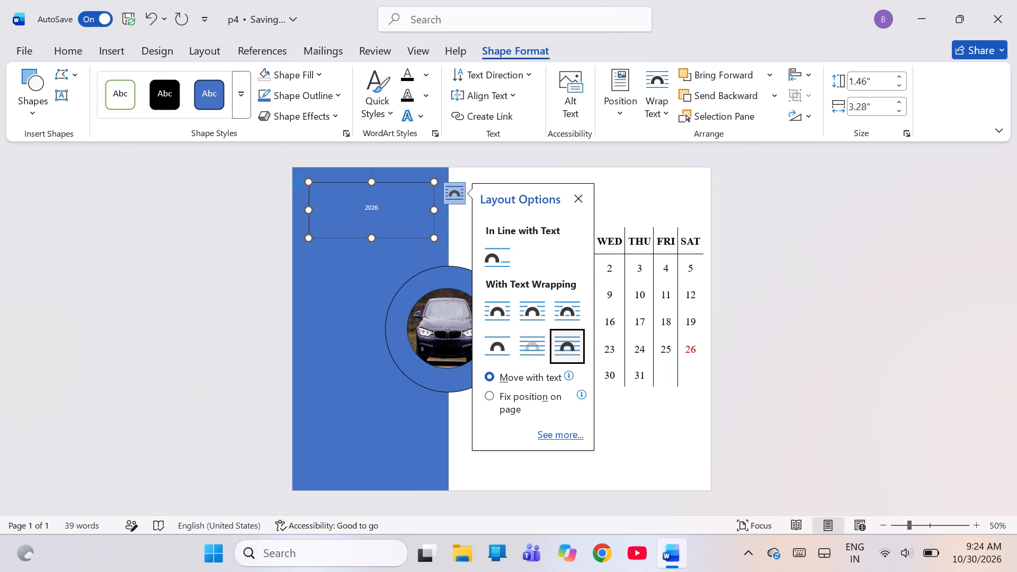
left_click_drag(358, 211, 365, 202)
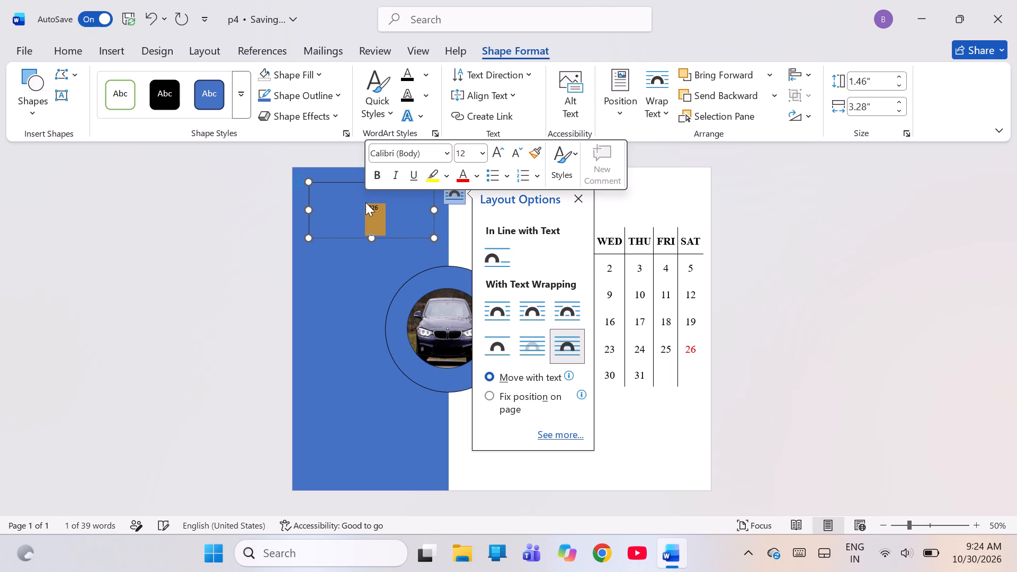
key("ctrl+shift+period")
key("ctrl+shift+period")
key("ctrl+shift+period")
key("ctrl+shift+period")
key("ctrl+shift+period")
key("ctrl+shift+period")
key("ctrl+shift+period")
key("ctrl+shift+period")
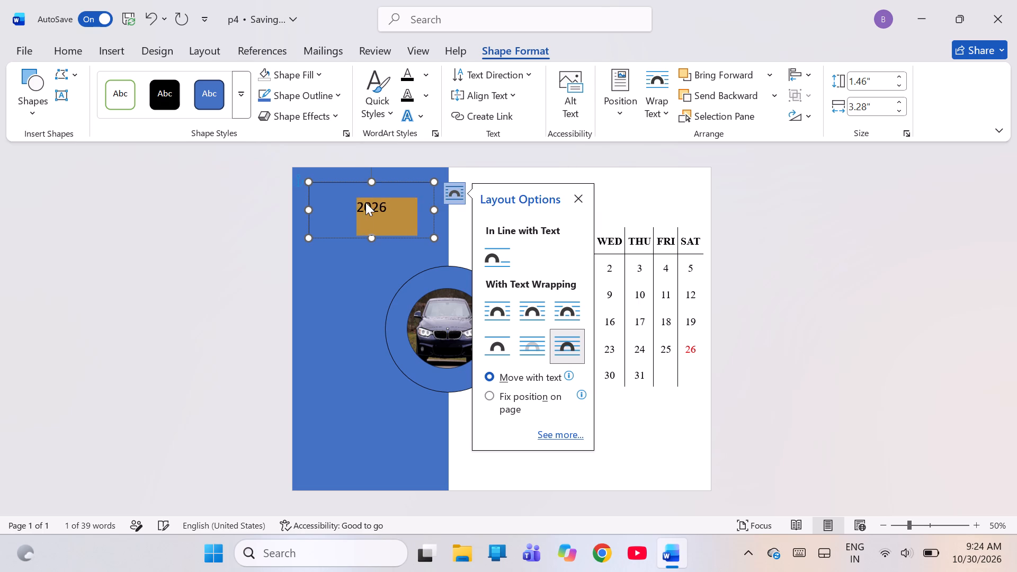
key("ctrl+shift+period")
key("ctrl+shift+period")
Clear everything typed in the small rectangle, including its centred line, and enter 2026 again, aligned left.
type(">.")
key("Return")
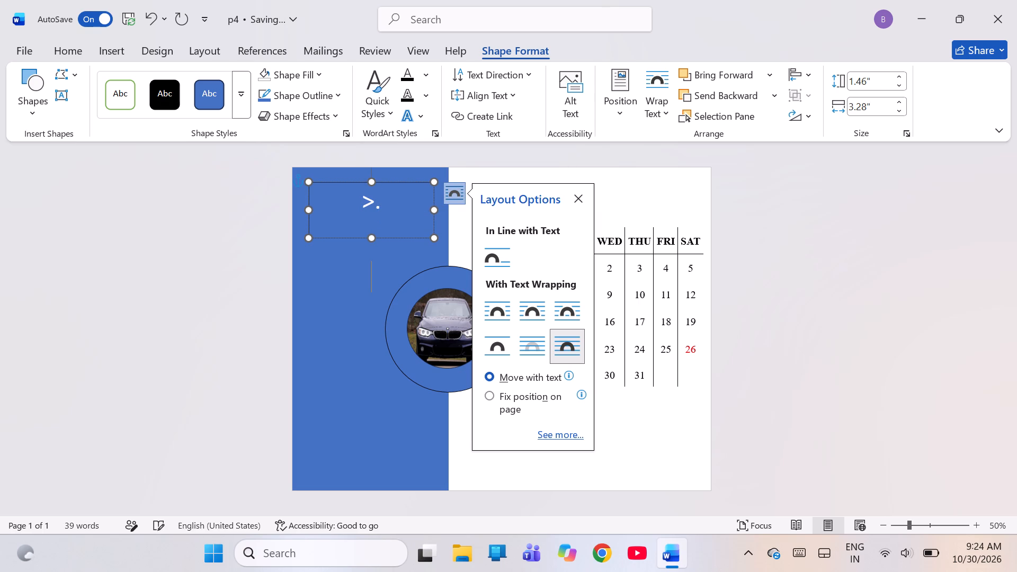
key("BackSpace")
key("BackSpace")
key("BackSpace")
key("BackSpace")
key("BackSpace")
key("BackSpace")
key("BackSpace")
key("BackSpace")
key("BackSpace")
key("BackSpace")
key("BackSpace")
key("BackSpace")
key("BackSpace")
key("BackSpace")
key("BackSpace")
key("BackSpace")
key("BackSpace")
key("BackSpace")
key("BackSpace")
key("BackSpace")
key("BackSpace")
key("BackSpace")
key("BackSpace")
key("BackSpace")
key("BackSpace")
key("BackSpace")
type("2026")
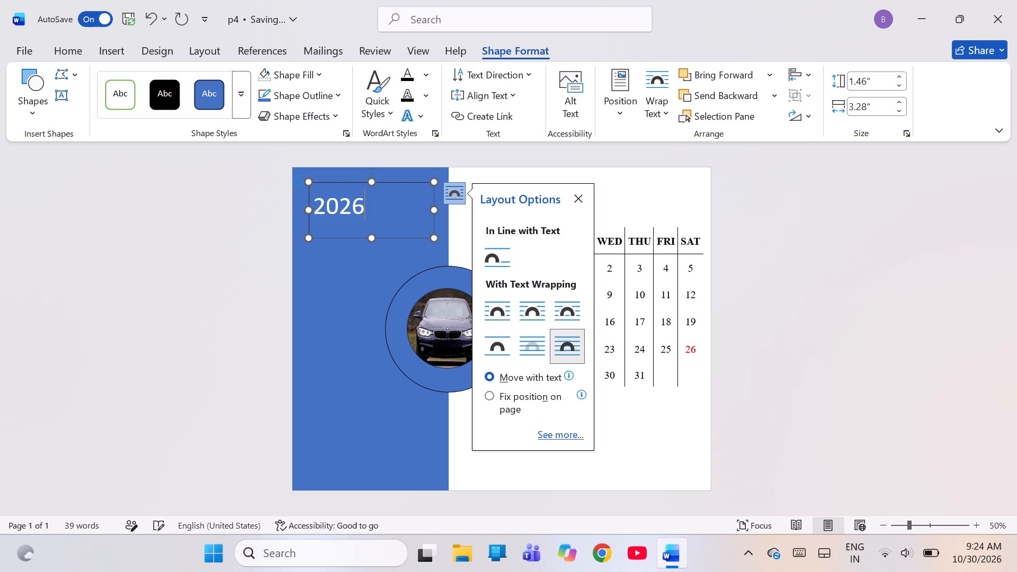
Increase the font size of the 2026 text in the small rectangle to 72 pt.
key("ctrl+shift+period")
key("ctrl+shift+period")
double_click(310, 204)
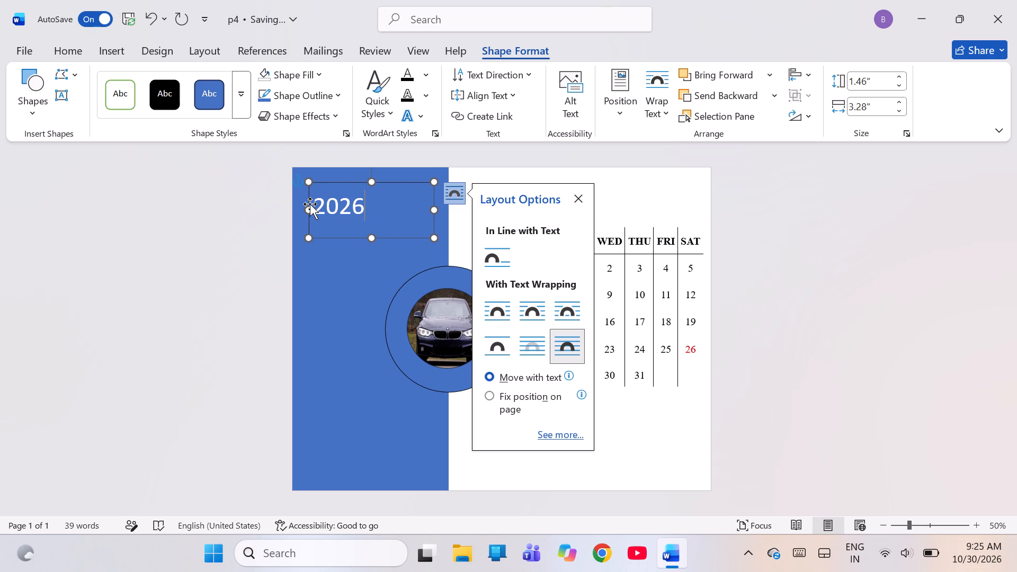
double_click(327, 204)
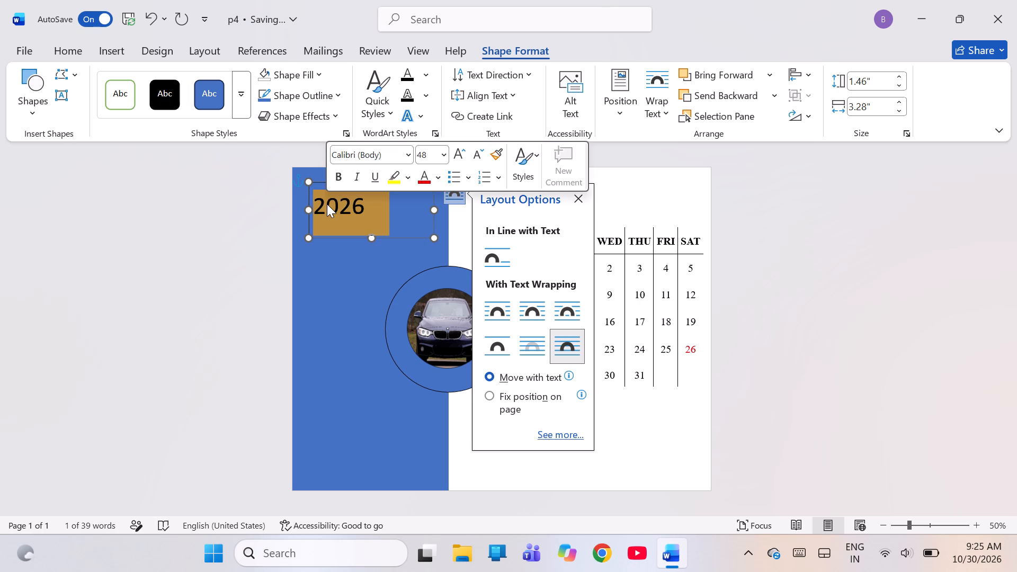
key("ctrl+shift+period")
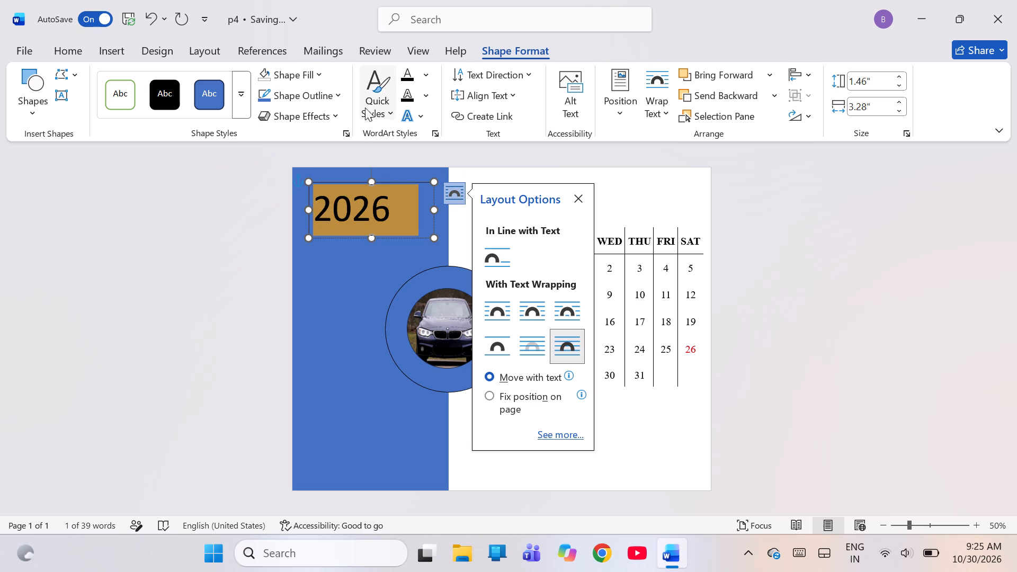
Set the font color of the 2026 text to the standard red.
left_click(241, 93)
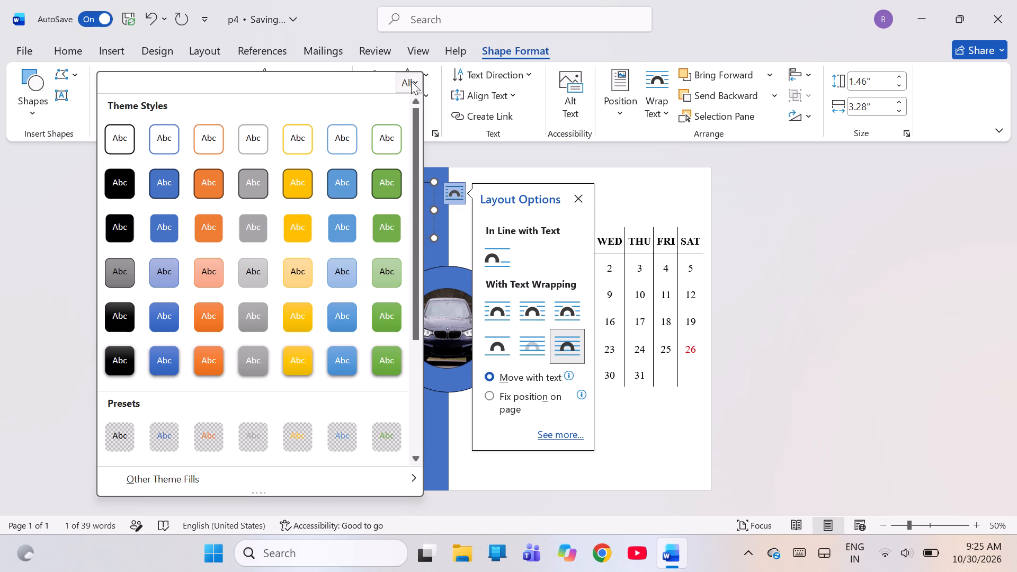
left_click(898, 242)
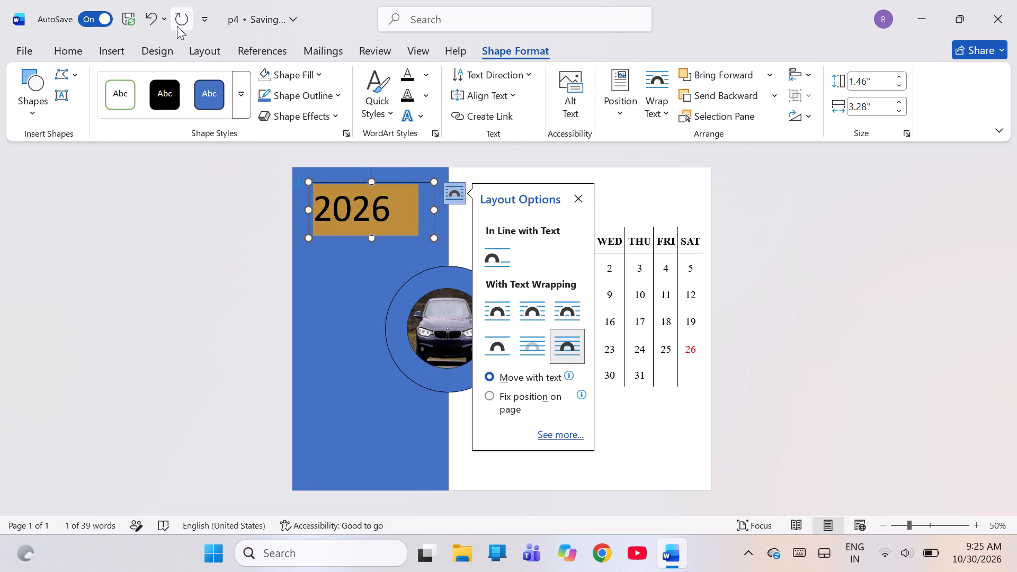
left_click(152, 55)
left_click_drag(85, 44, 106, 47)
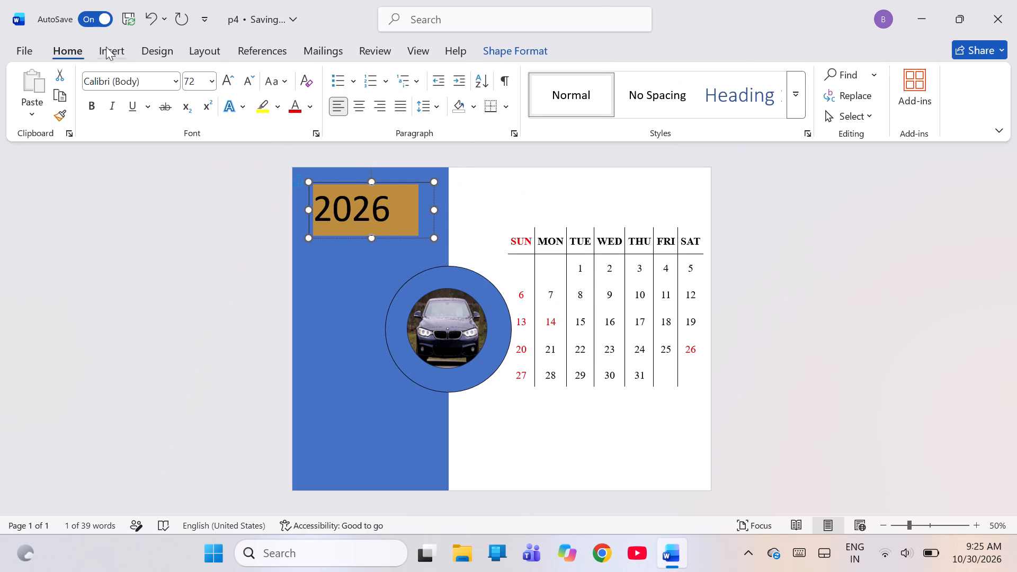
left_click_drag(106, 47, 112, 47)
left_click(112, 47)
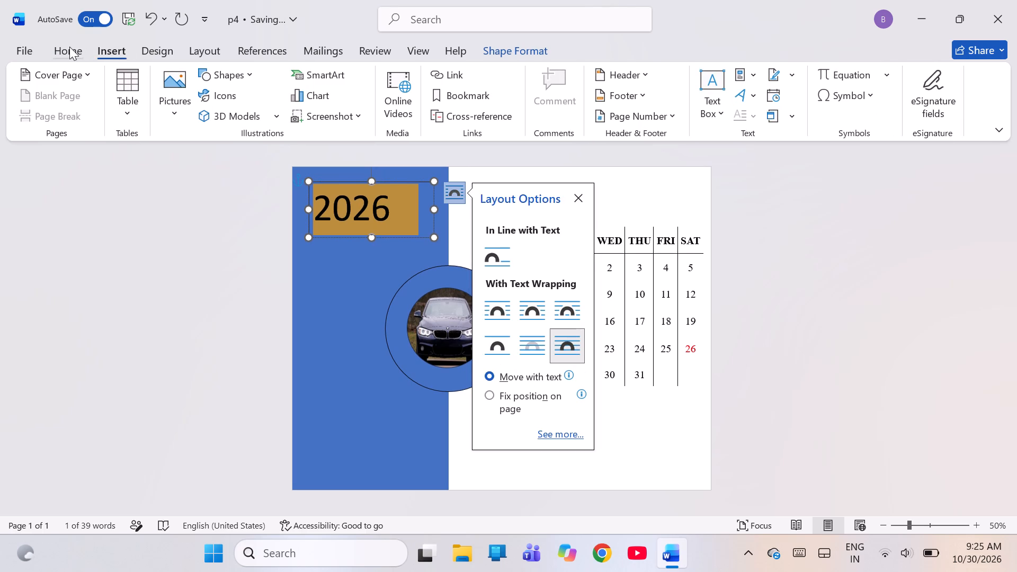
left_click(69, 47)
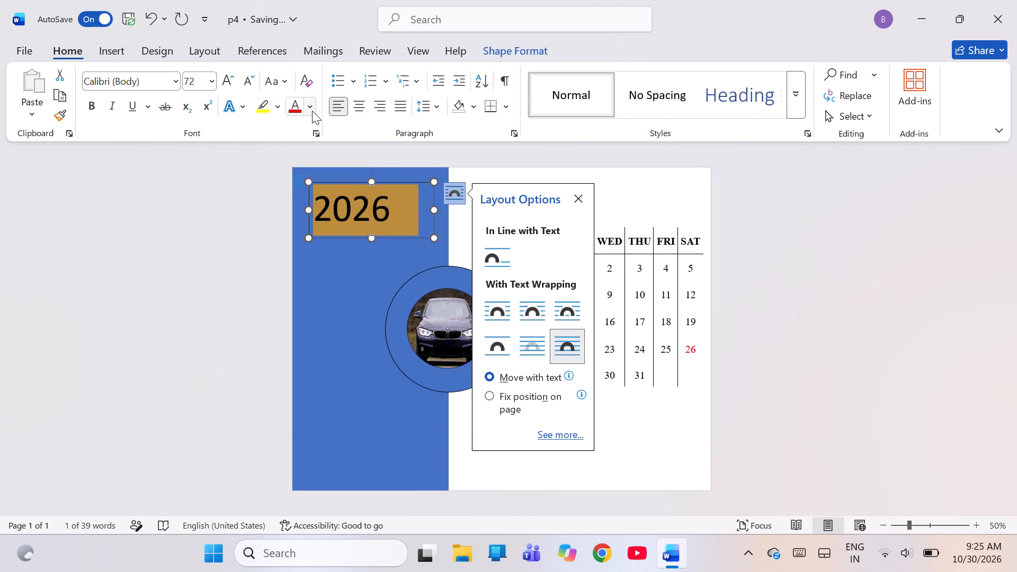
left_click(312, 111)
left_click(312, 367)
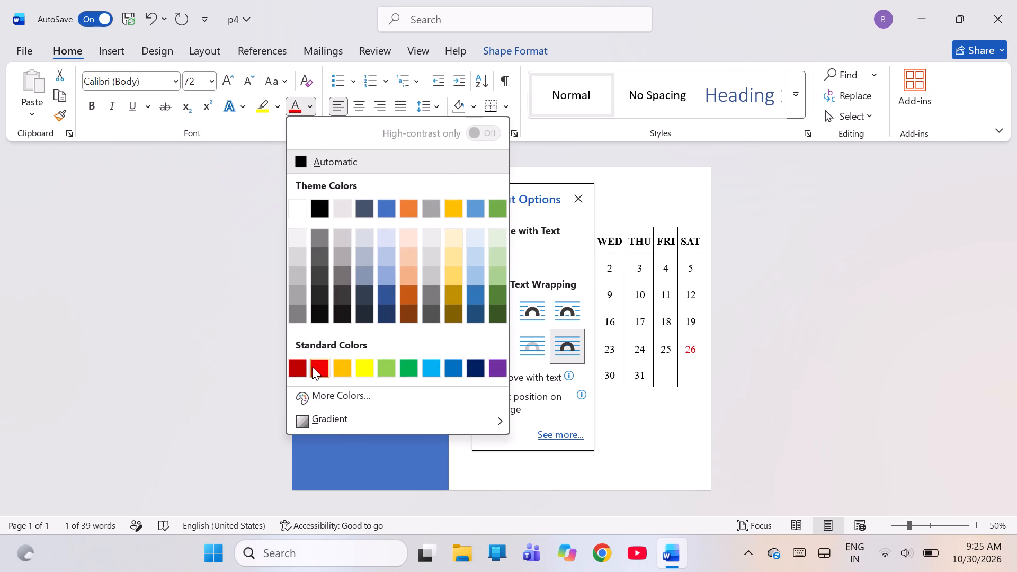
left_click(611, 292)
left_click_drag(838, 307, 427, 198)
left_click(372, 312)
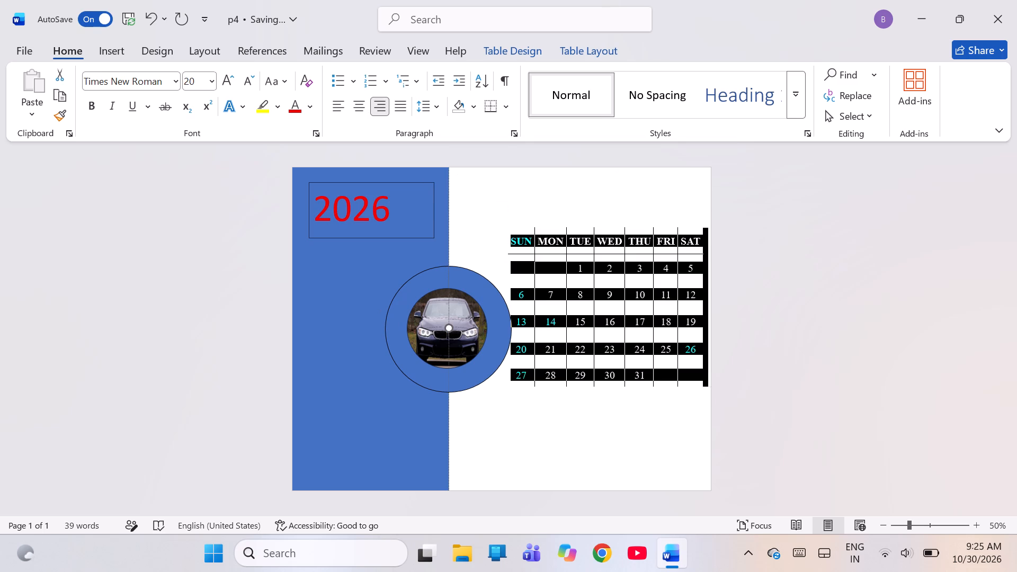
Change the 2026 title's font to Algerian and make it bold.
double_click(344, 203)
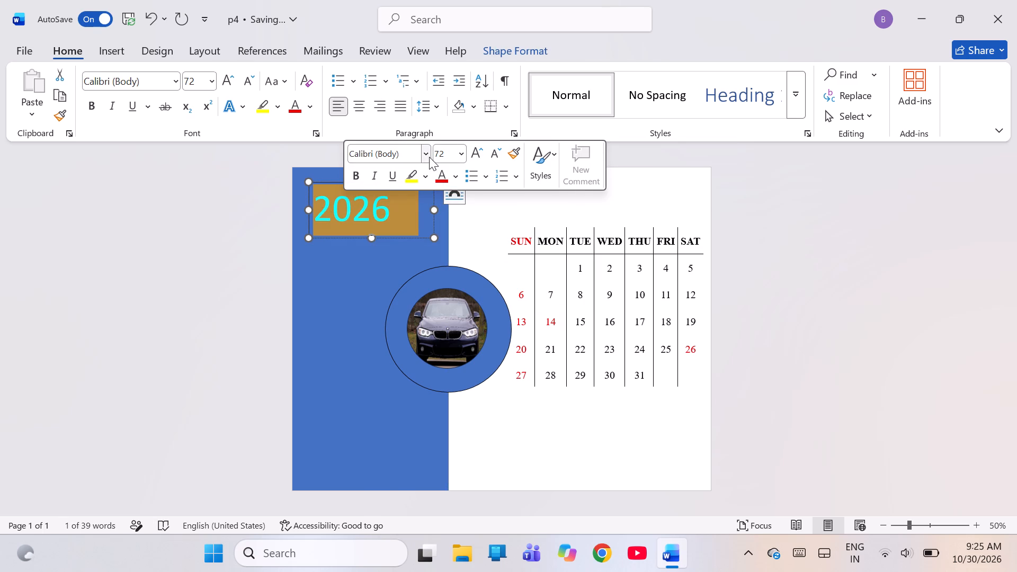
left_click(429, 157)
left_click(405, 327)
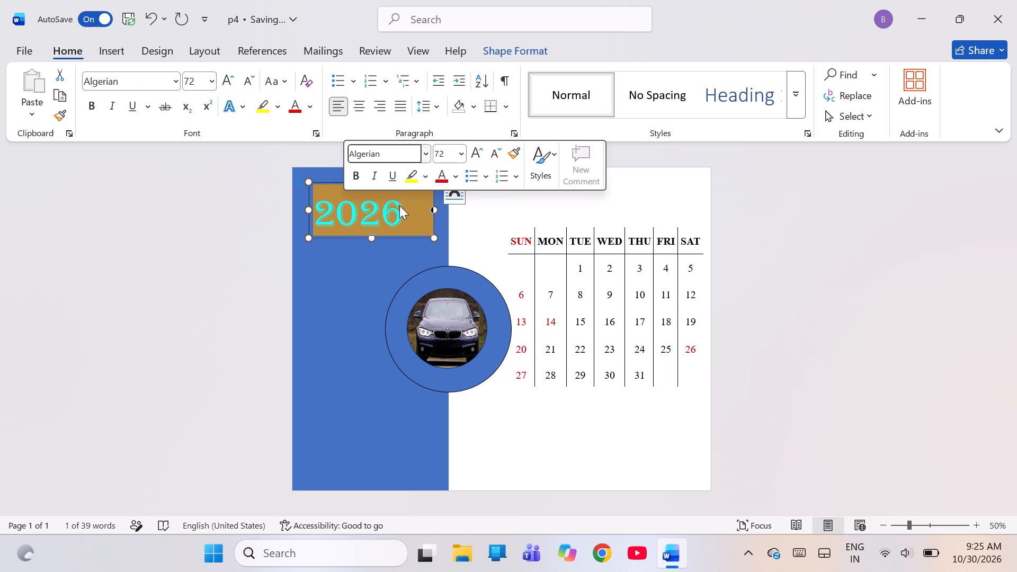
left_click(357, 177)
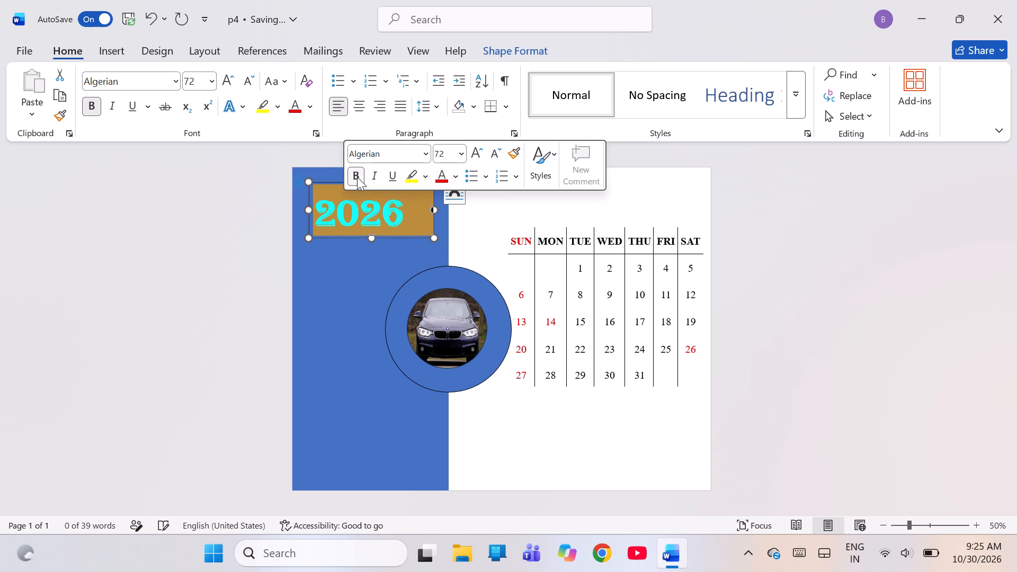
left_click(793, 200)
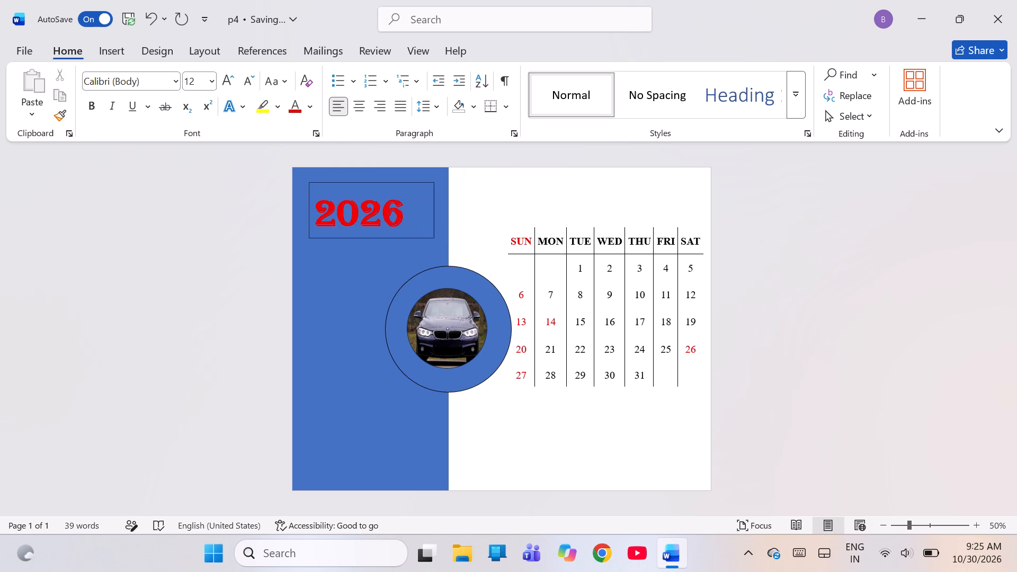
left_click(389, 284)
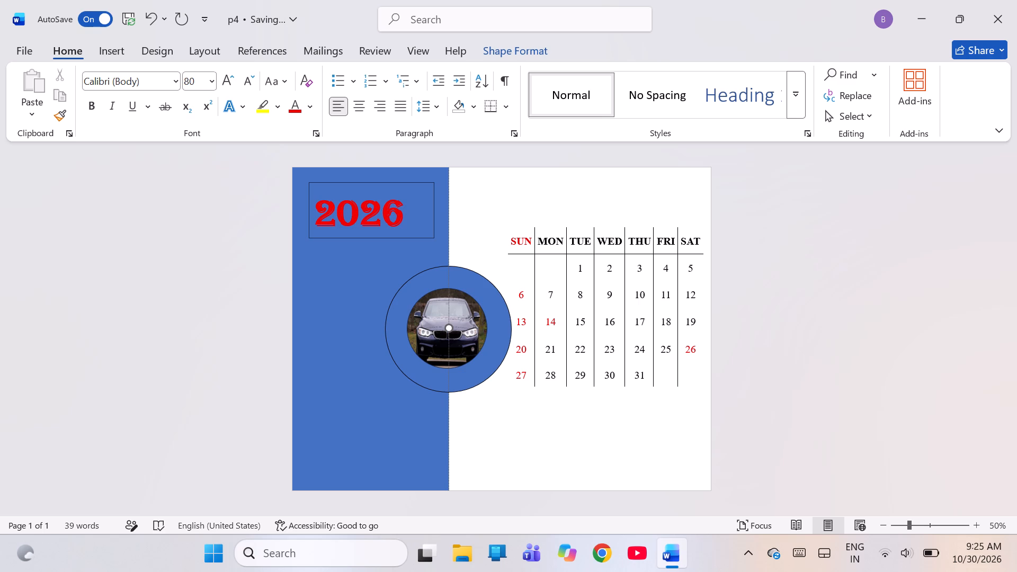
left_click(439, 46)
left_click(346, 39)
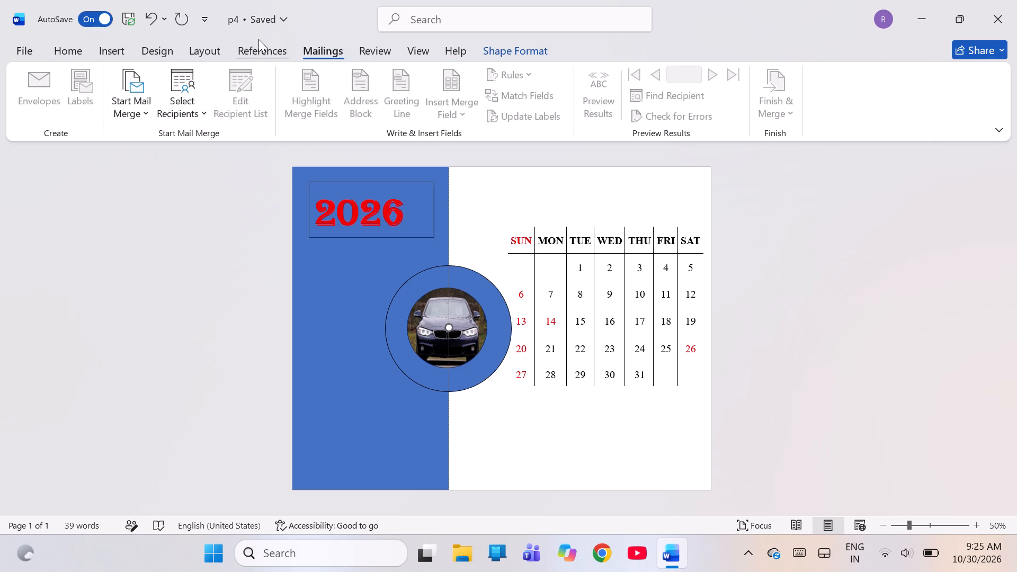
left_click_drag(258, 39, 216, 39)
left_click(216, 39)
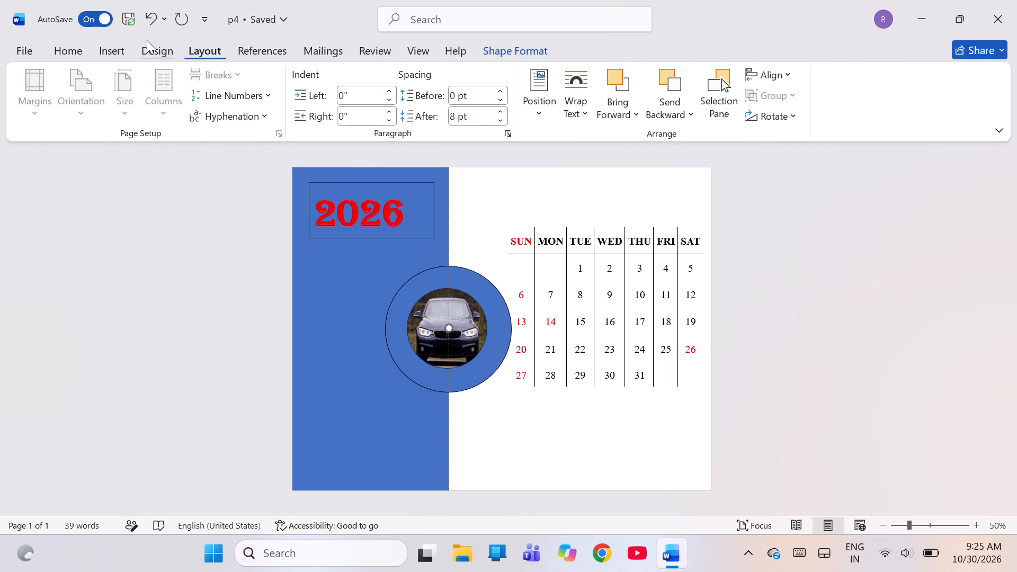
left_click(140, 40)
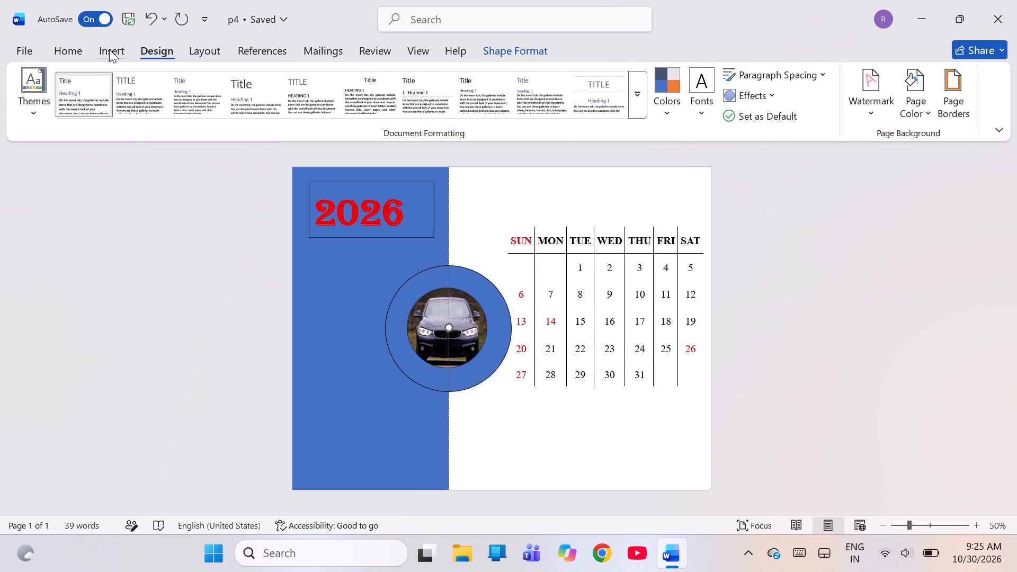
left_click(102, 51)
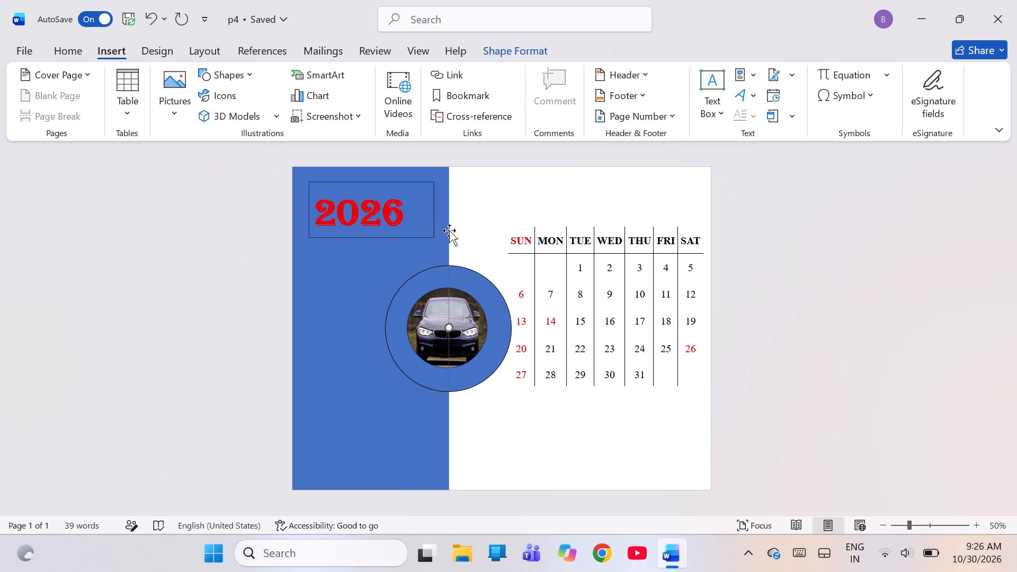
Move the large blue panel left until its right edge lines up with the end of the 2026 title.
left_click_drag(449, 230, 417, 236)
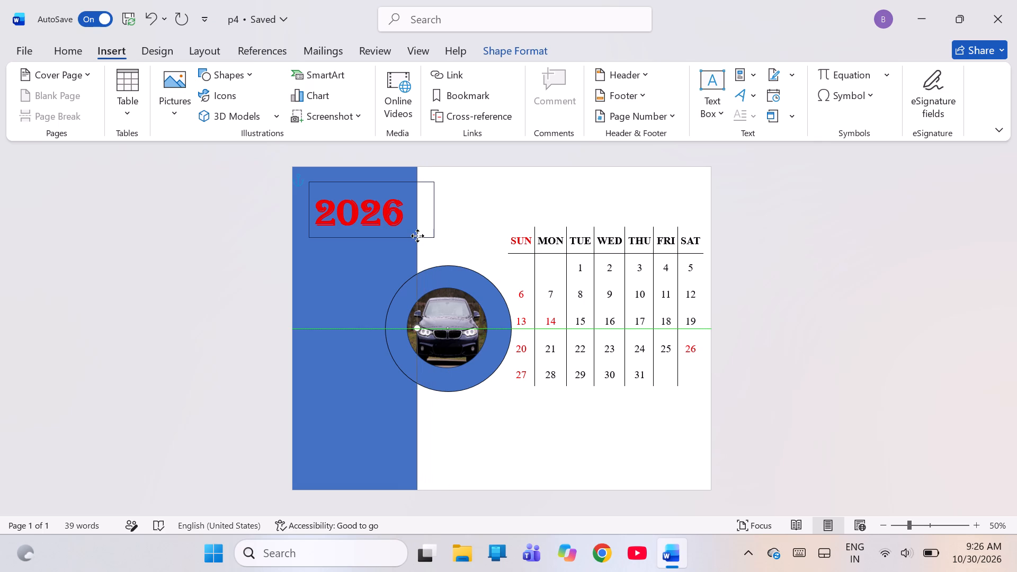
left_click_drag(417, 236, 405, 233)
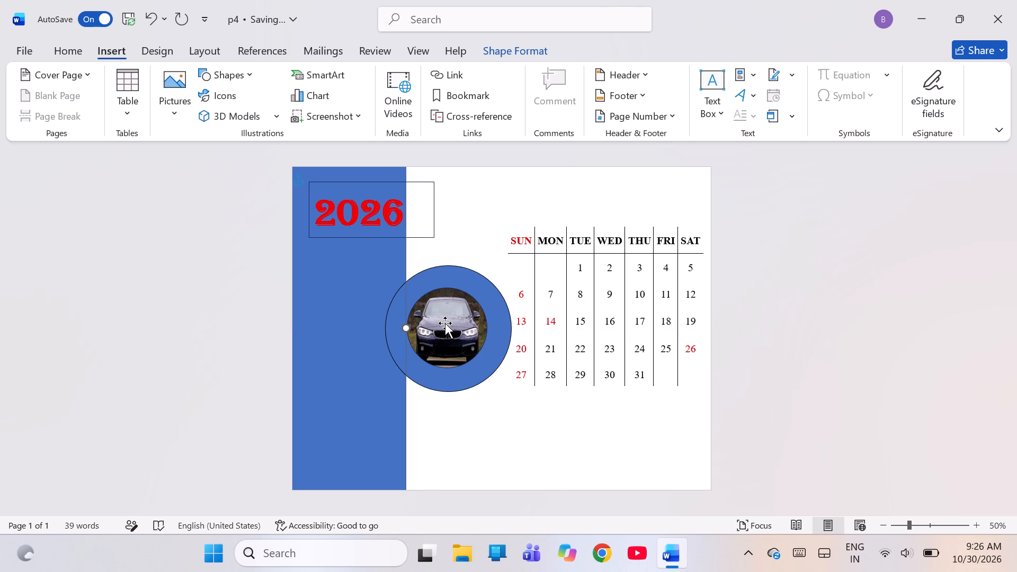
Move the round car picture out of the blue circle to the white area just below it.
left_click_drag(445, 324, 381, 340)
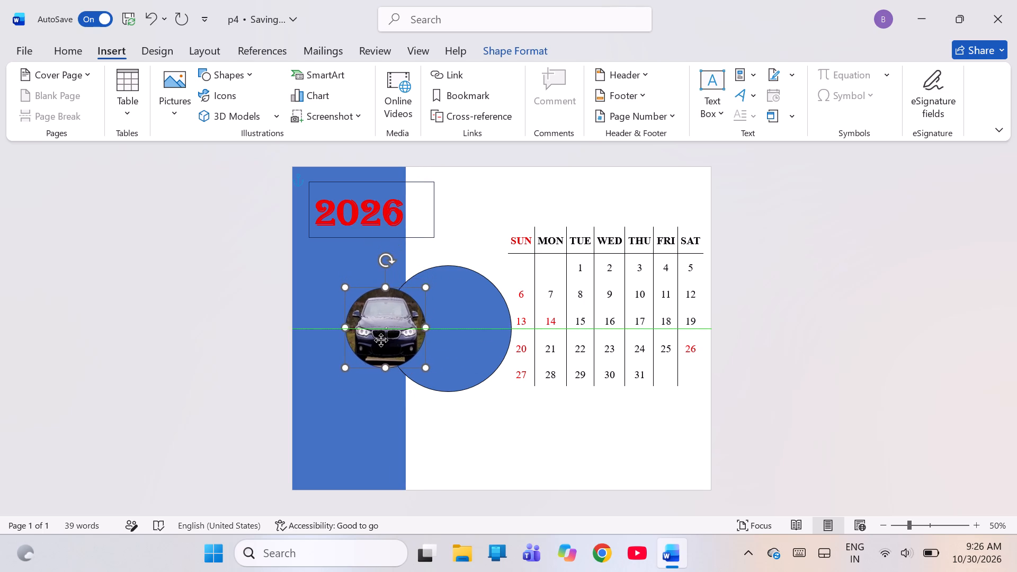
left_click_drag(381, 340, 349, 320)
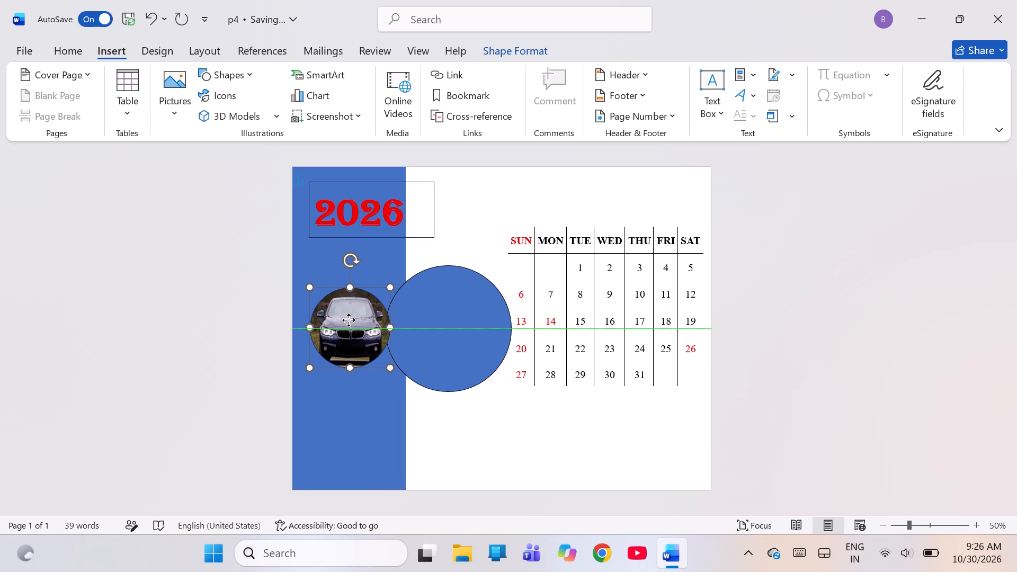
left_click_drag(349, 320, 374, 402)
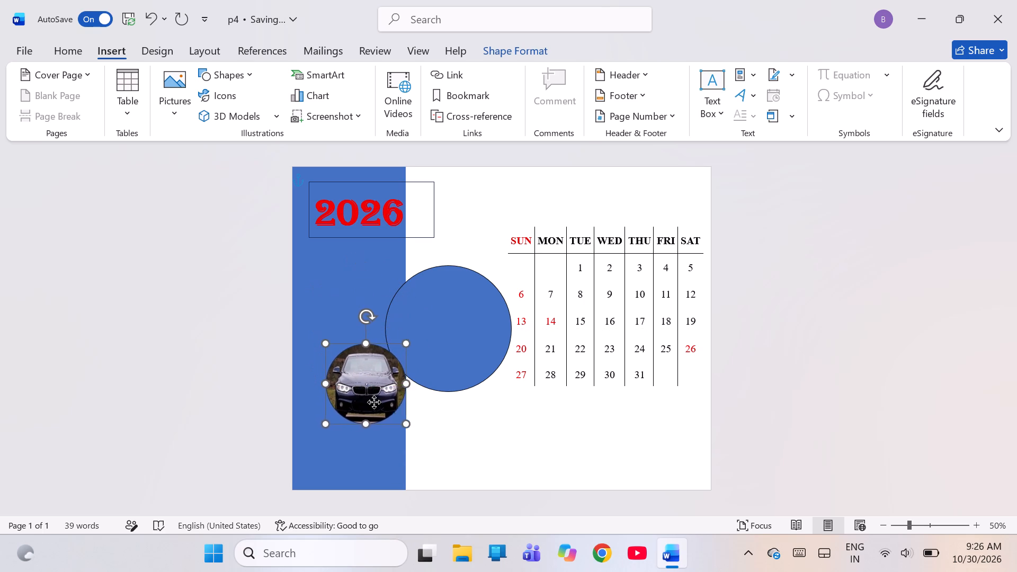
left_click_drag(374, 402, 461, 431)
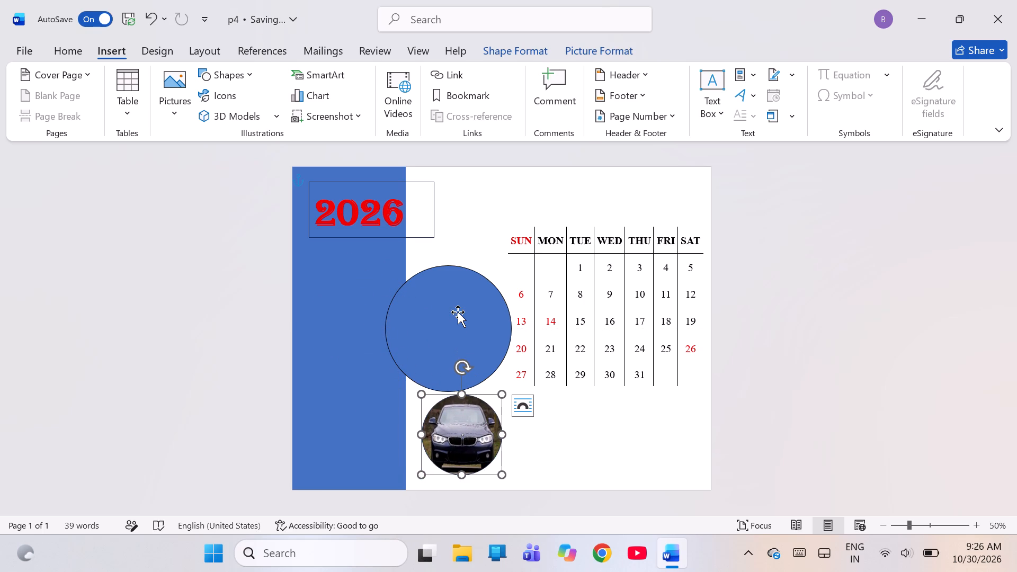
Move the blue circle left until it is centred on the right edge of the blue panel.
left_click(458, 312)
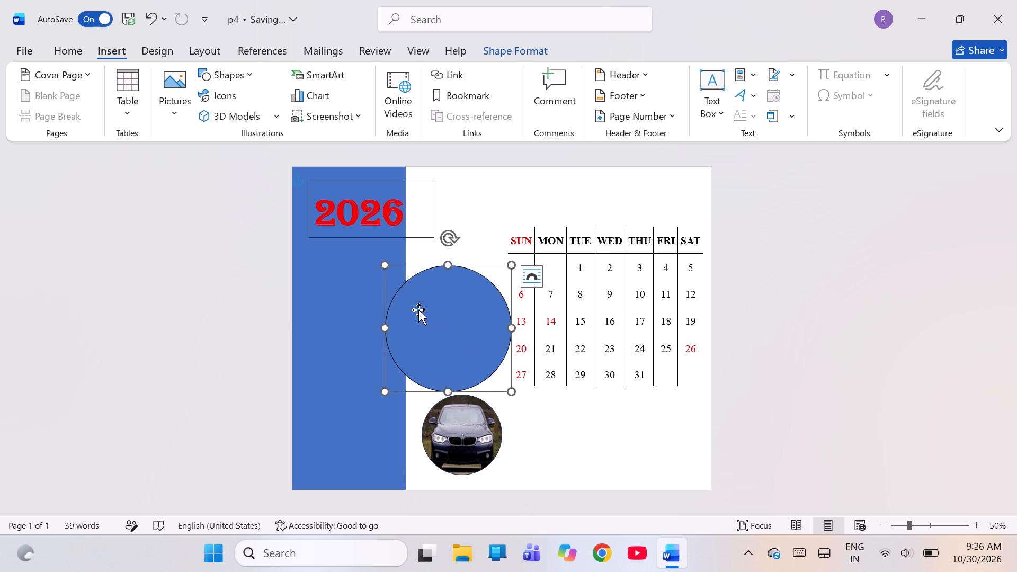
left_click_drag(418, 310, 378, 314)
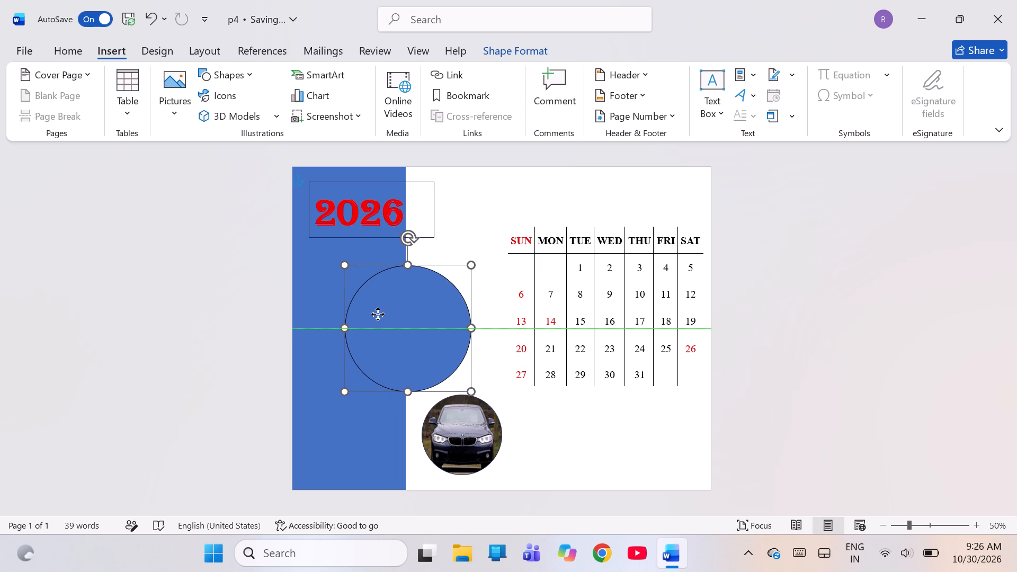
left_click_drag(378, 314, 376, 314)
key("Left")
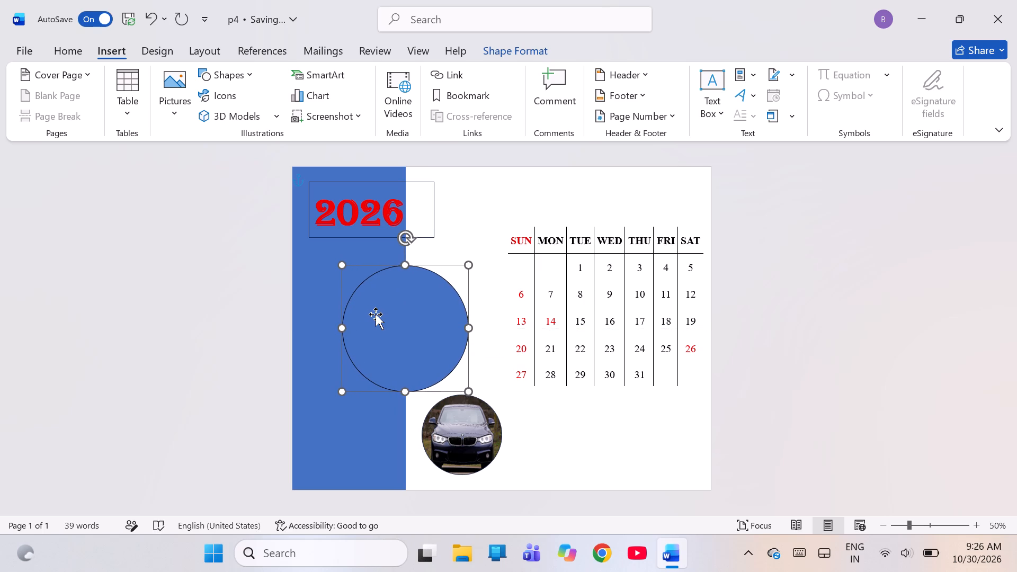
key("Left")
key("Right")
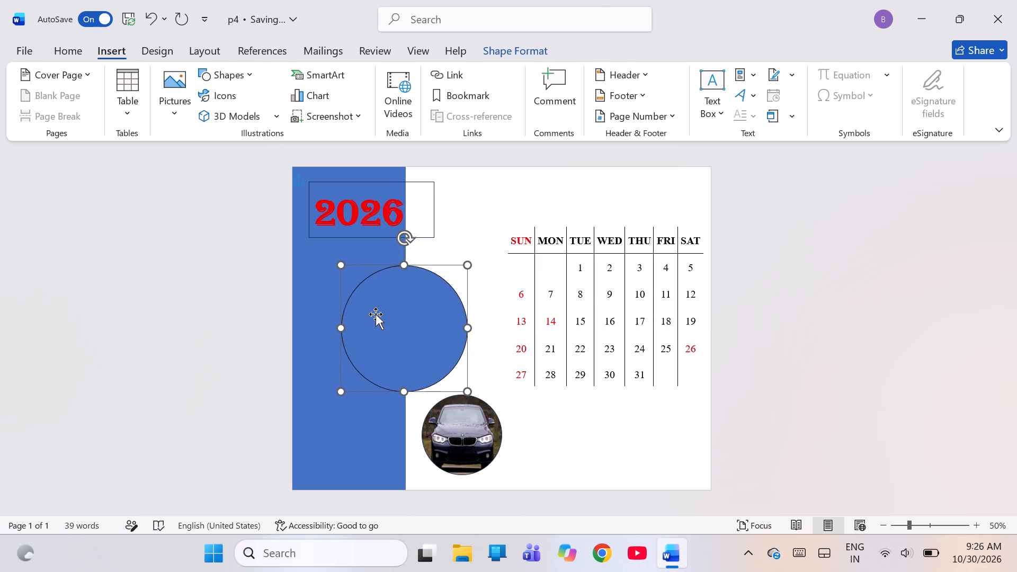
key("Right")
key("Right")
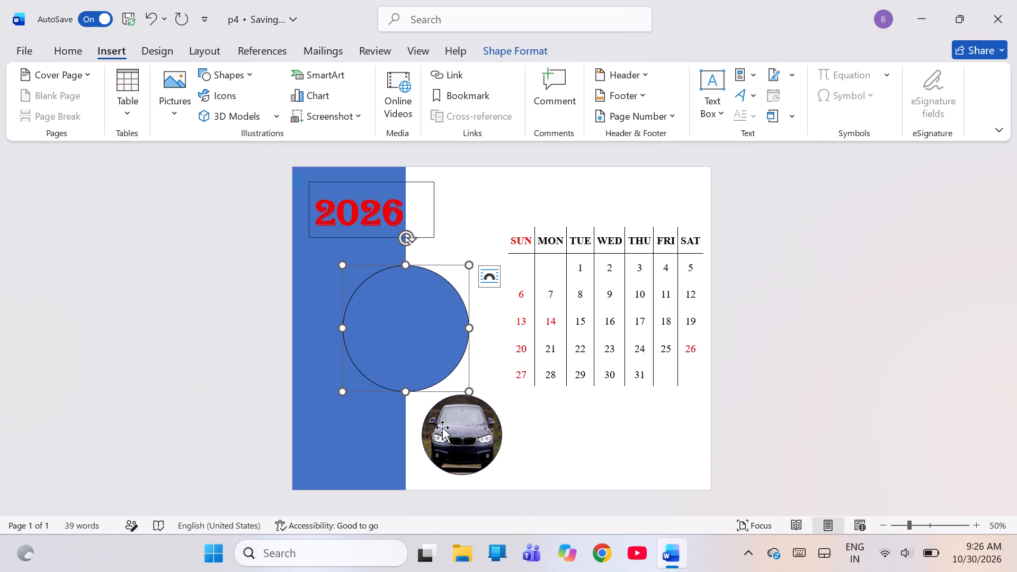
left_click(559, 440)
Move the round car picture back into the blue circle and centre it there.
left_click(463, 433)
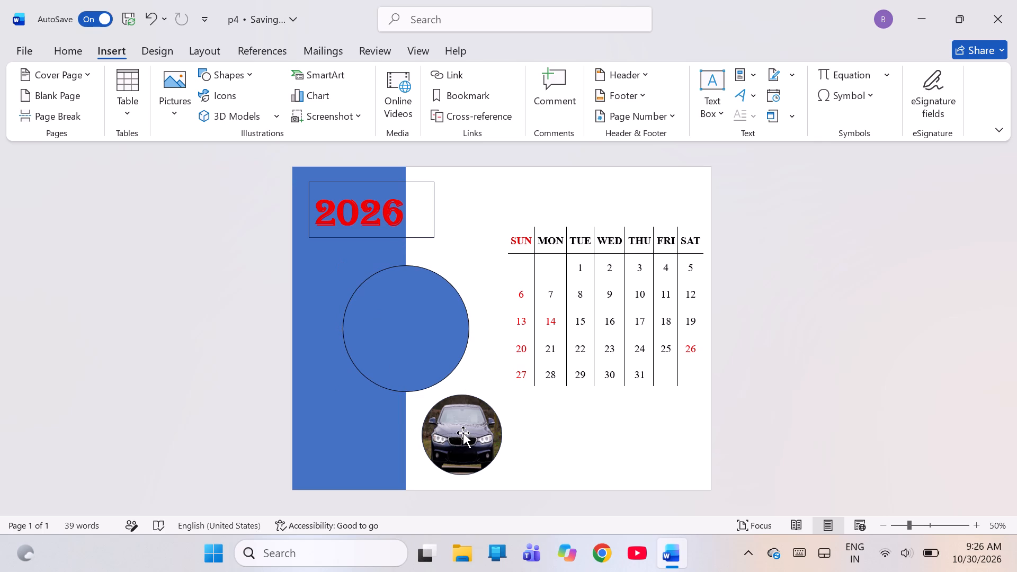
double_click(463, 433)
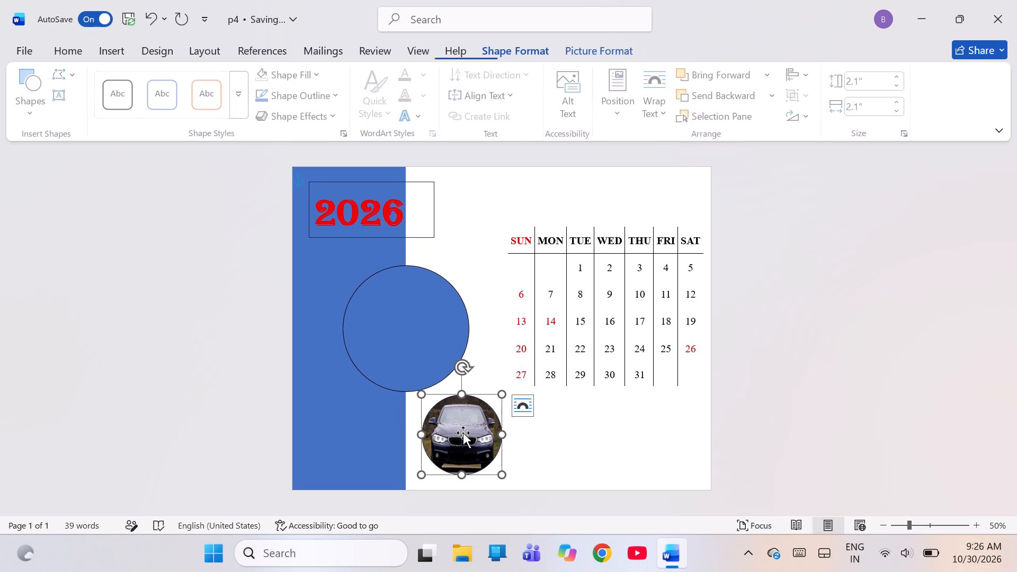
left_click(450, 435)
left_click_drag(450, 435, 436, 404)
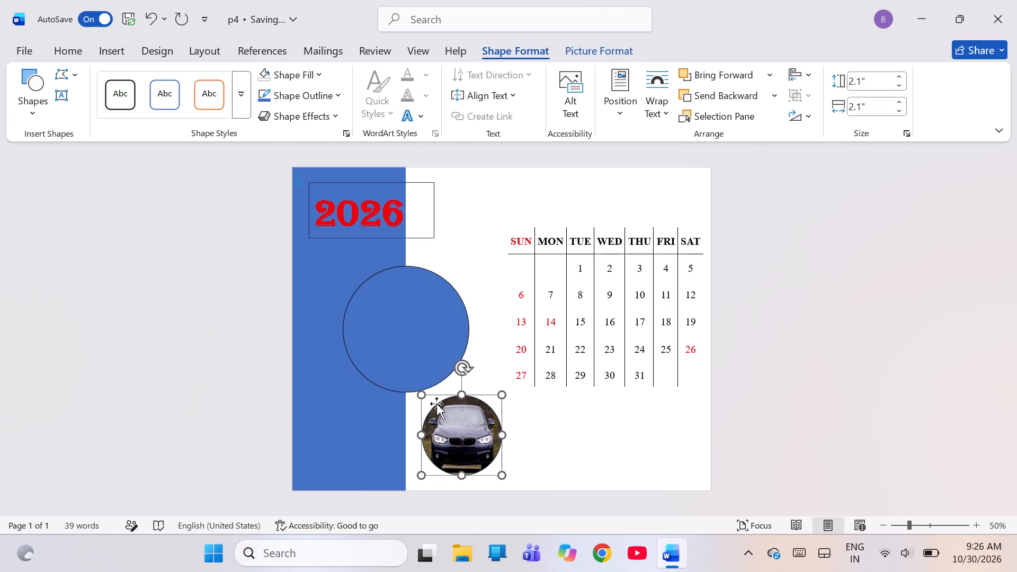
left_click_drag(436, 404, 466, 418)
left_click_drag(466, 418, 423, 343)
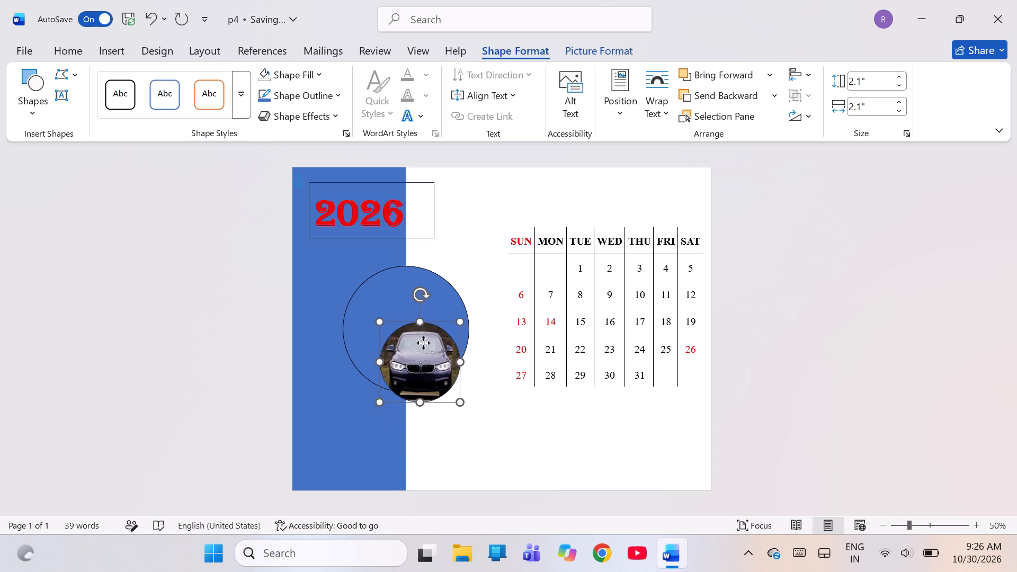
left_click_drag(423, 343, 412, 278)
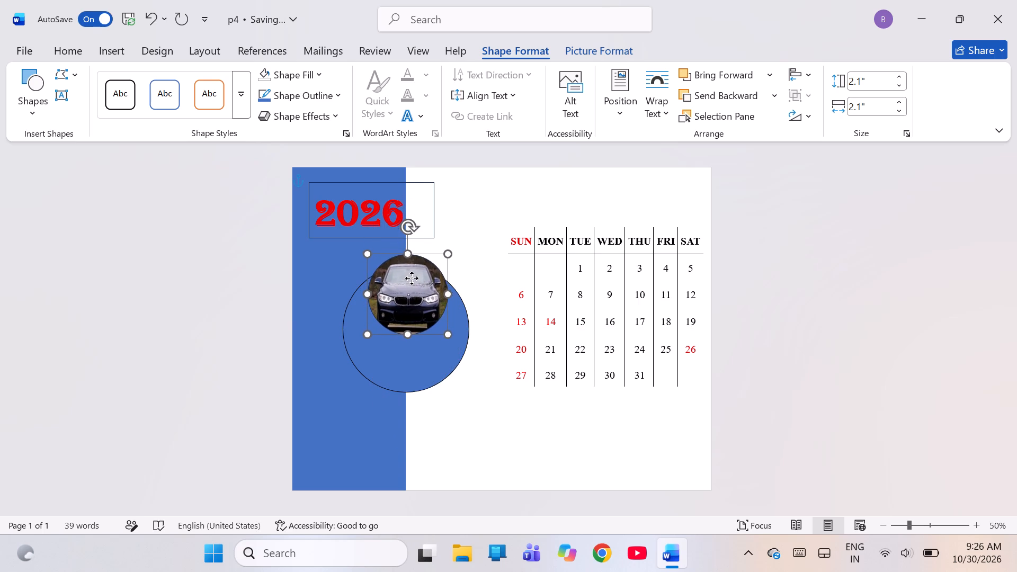
left_click_drag(412, 278, 409, 306)
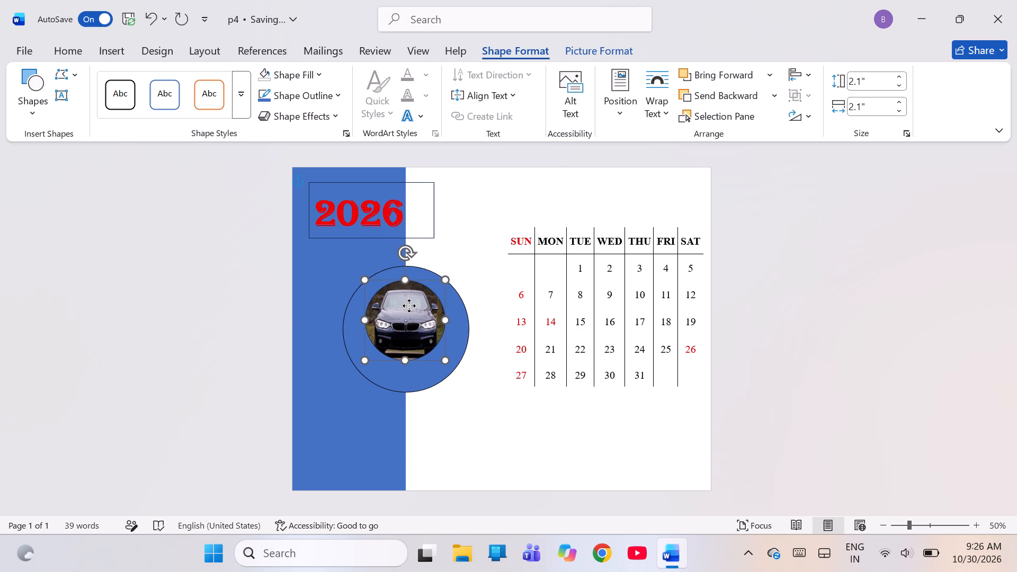
left_click_drag(409, 306, 409, 309)
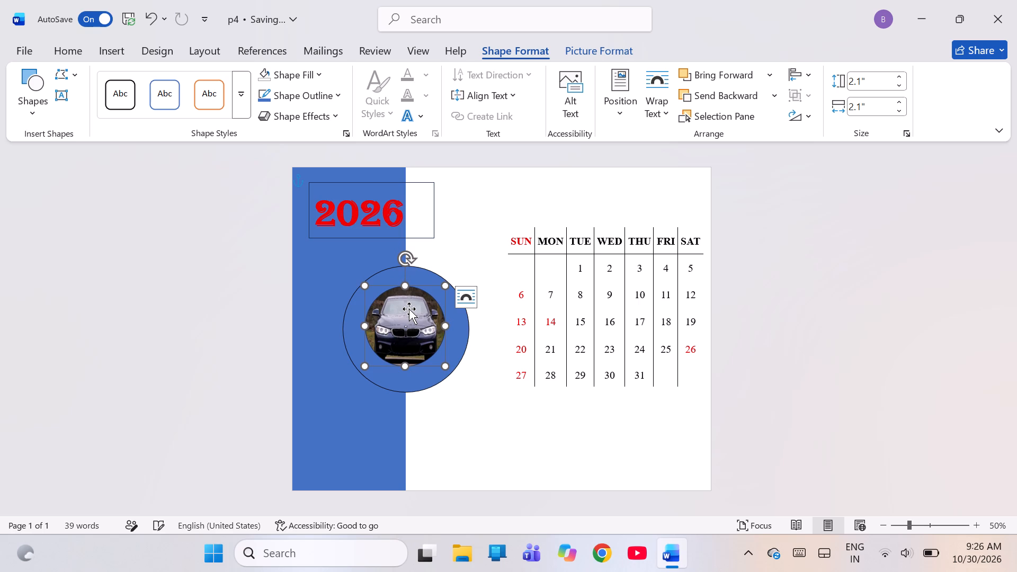
key("Down")
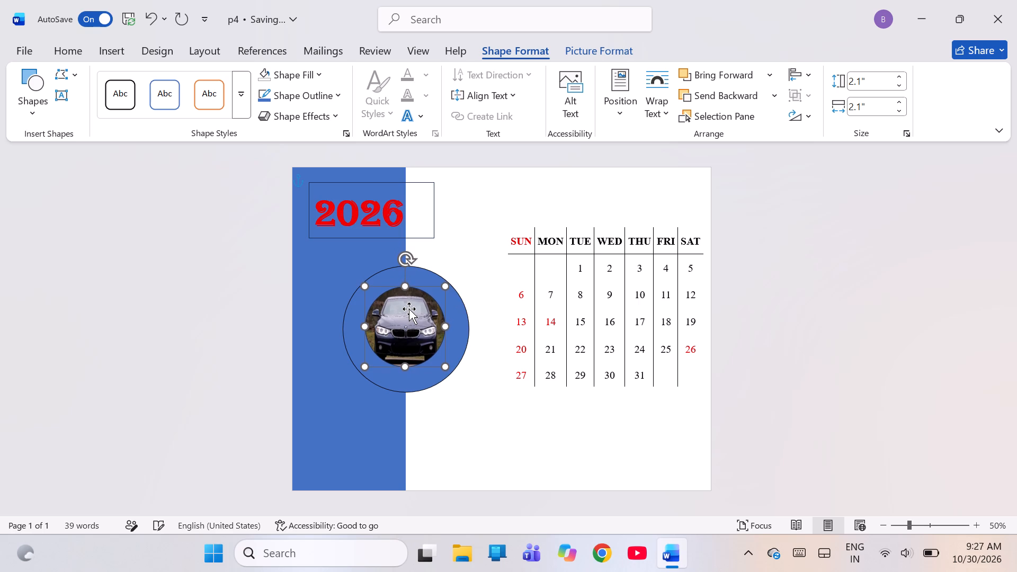
key("Down")
key("Down")
key("Down")
key("Down")
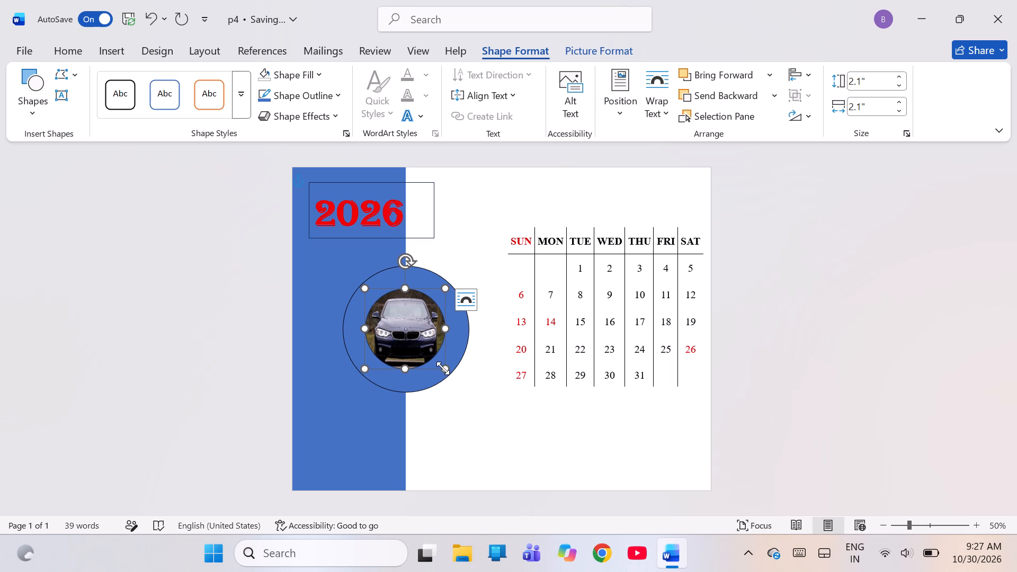
Enlarge the round car picture to 2.31" by 2.31".
left_click_drag(443, 370, 453, 377)
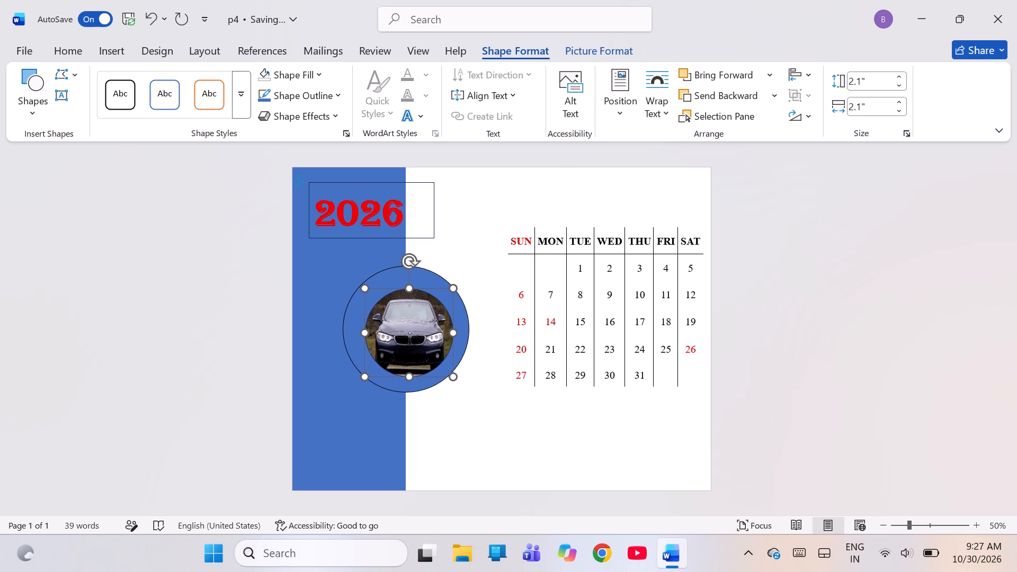
left_click_drag(453, 377, 459, 377)
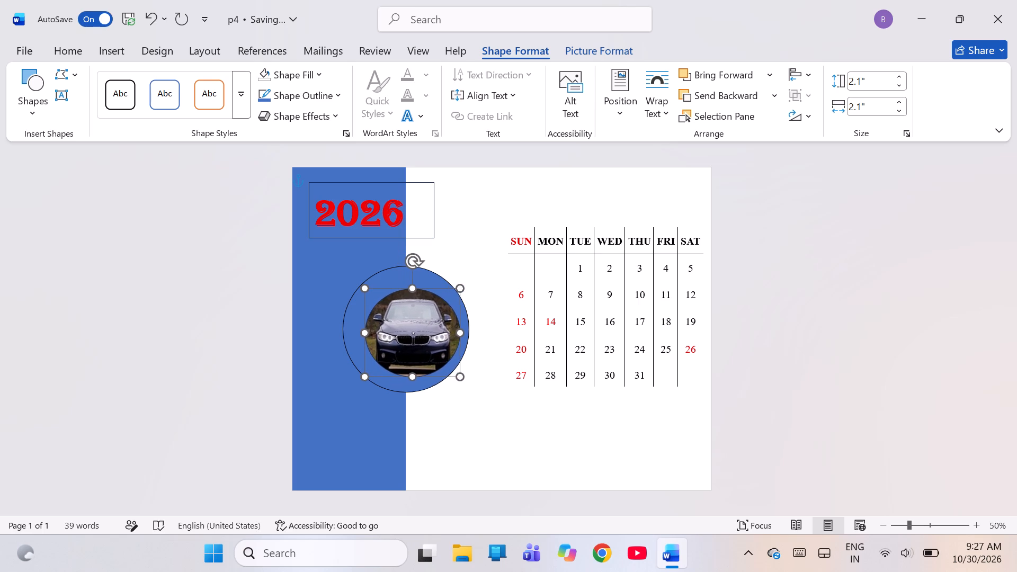
left_click_drag(459, 377, 452, 377)
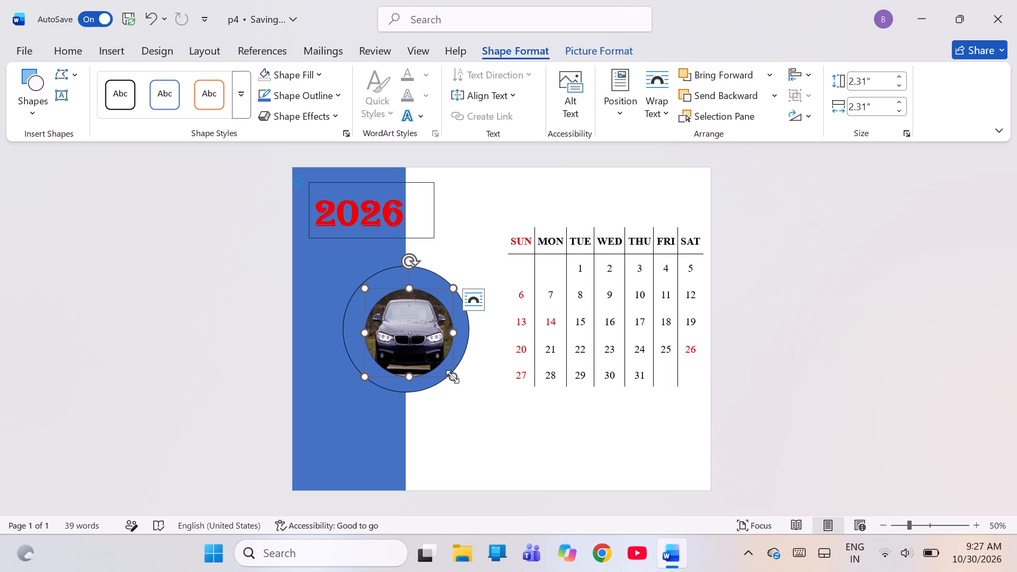
Nudge the enlarged car picture left and up until it is centred inside the blue circle again.
key("Left")
key("Left")
key("Left")
key("Left")
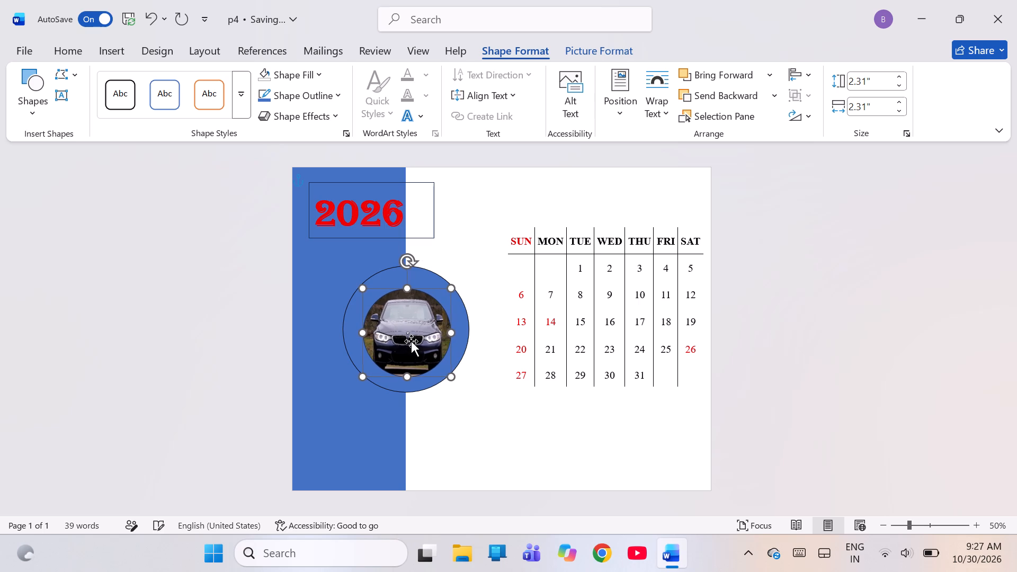
key("Left")
key("Left")
key("Up")
key("Up")
key("Up")
key("Up")
key("Up")
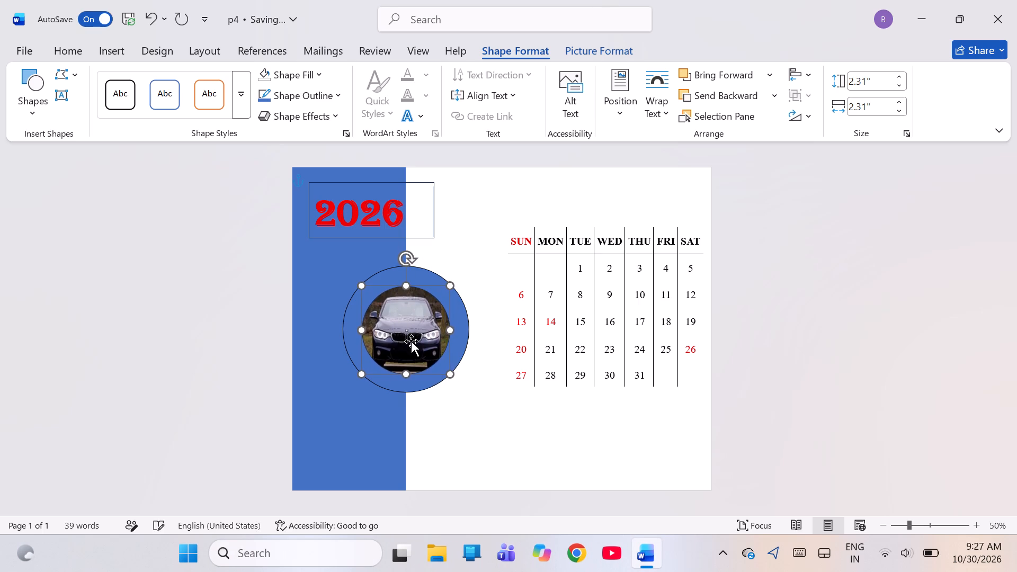
key("Up")
key("Up")
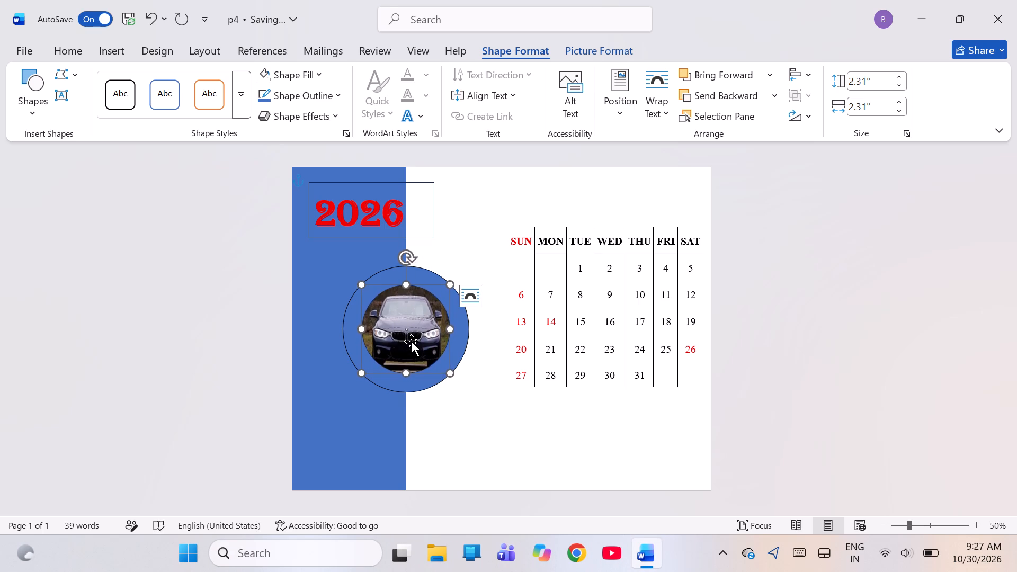
key("Left")
key("Down")
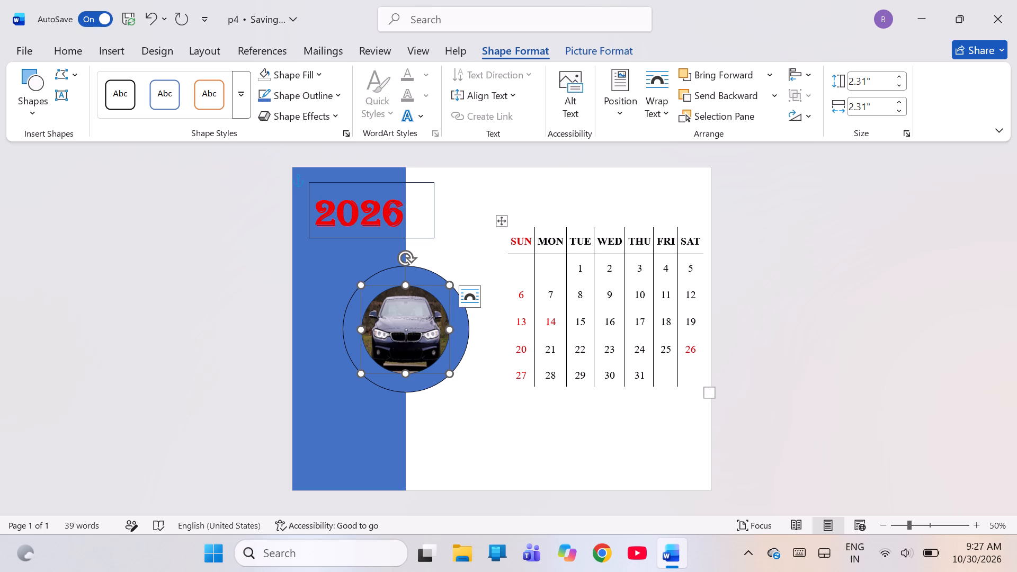
left_click(399, 340)
Browse the C: and D: drives for another picture to insert into the calendar page.
left_click(109, 43)
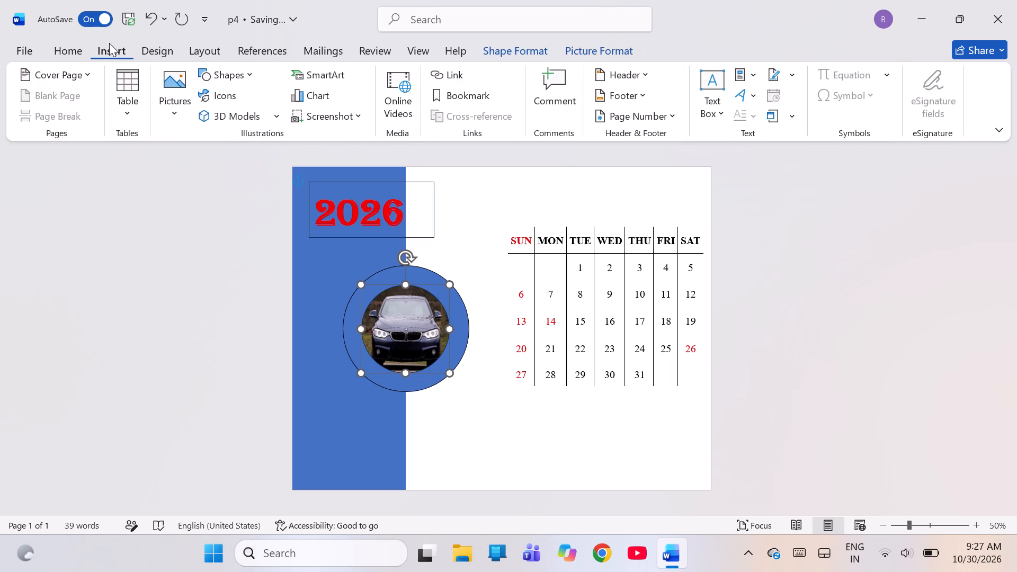
left_click(176, 75)
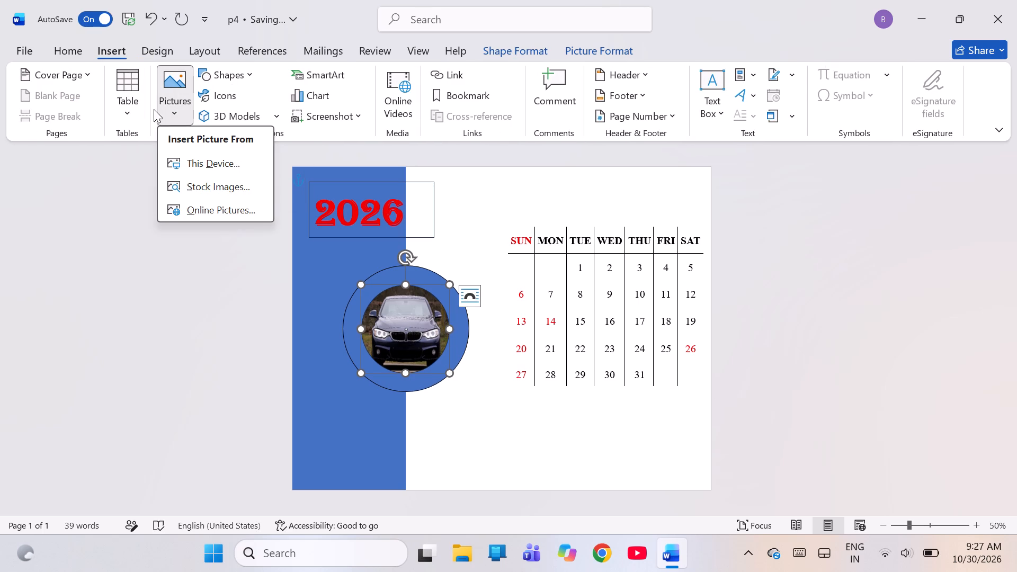
left_click(203, 163)
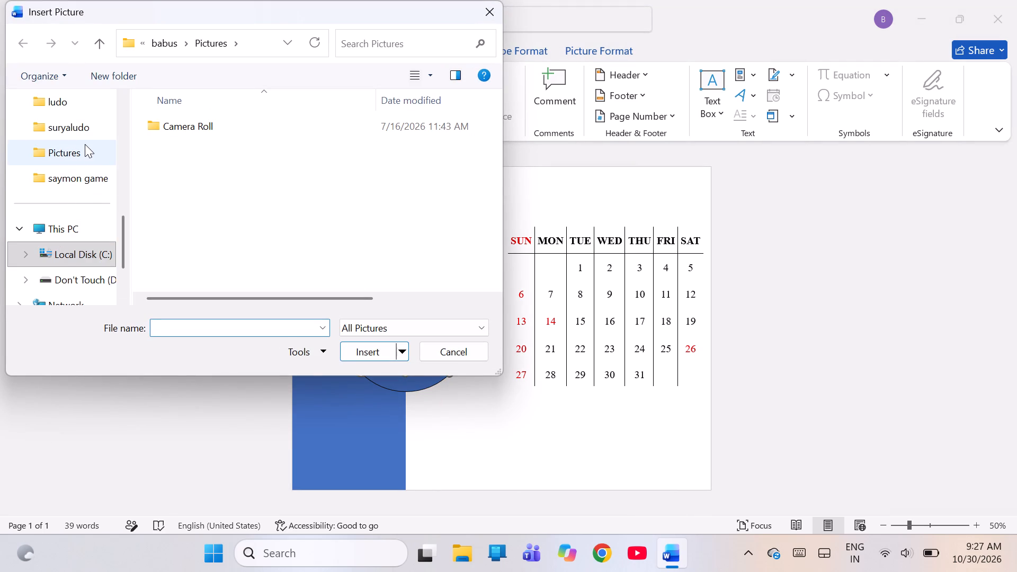
scroll(85, 144, "down", 1)
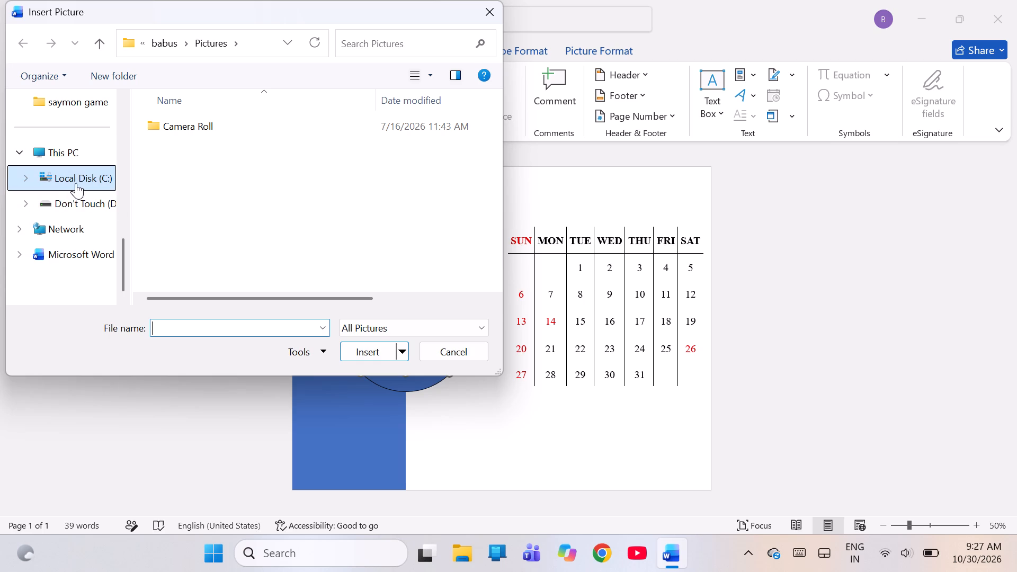
left_click(75, 175)
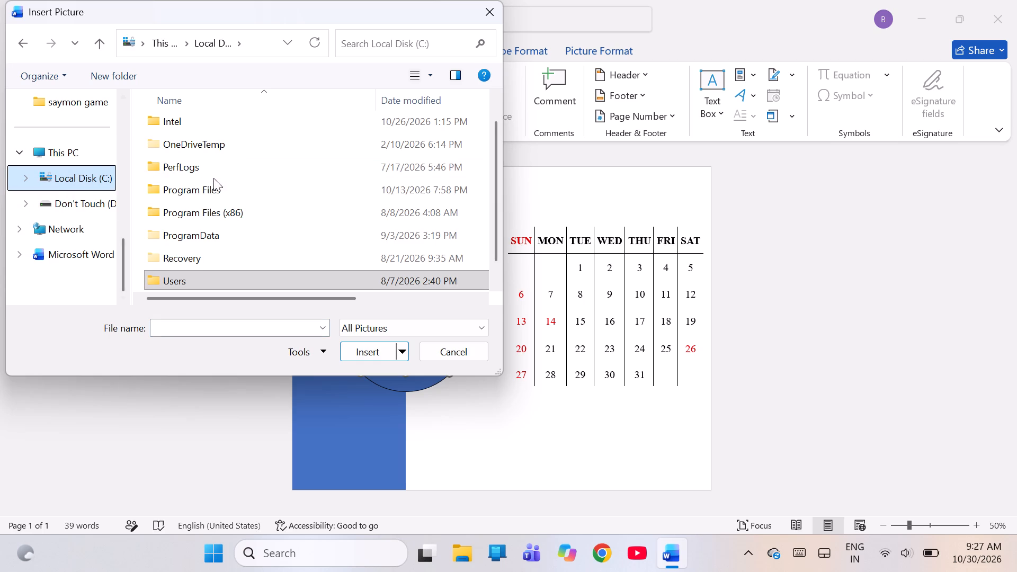
scroll(206, 177, "down", 1)
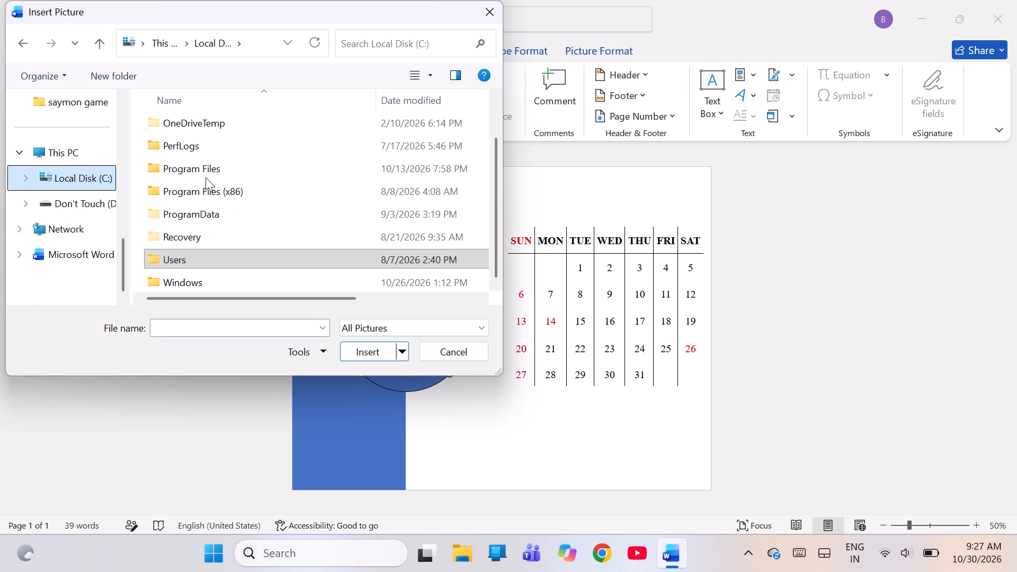
scroll(206, 177, "down", 1)
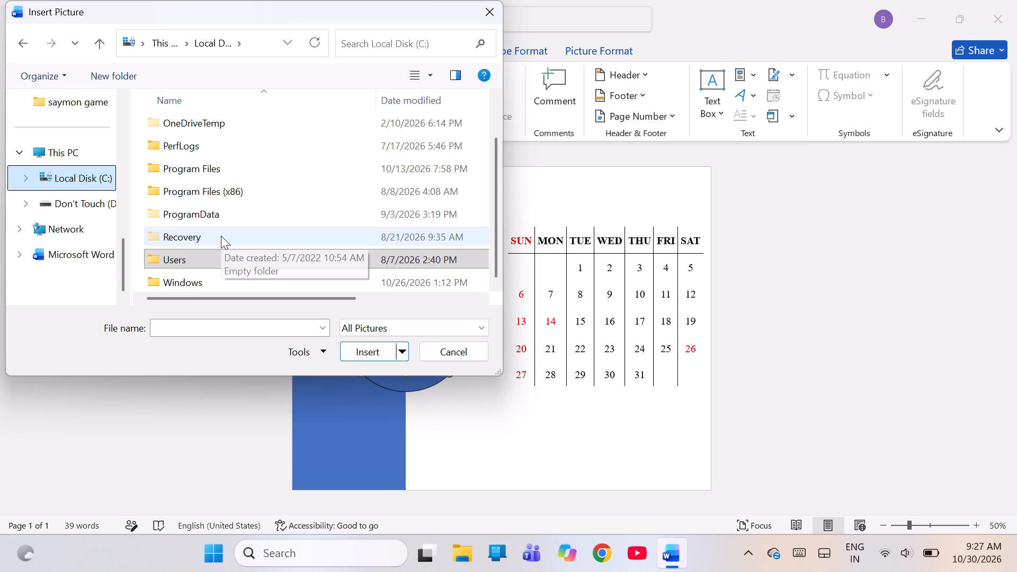
scroll(221, 236, "down", 1)
left_click(221, 236)
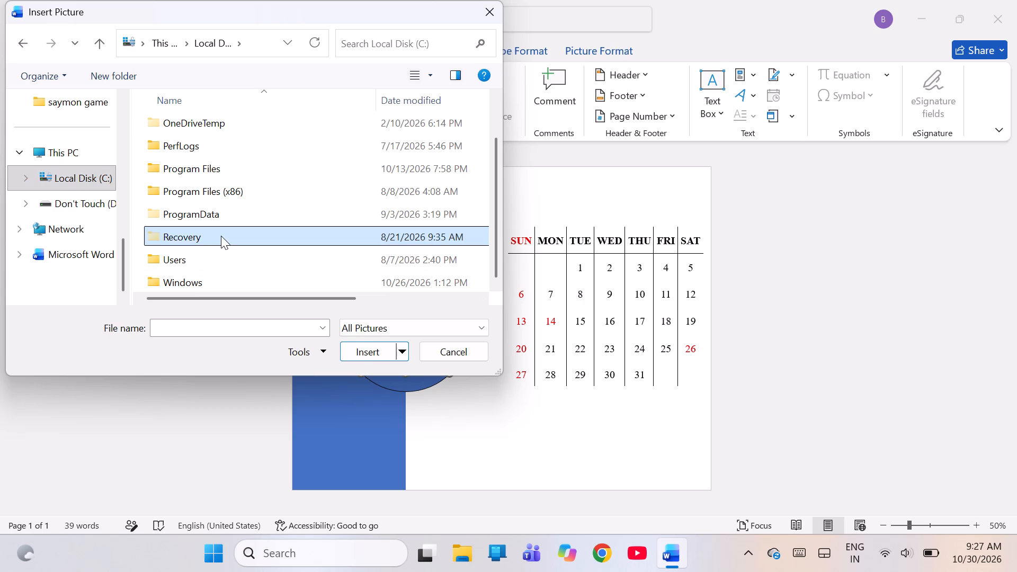
scroll(202, 151, "down", 1, "ctrl")
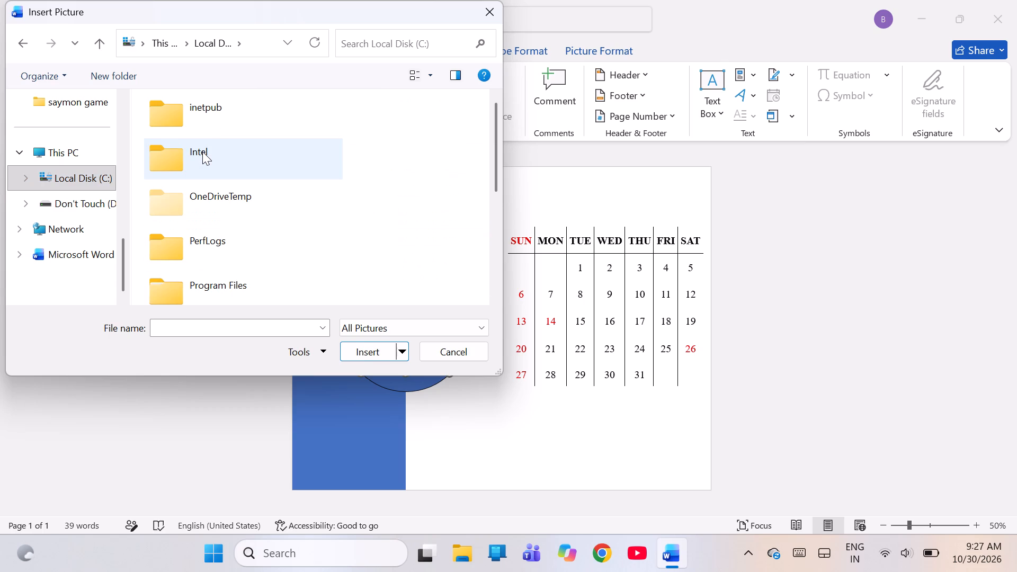
left_click(73, 159)
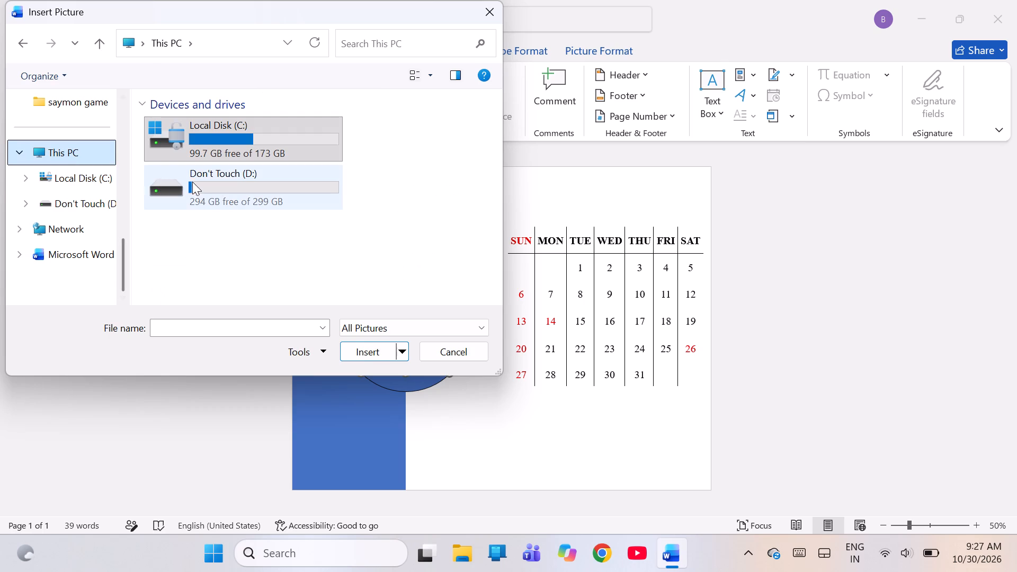
double_click(196, 182)
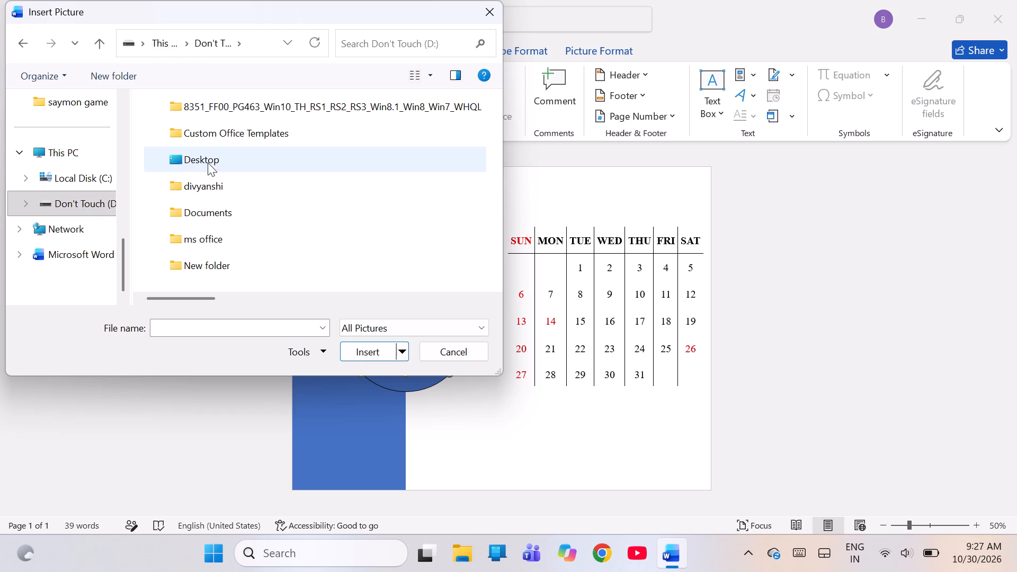
scroll(228, 185, "down", 1)
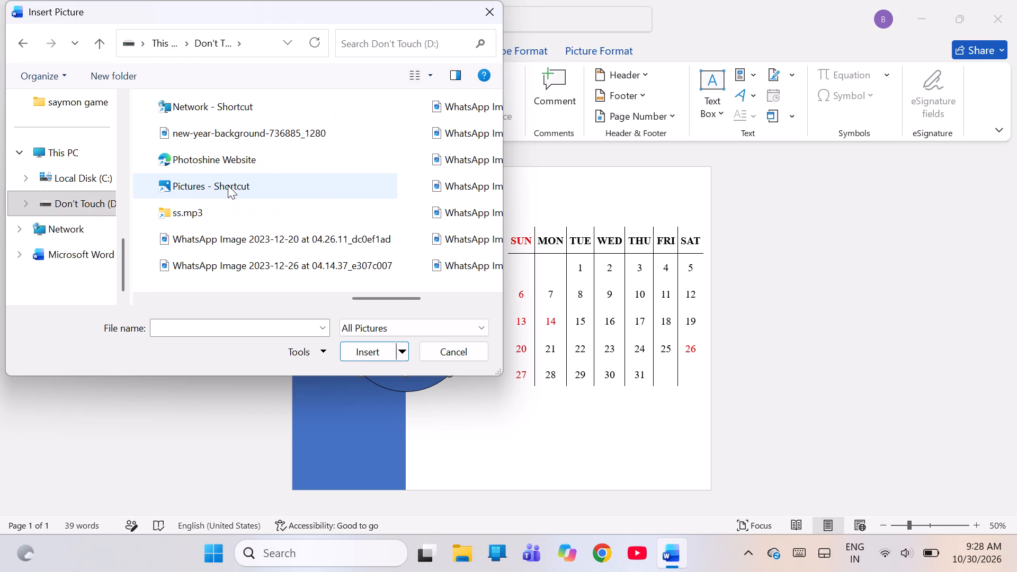
scroll(228, 185, "down", 1)
left_click(67, 146)
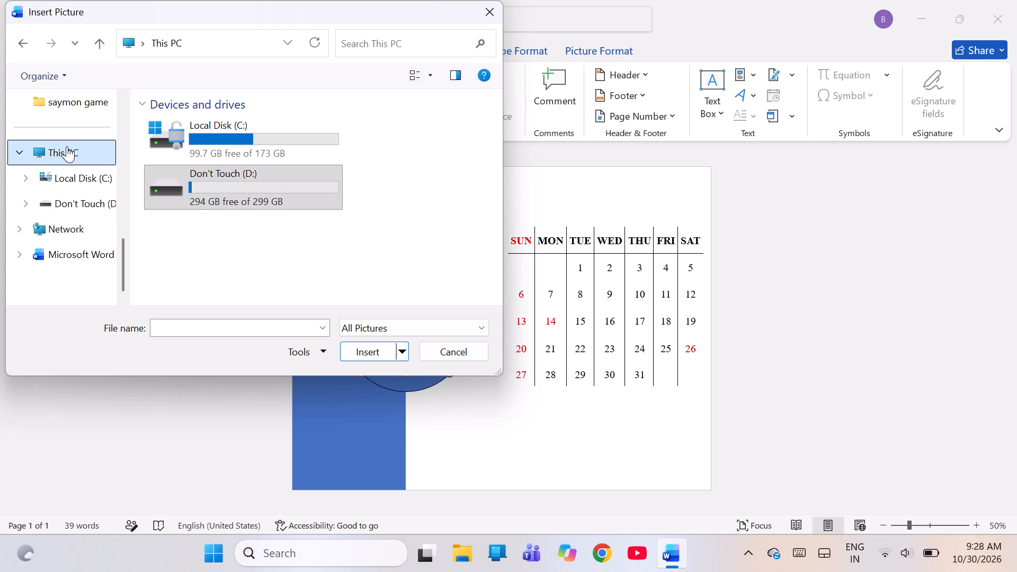
double_click(67, 146)
scroll(67, 121, "up", 1)
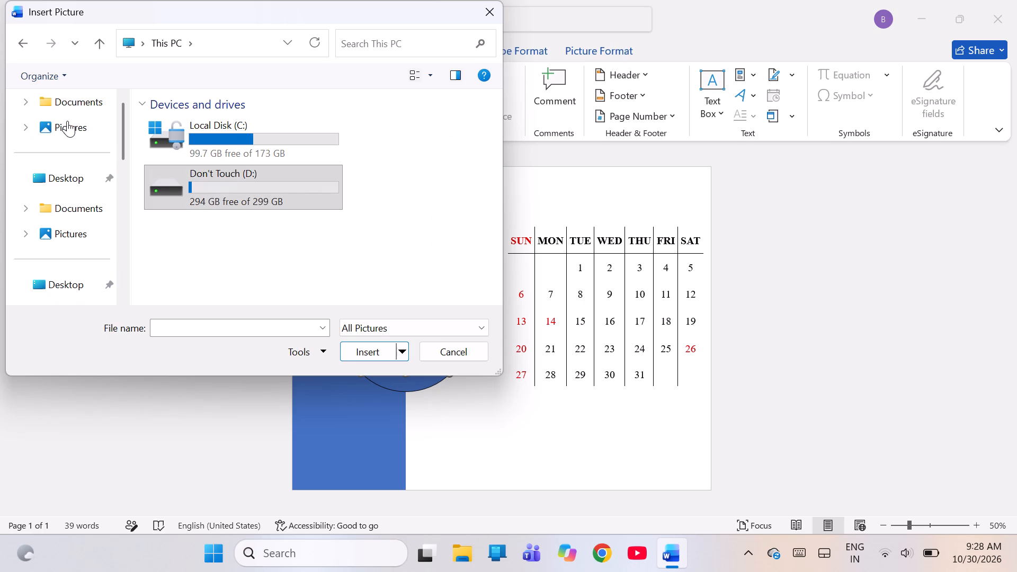
scroll(67, 121, "up", 1)
left_click(67, 133)
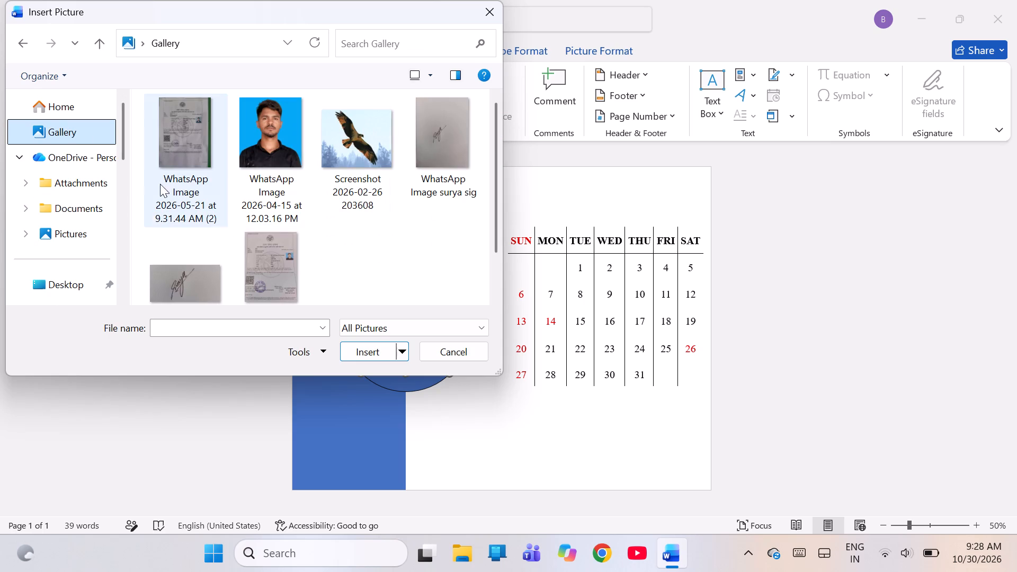
scroll(266, 216, "down", 1, "ctrl")
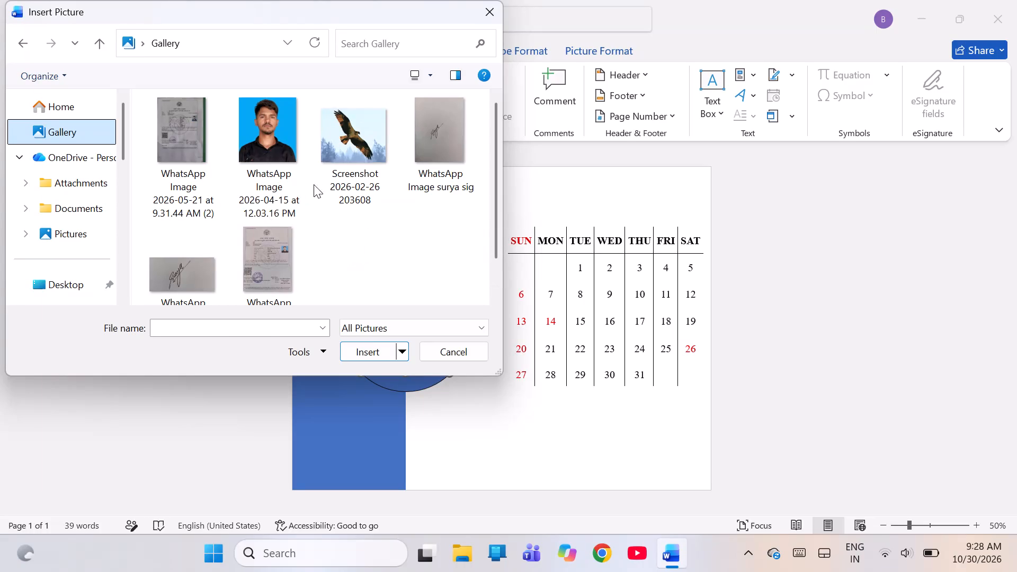
left_click(342, 130)
double_click(342, 130)
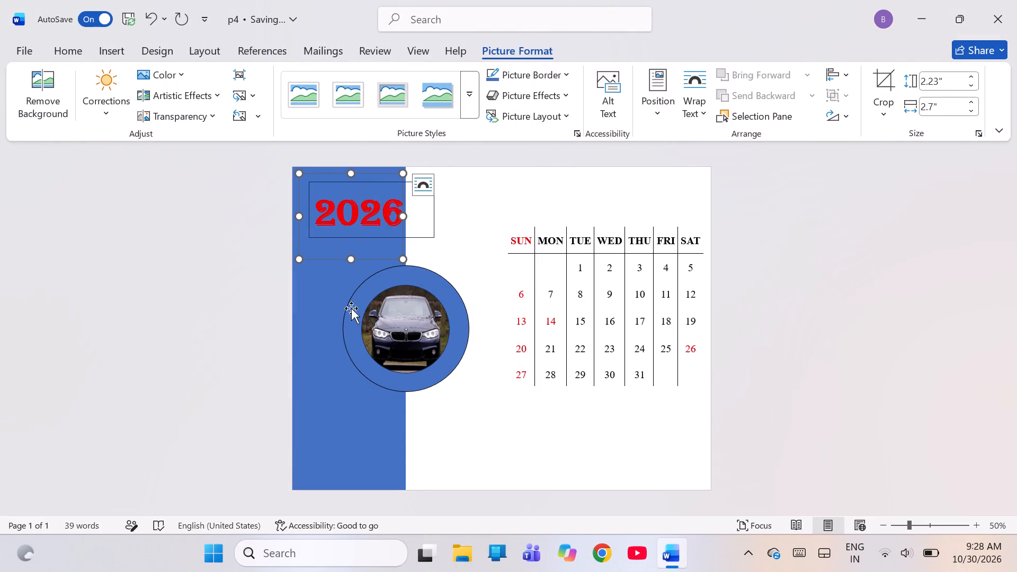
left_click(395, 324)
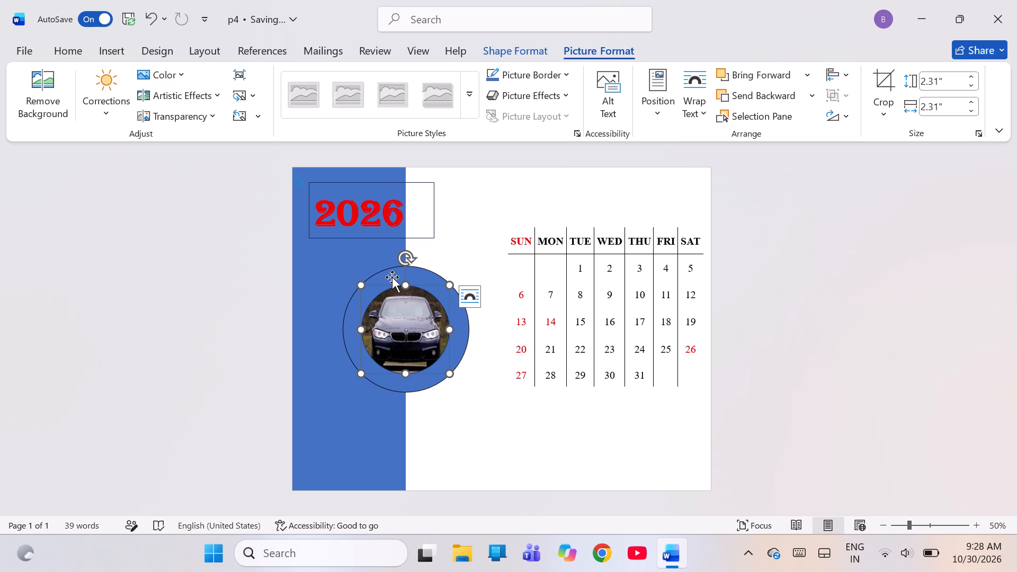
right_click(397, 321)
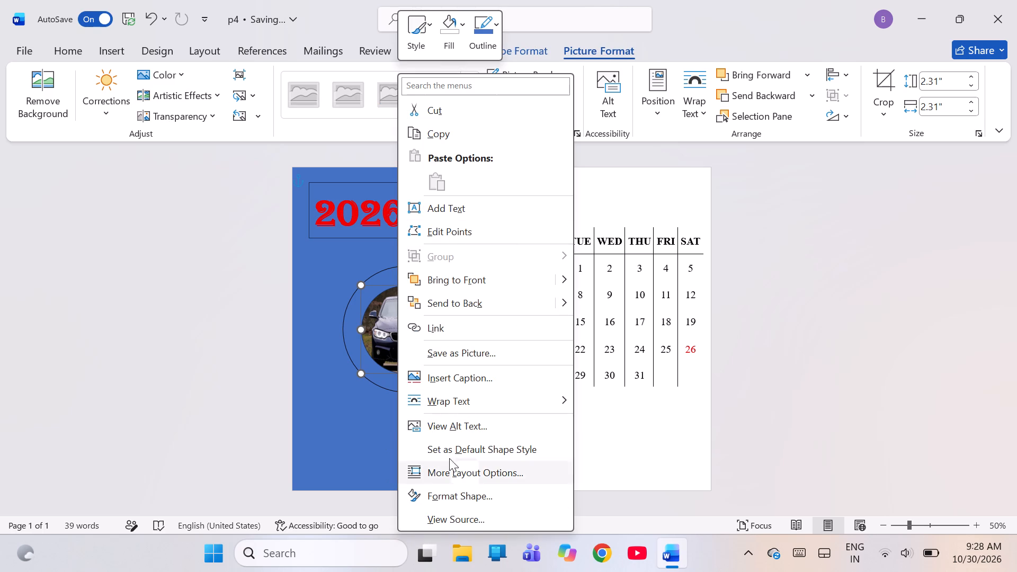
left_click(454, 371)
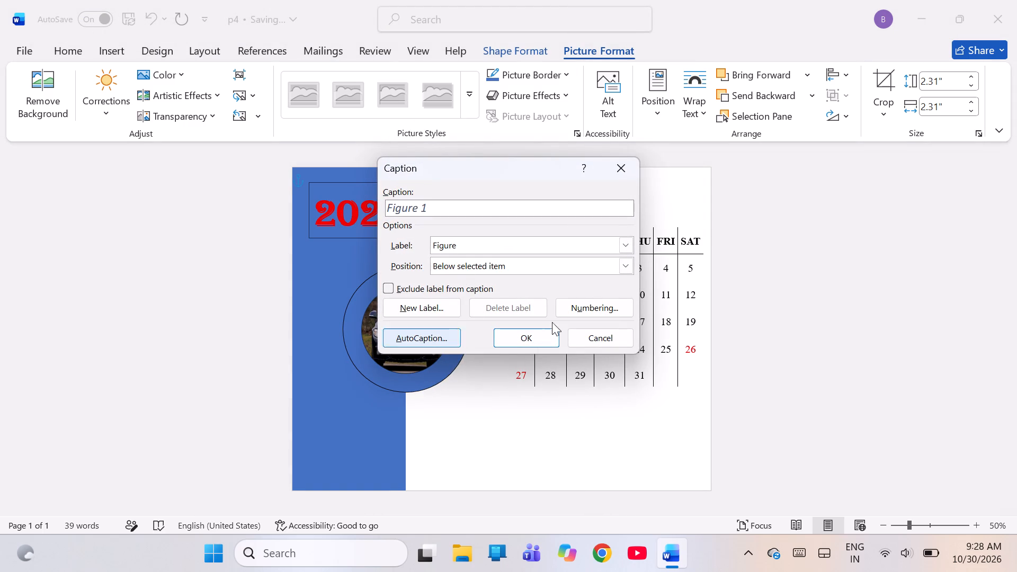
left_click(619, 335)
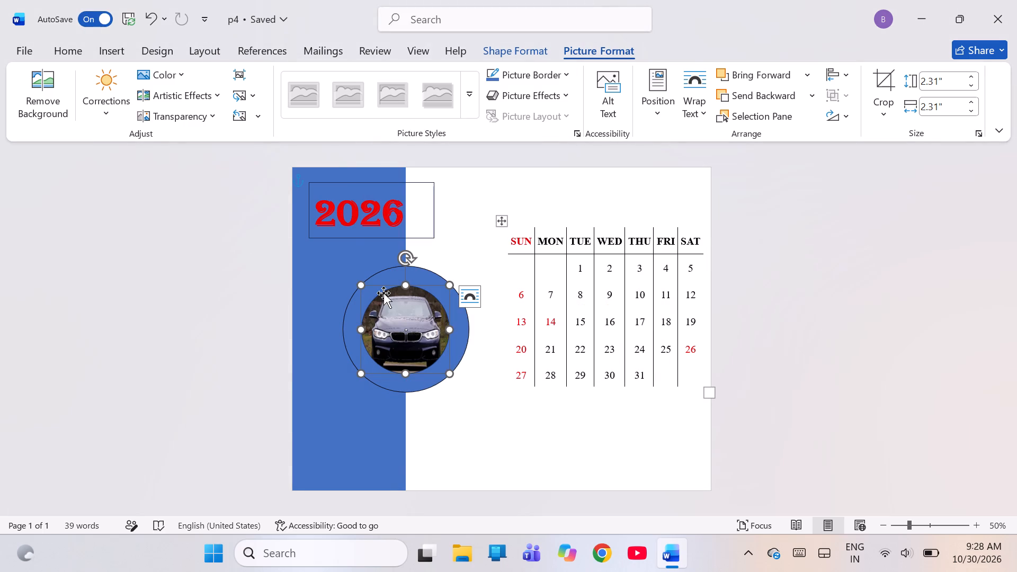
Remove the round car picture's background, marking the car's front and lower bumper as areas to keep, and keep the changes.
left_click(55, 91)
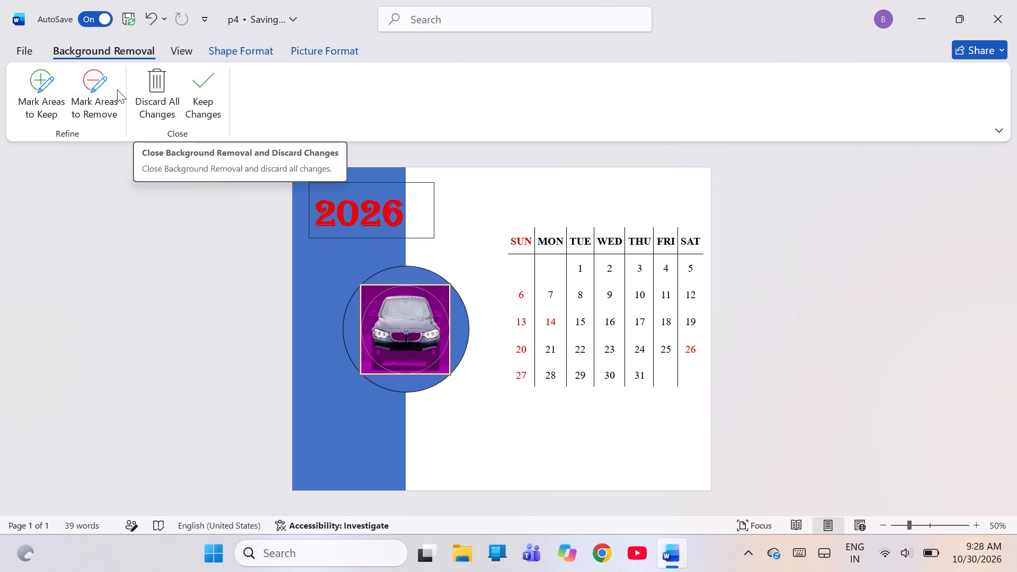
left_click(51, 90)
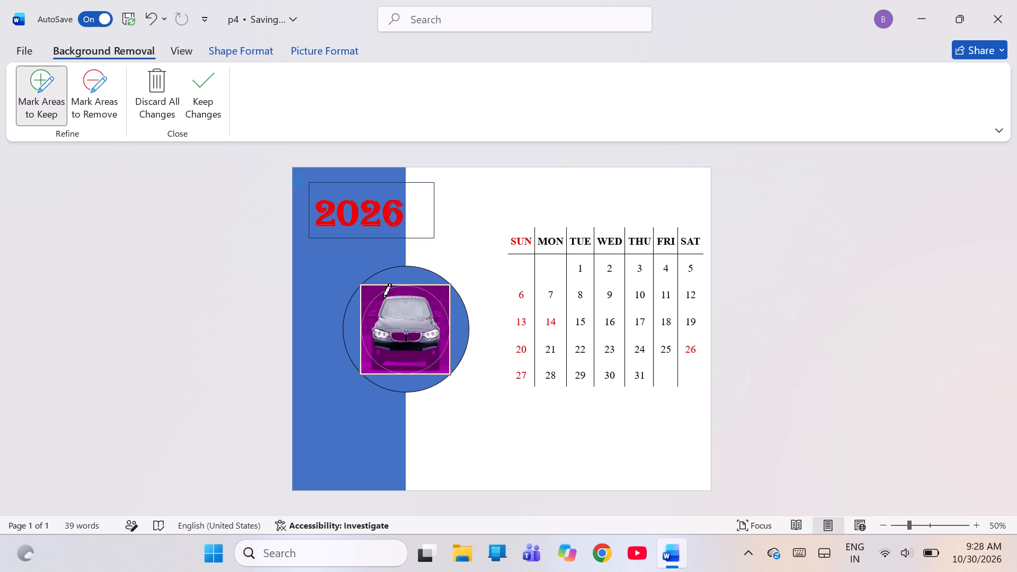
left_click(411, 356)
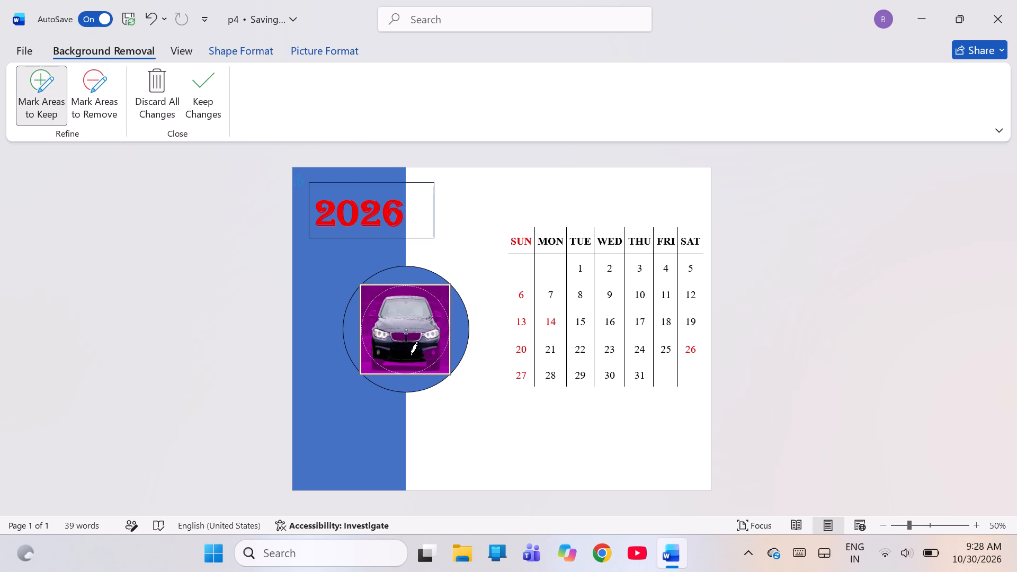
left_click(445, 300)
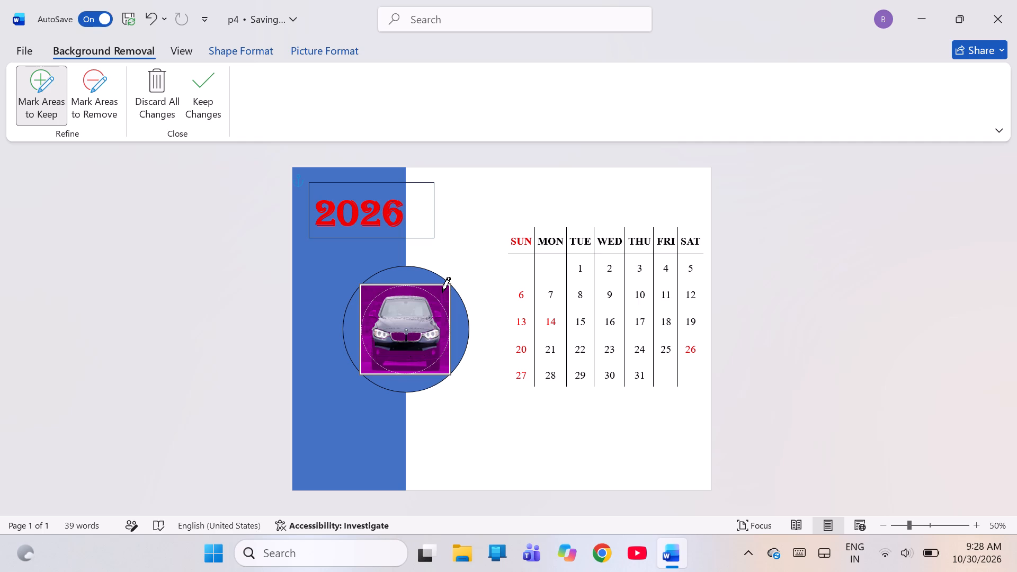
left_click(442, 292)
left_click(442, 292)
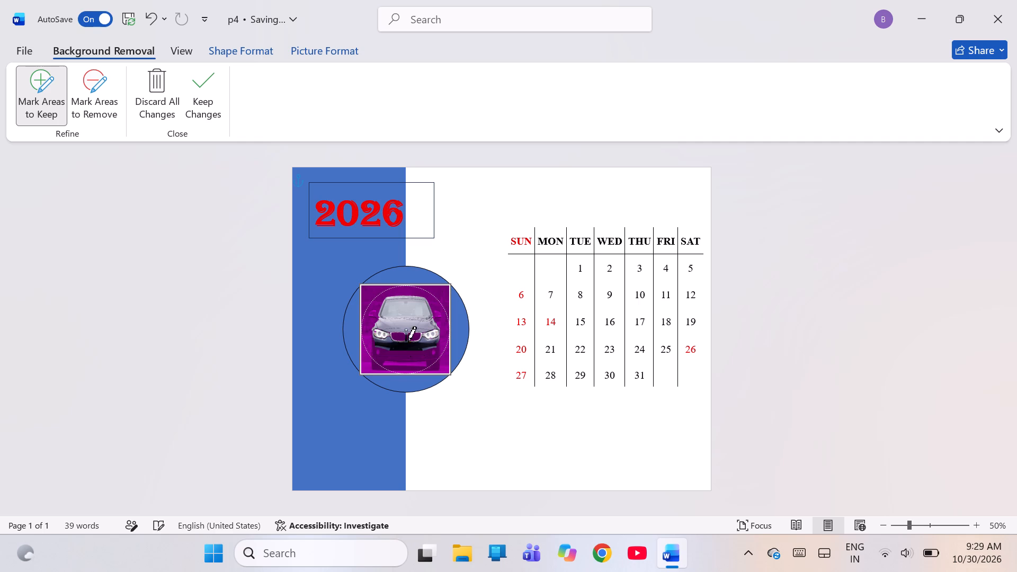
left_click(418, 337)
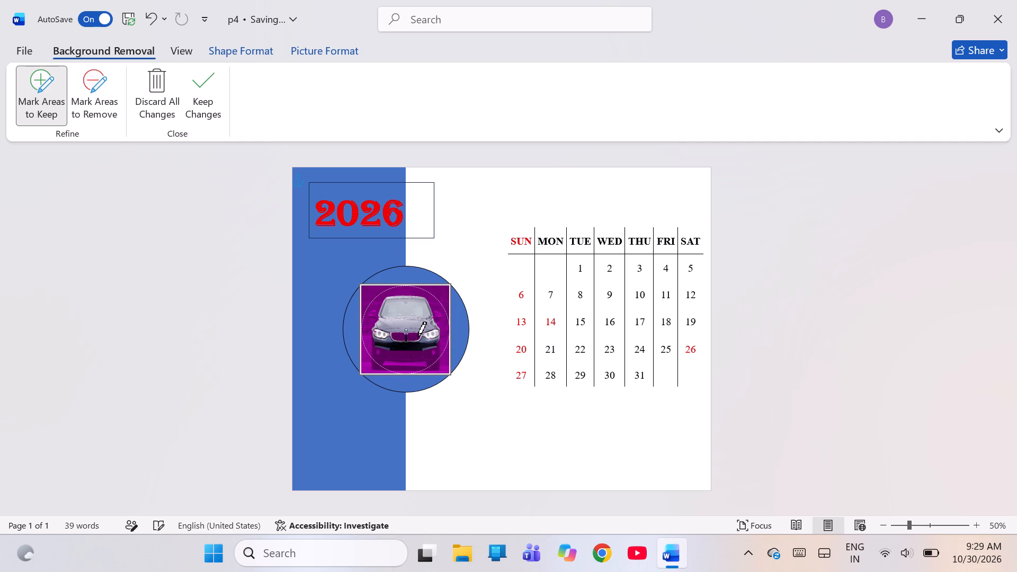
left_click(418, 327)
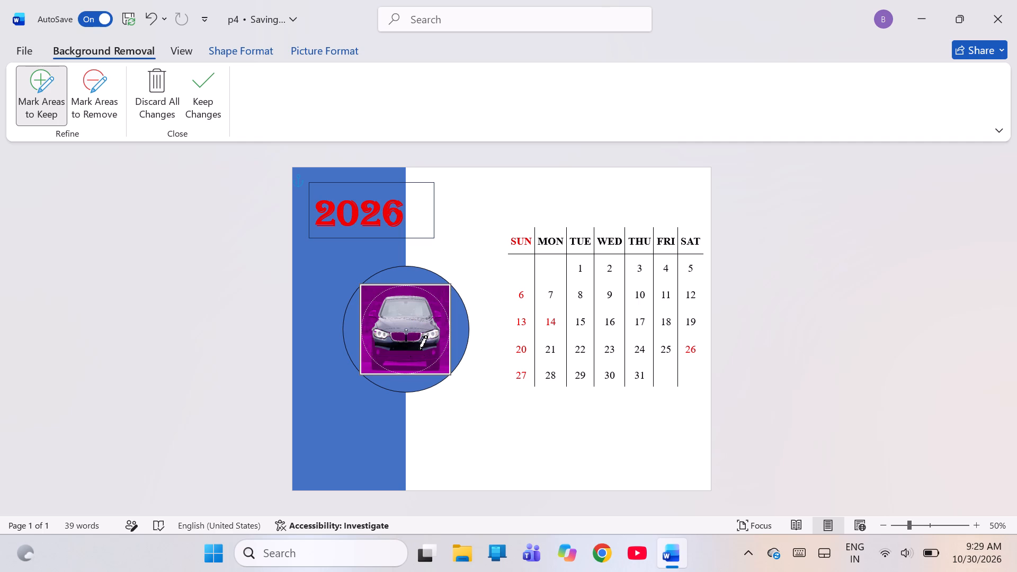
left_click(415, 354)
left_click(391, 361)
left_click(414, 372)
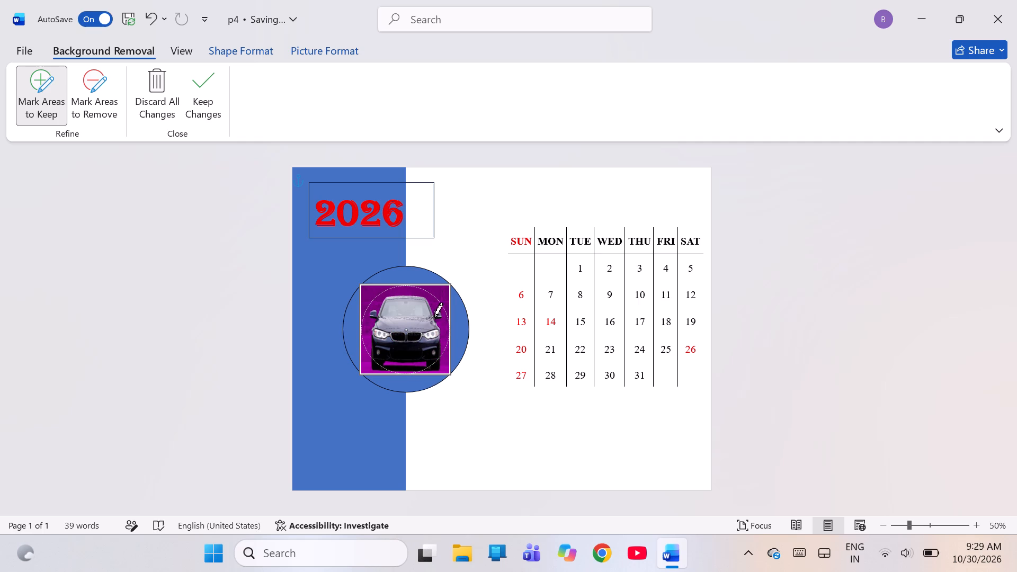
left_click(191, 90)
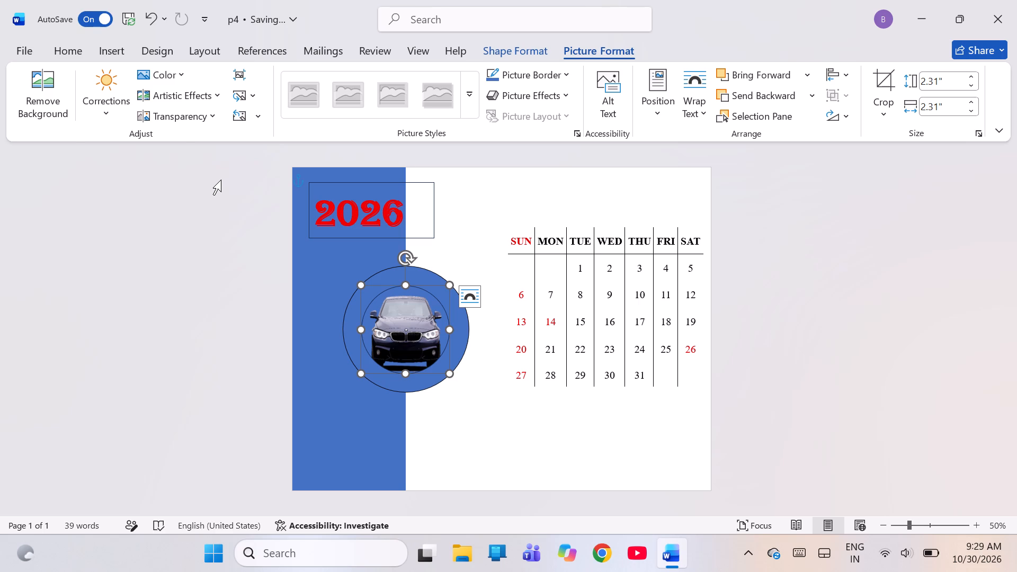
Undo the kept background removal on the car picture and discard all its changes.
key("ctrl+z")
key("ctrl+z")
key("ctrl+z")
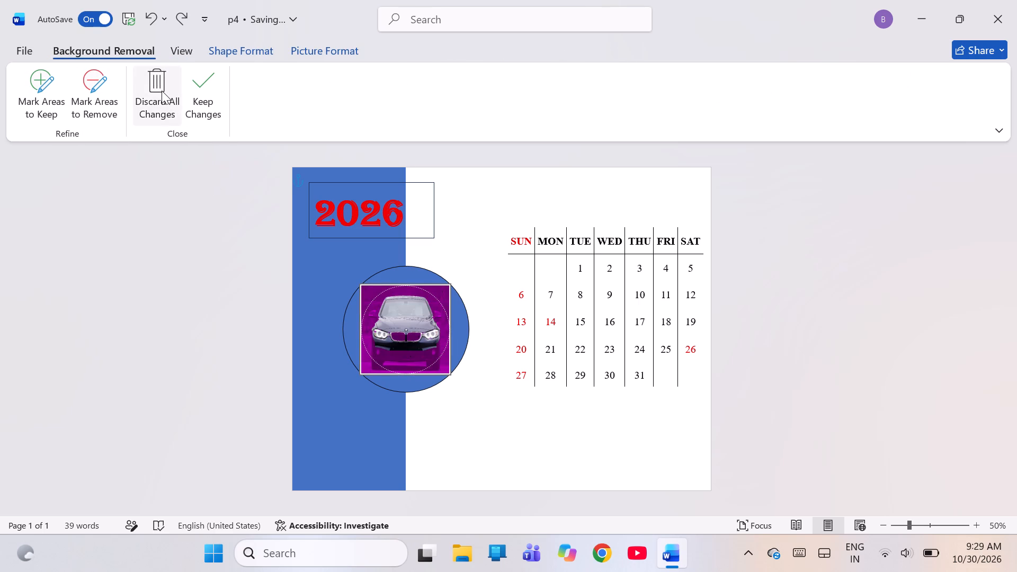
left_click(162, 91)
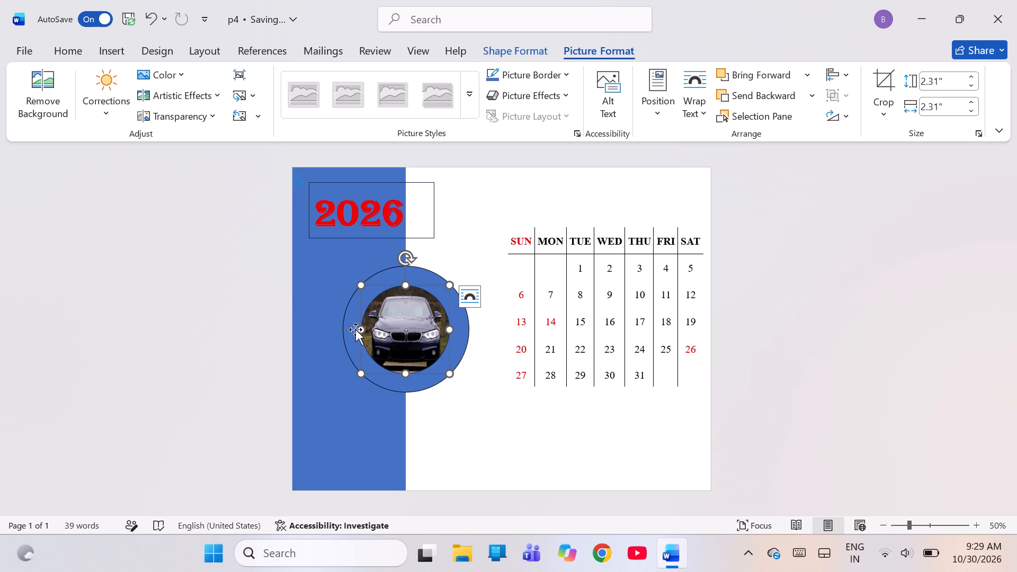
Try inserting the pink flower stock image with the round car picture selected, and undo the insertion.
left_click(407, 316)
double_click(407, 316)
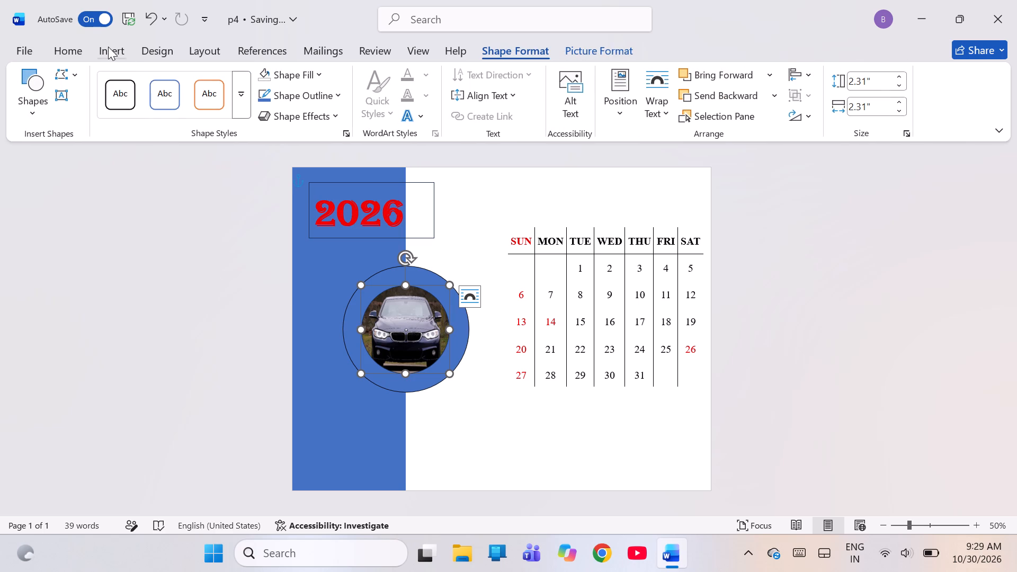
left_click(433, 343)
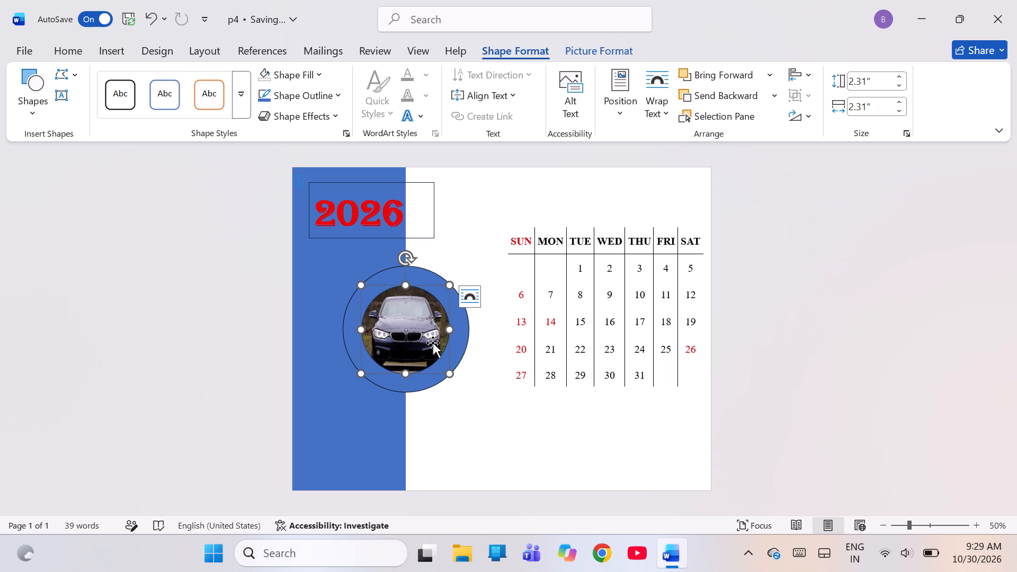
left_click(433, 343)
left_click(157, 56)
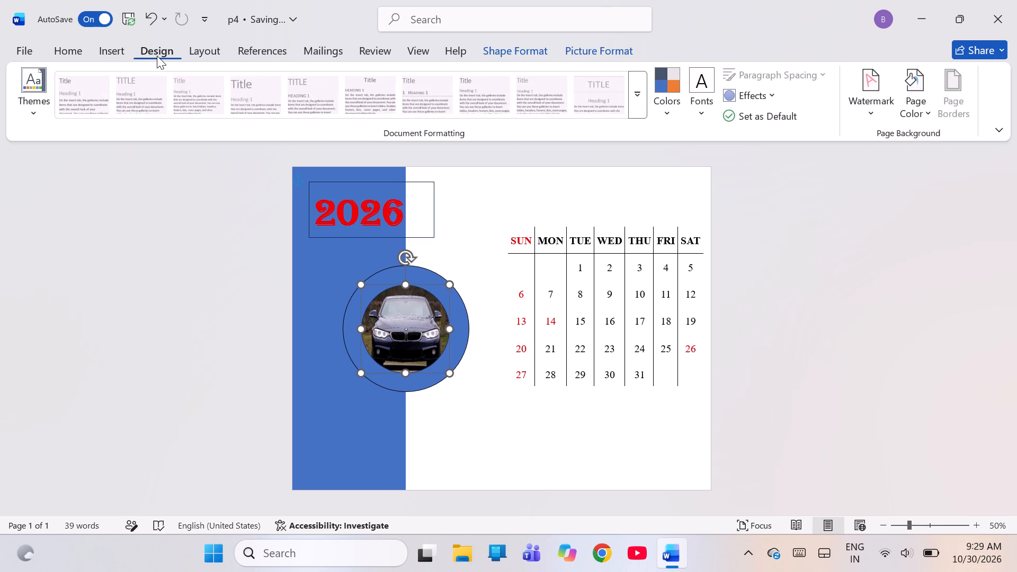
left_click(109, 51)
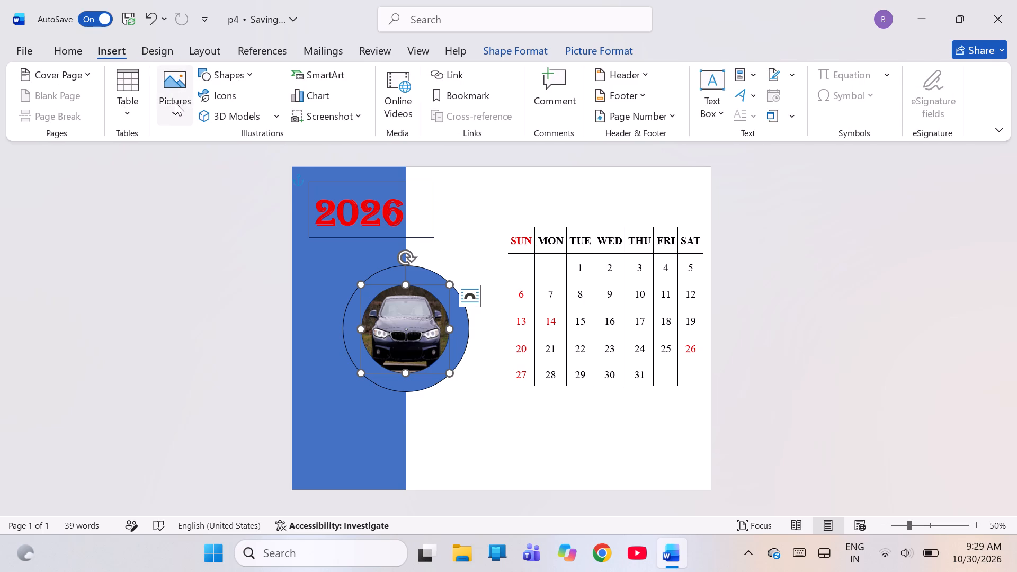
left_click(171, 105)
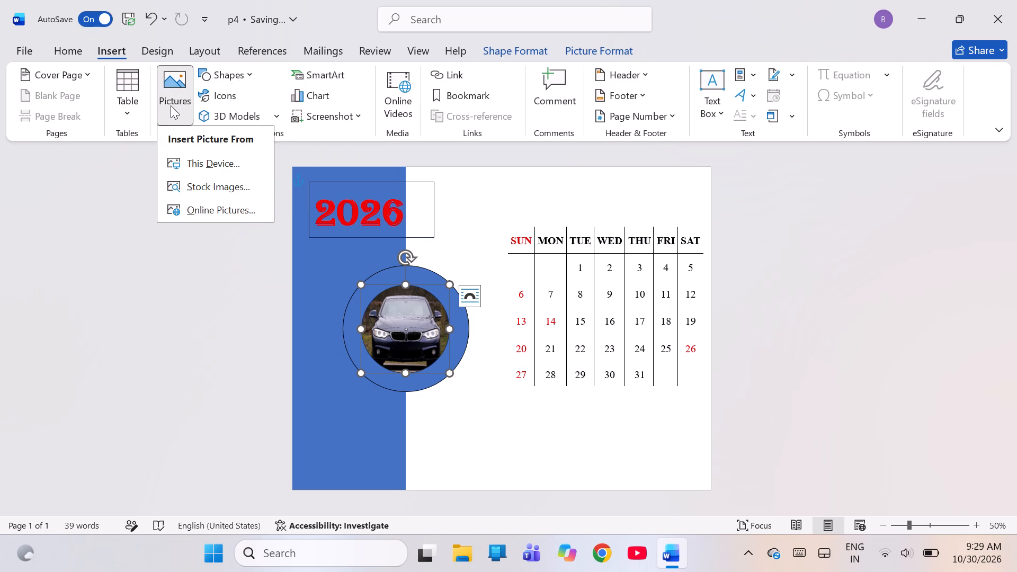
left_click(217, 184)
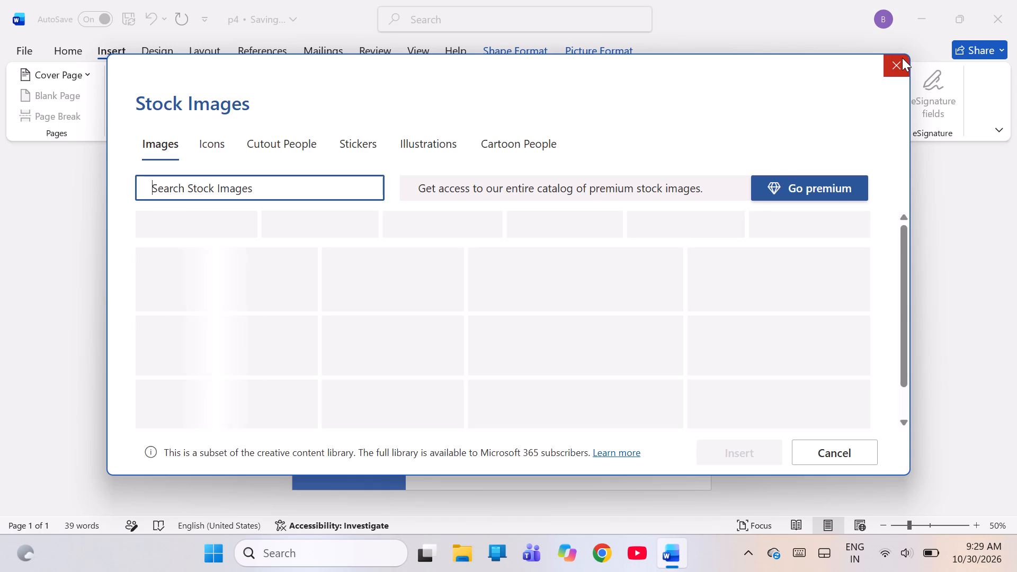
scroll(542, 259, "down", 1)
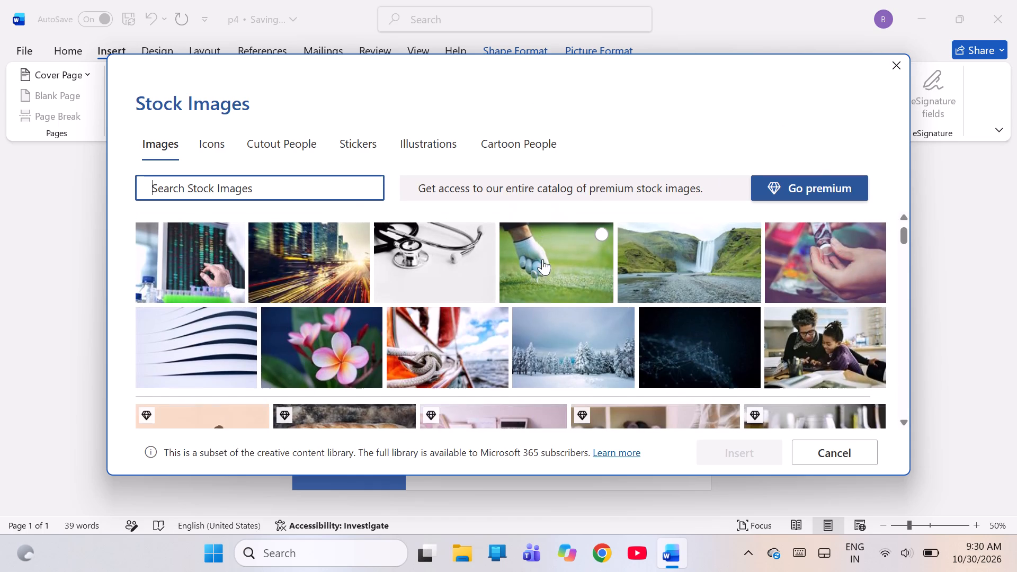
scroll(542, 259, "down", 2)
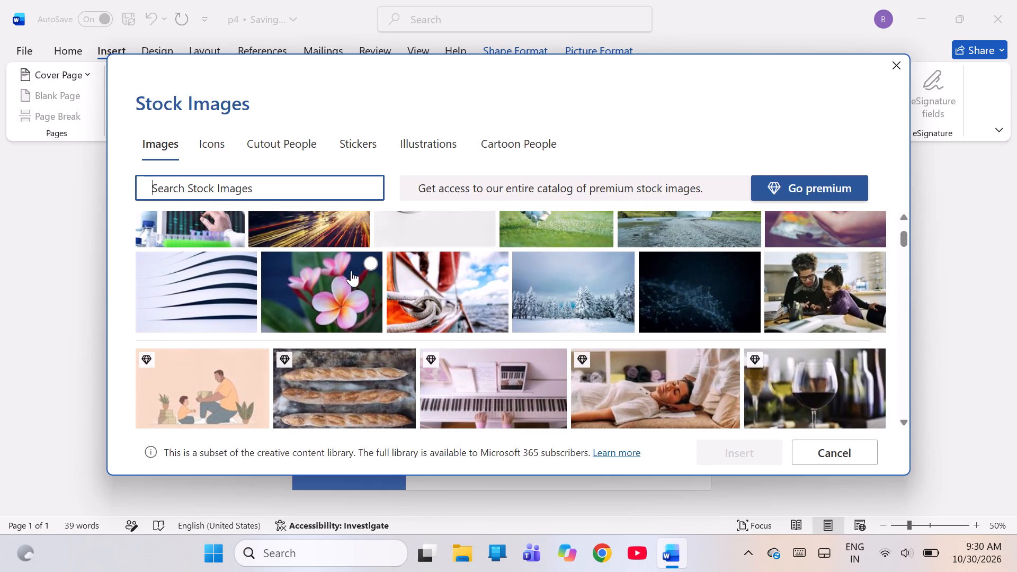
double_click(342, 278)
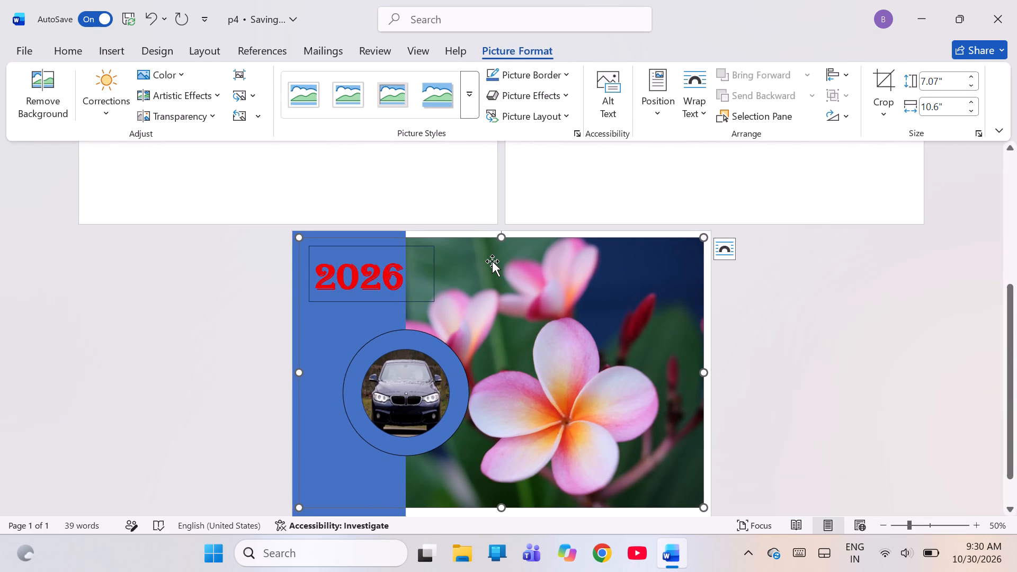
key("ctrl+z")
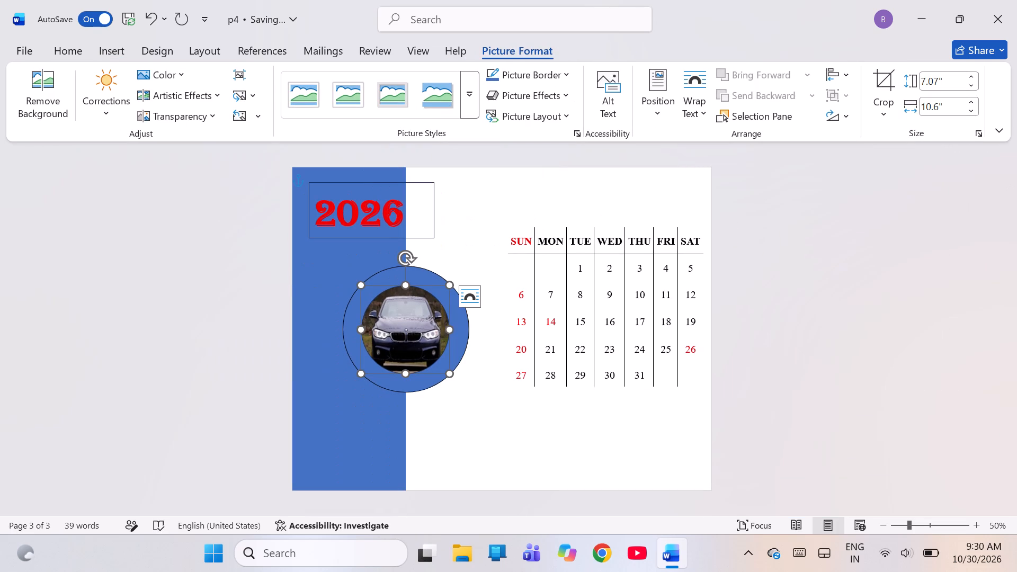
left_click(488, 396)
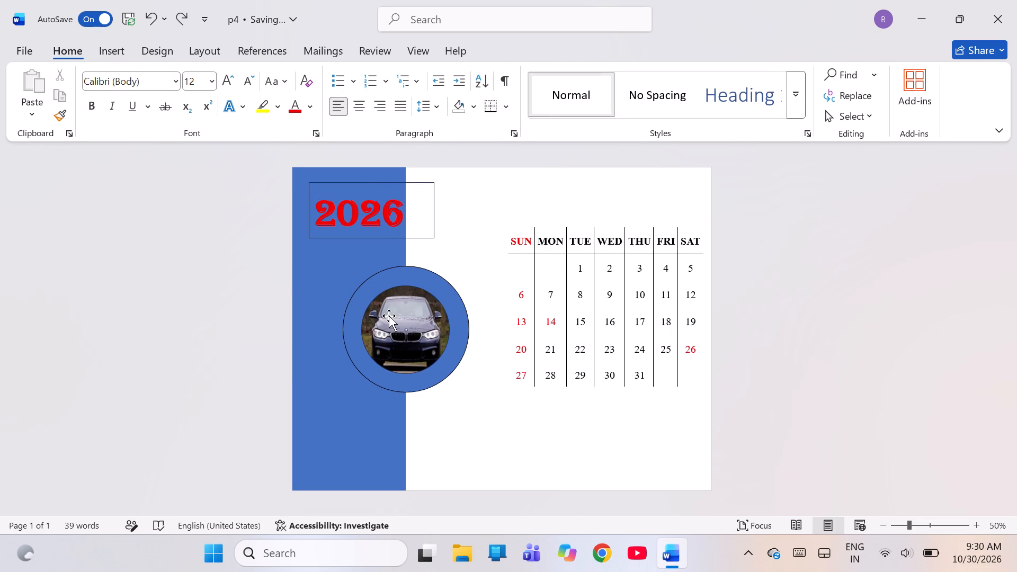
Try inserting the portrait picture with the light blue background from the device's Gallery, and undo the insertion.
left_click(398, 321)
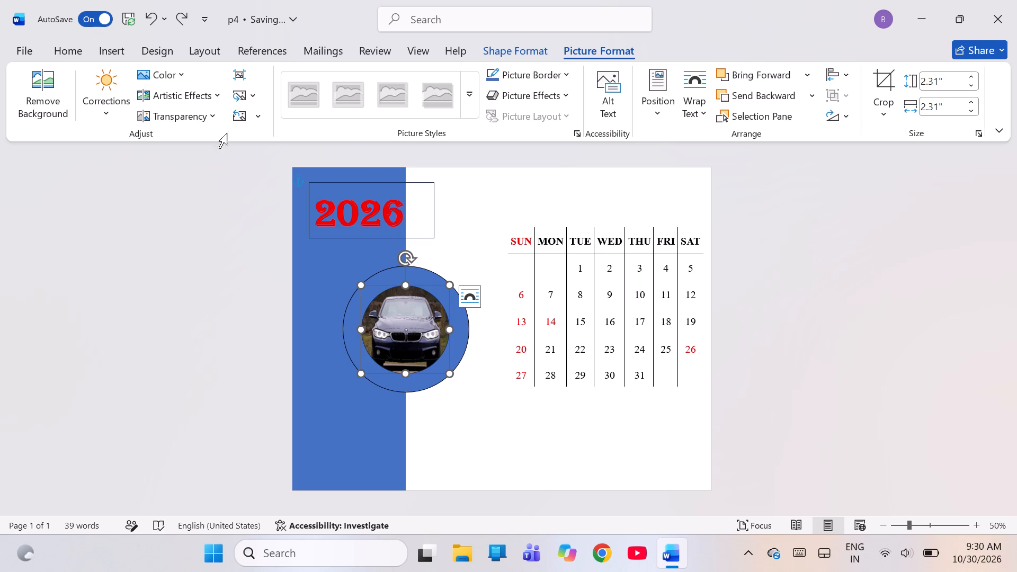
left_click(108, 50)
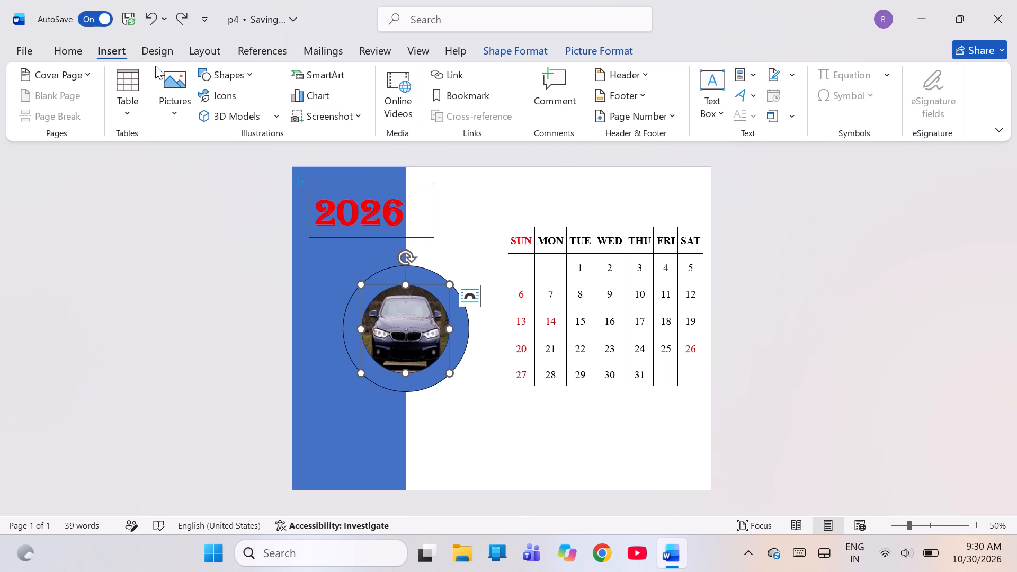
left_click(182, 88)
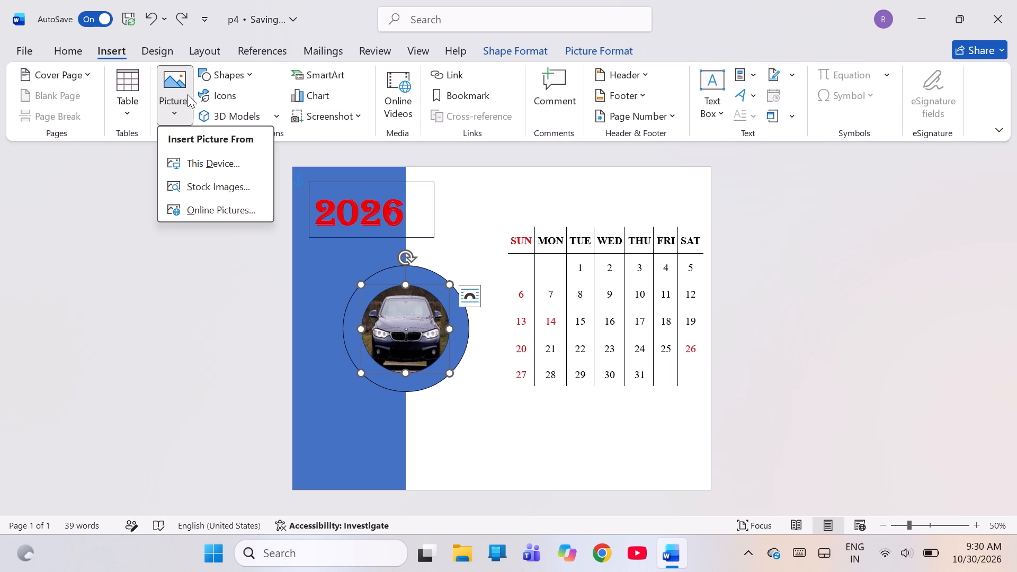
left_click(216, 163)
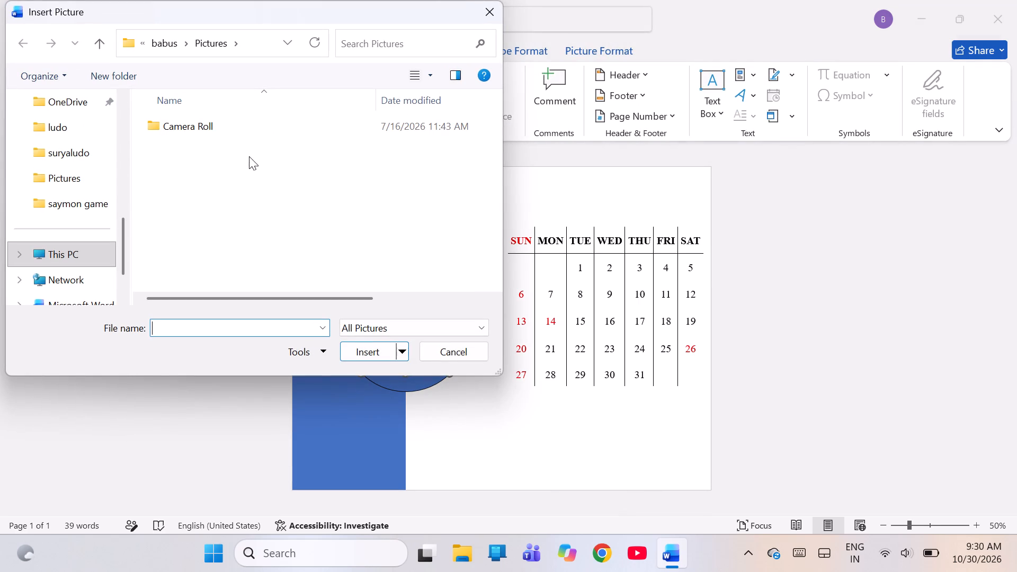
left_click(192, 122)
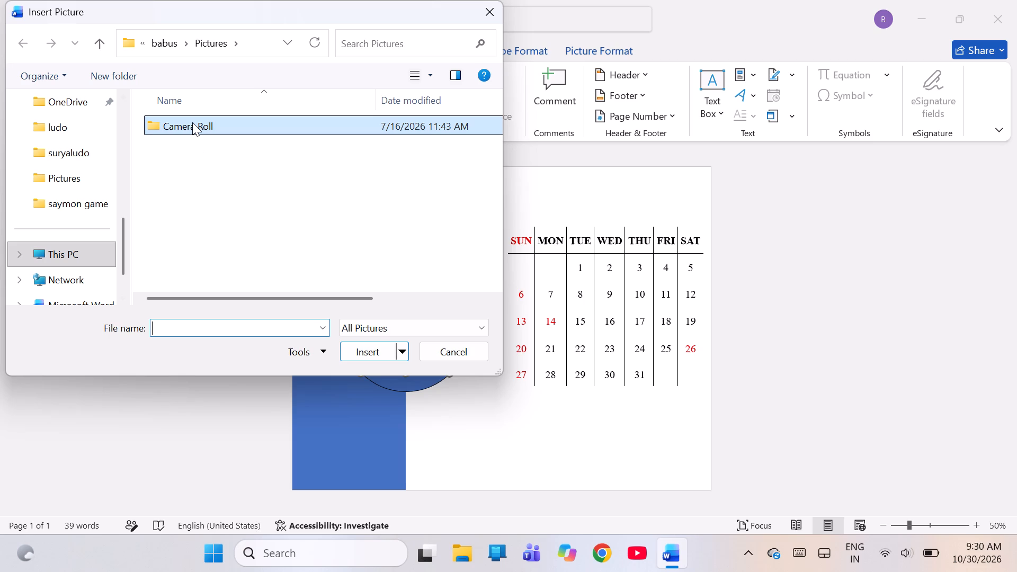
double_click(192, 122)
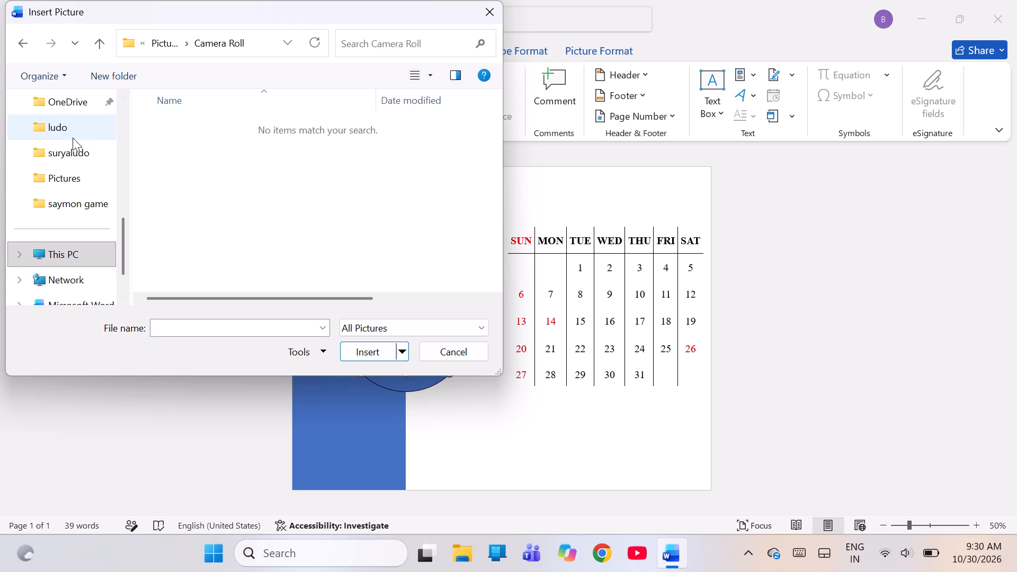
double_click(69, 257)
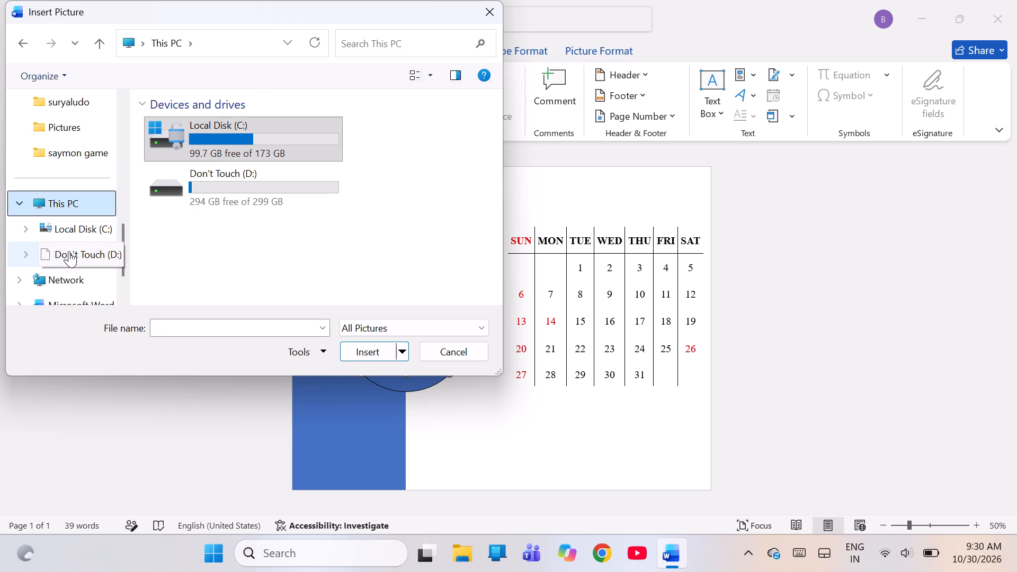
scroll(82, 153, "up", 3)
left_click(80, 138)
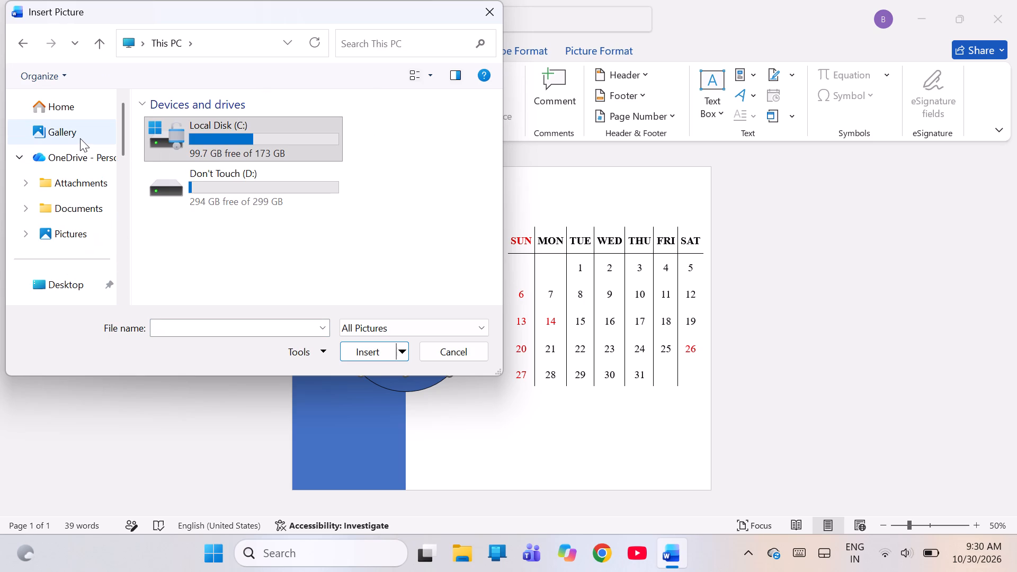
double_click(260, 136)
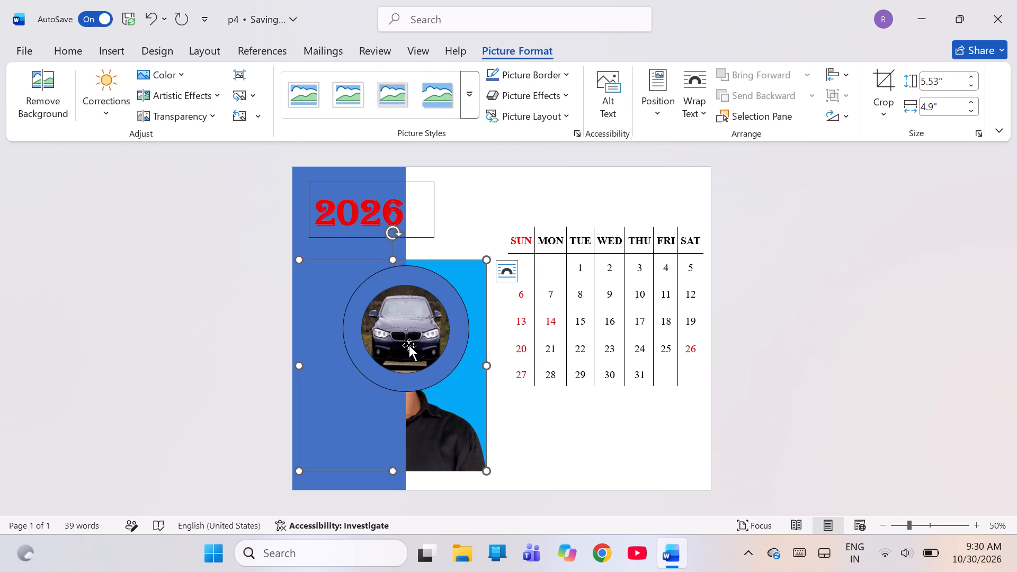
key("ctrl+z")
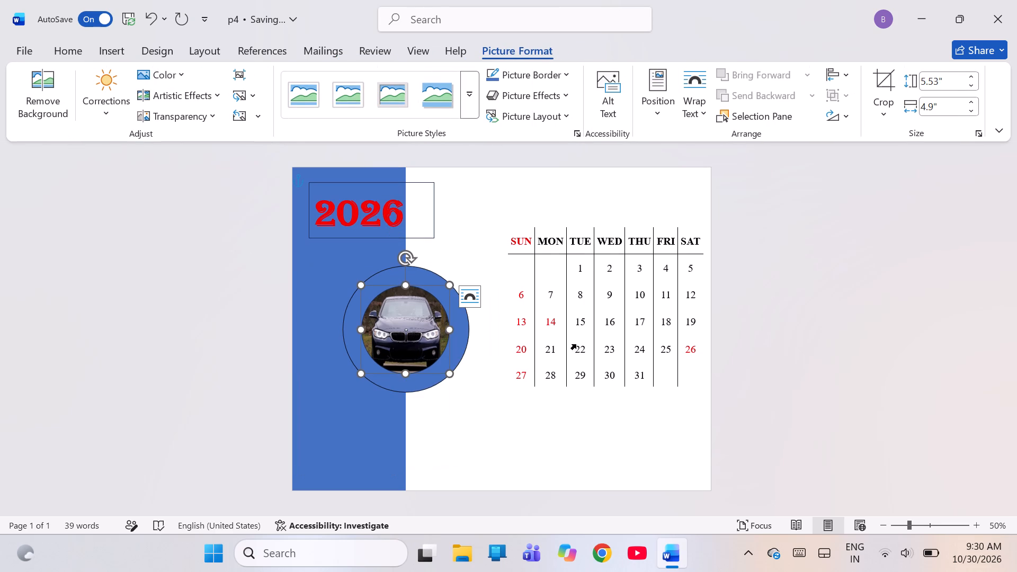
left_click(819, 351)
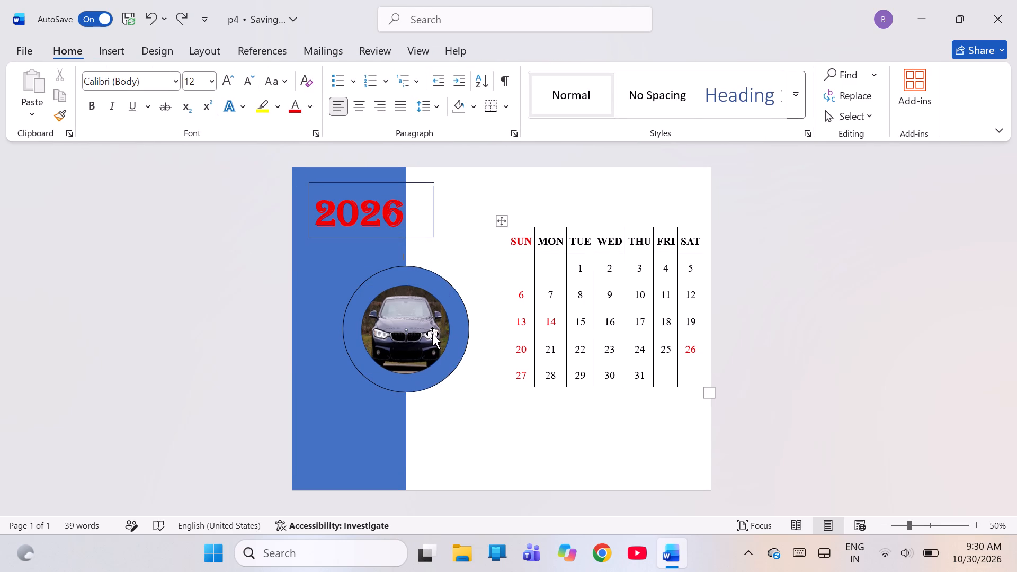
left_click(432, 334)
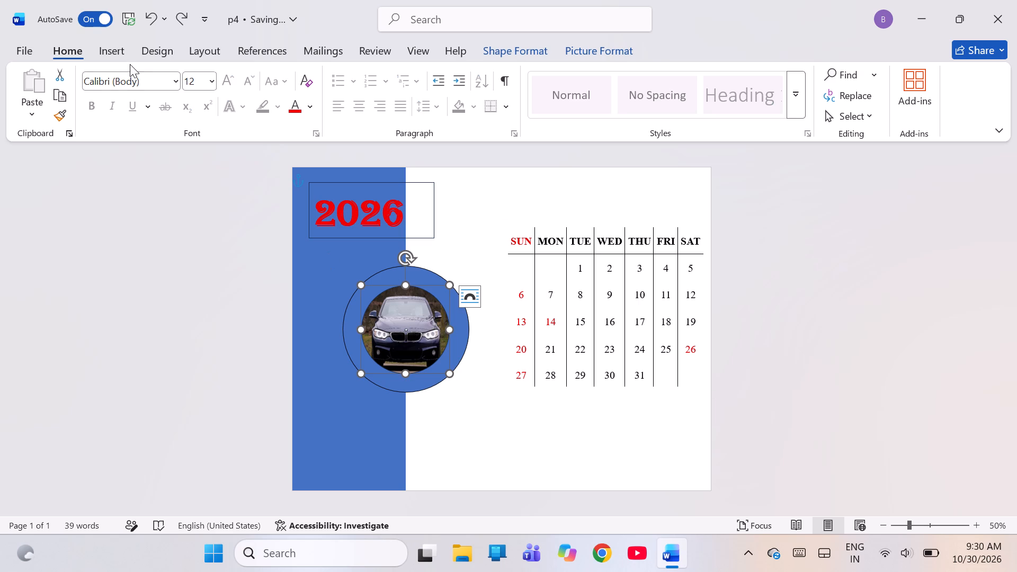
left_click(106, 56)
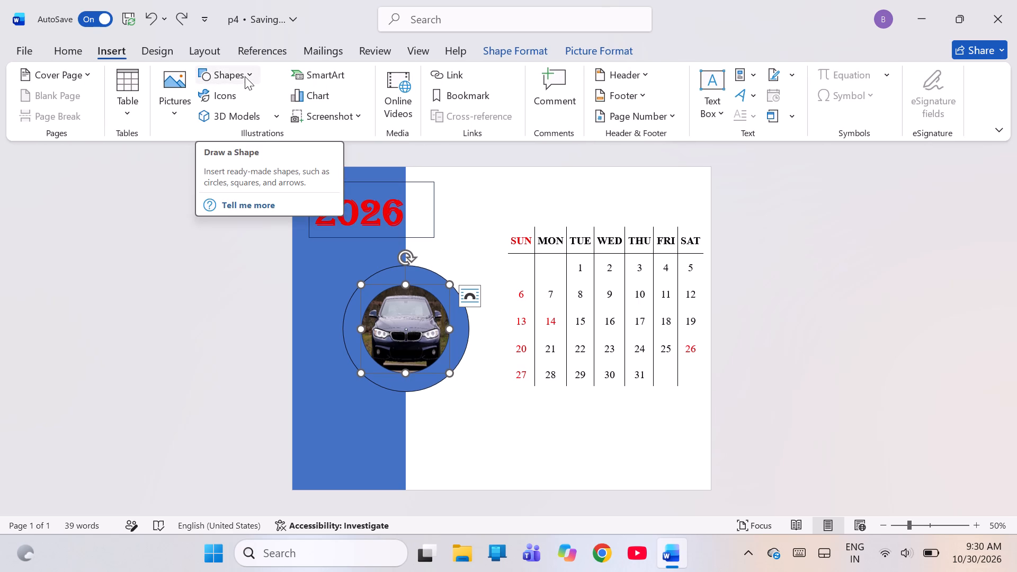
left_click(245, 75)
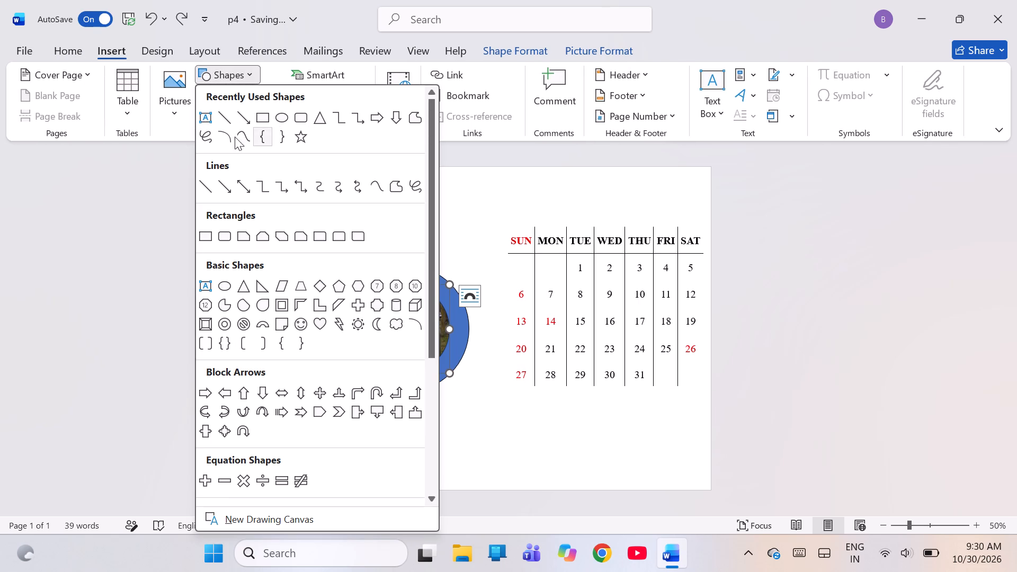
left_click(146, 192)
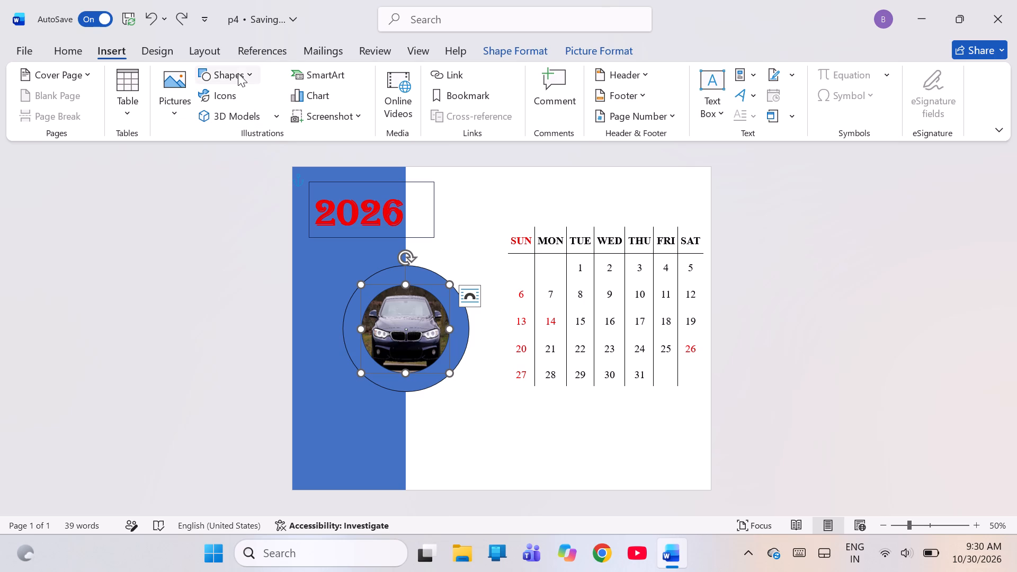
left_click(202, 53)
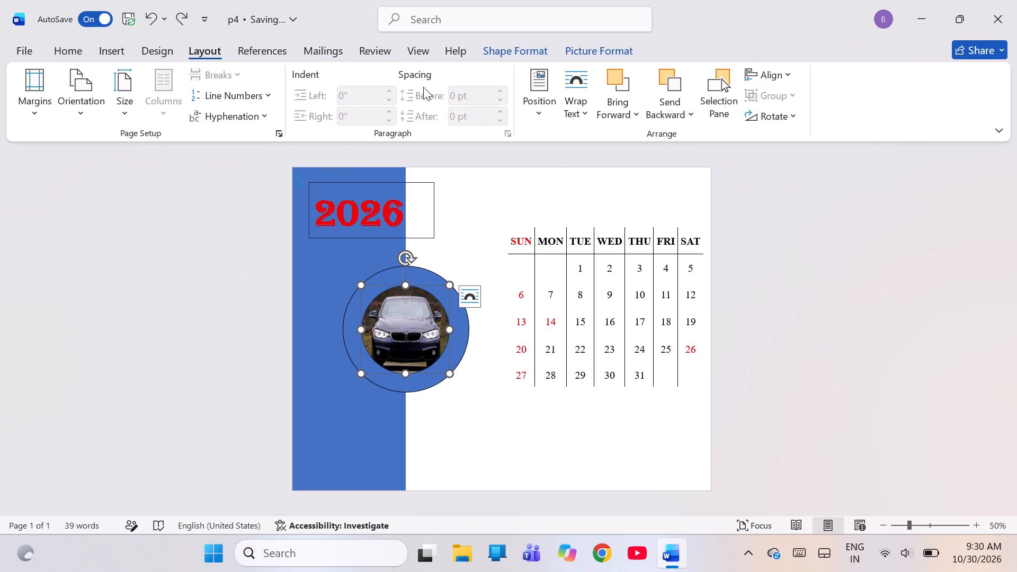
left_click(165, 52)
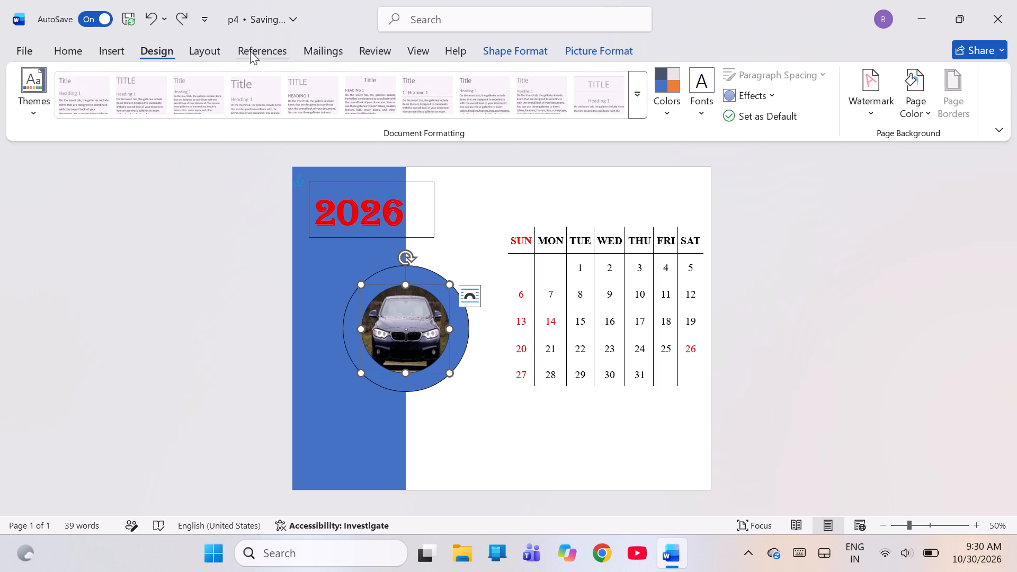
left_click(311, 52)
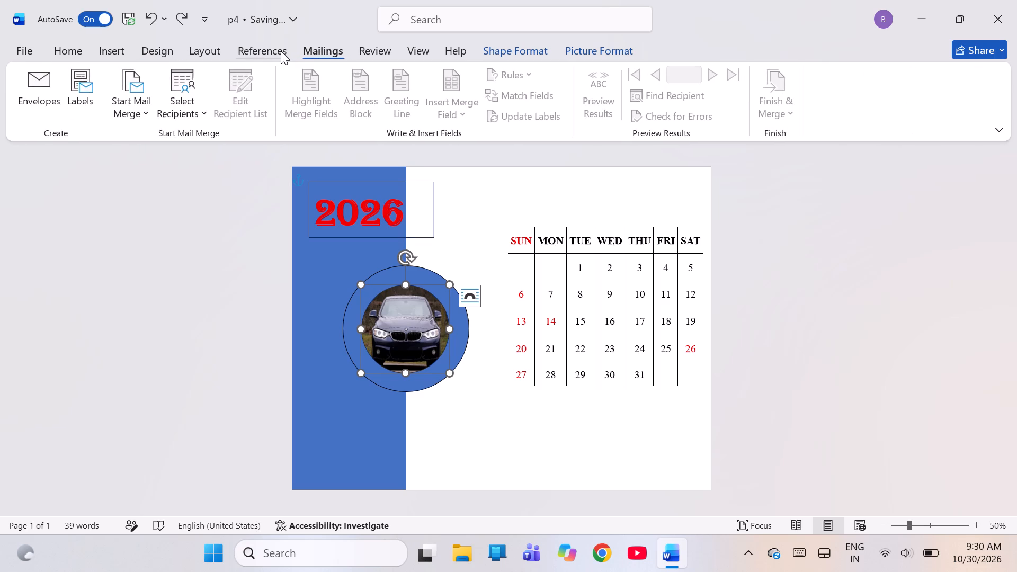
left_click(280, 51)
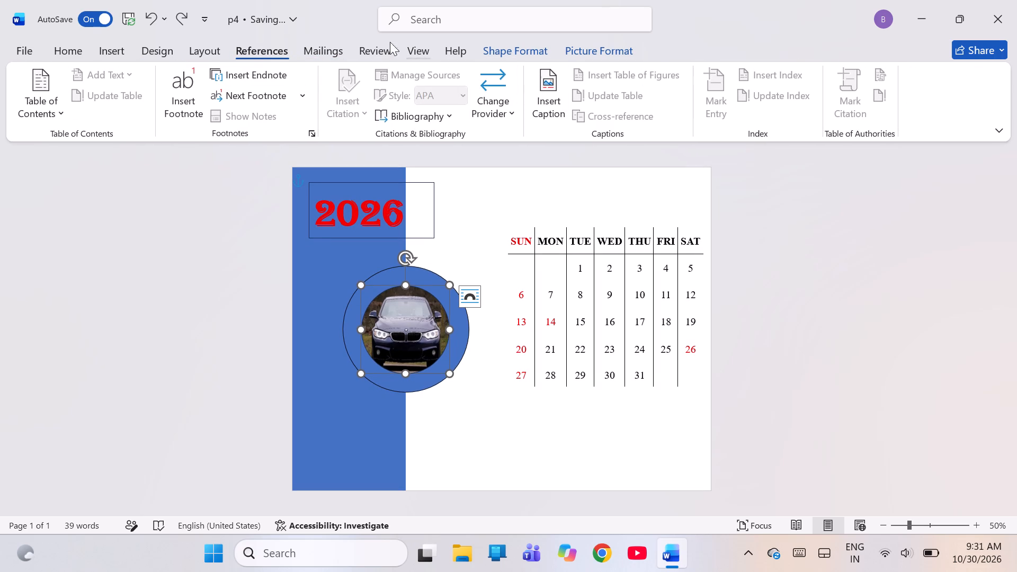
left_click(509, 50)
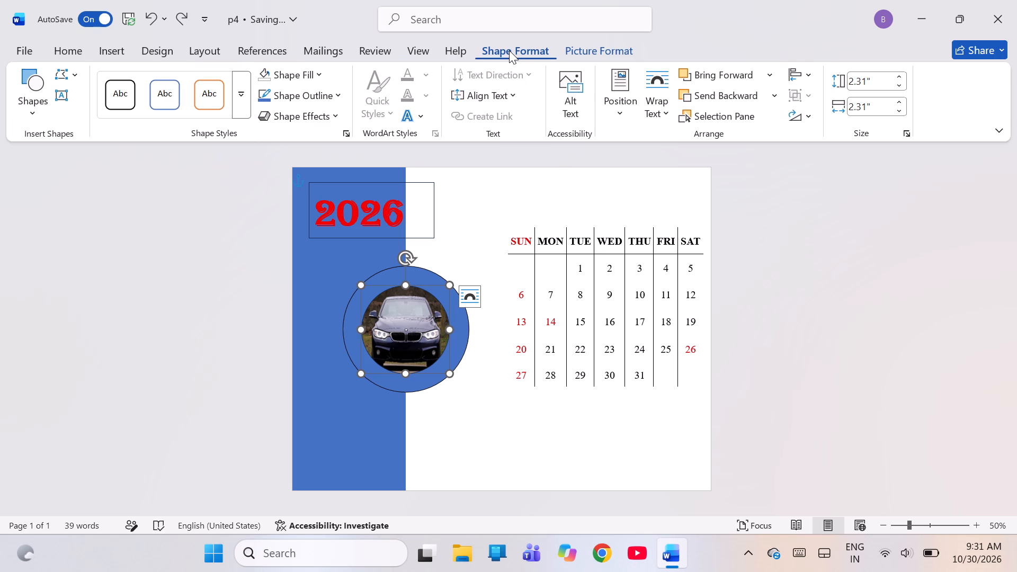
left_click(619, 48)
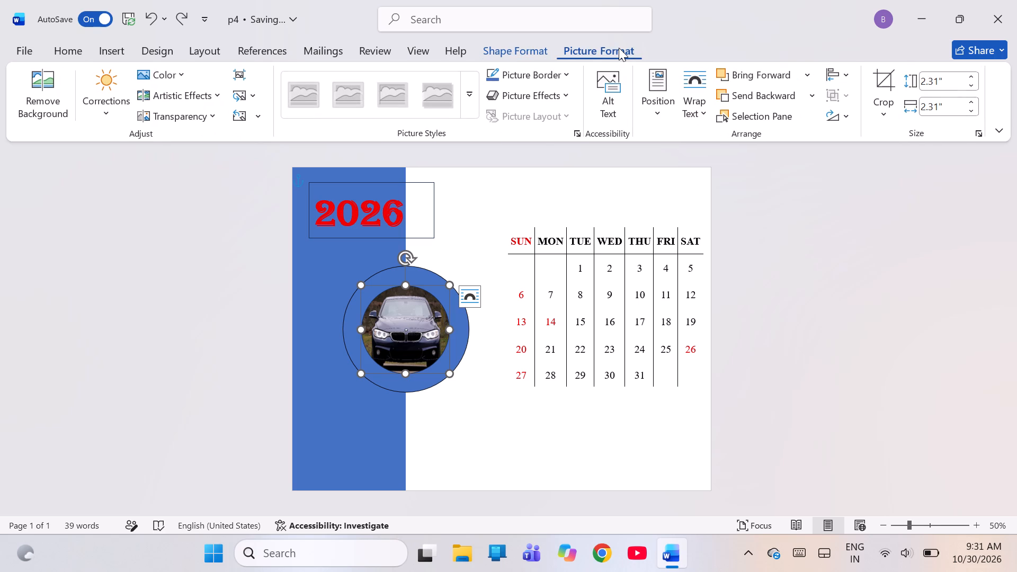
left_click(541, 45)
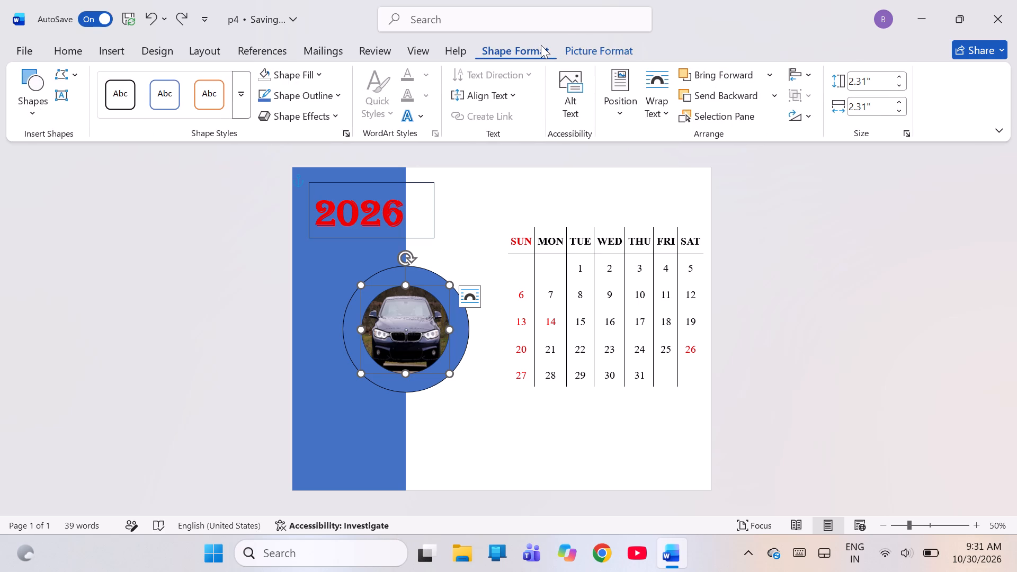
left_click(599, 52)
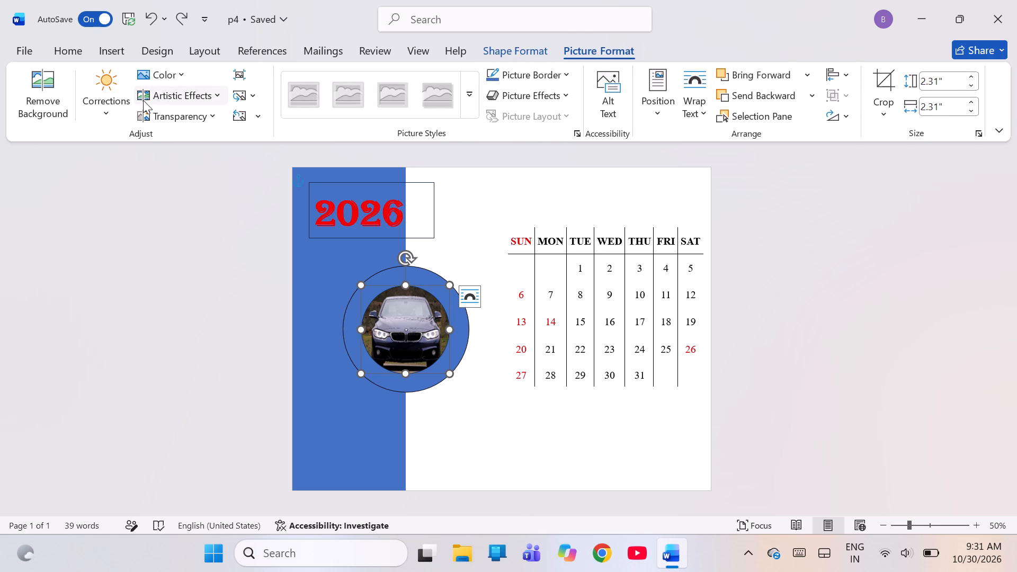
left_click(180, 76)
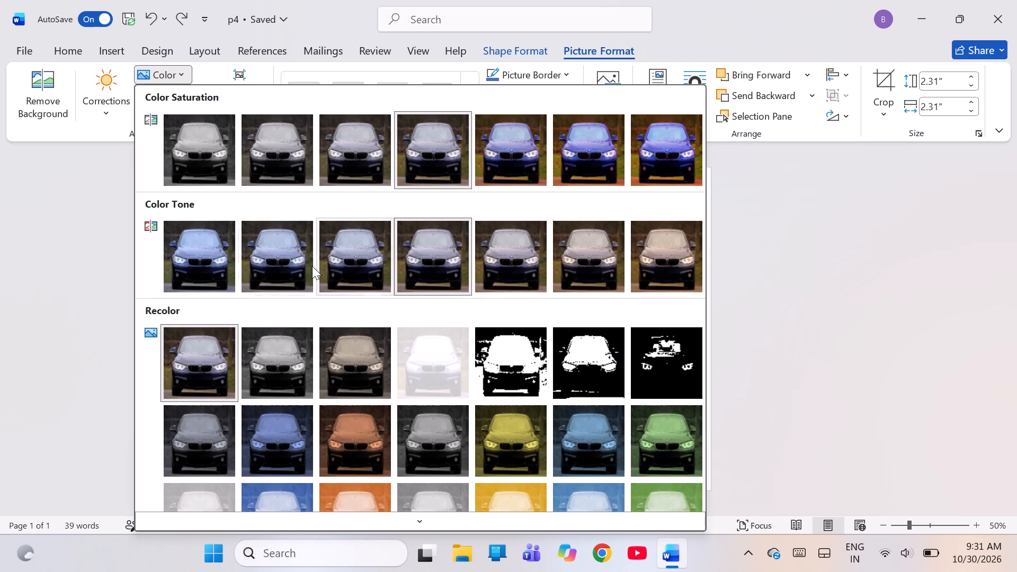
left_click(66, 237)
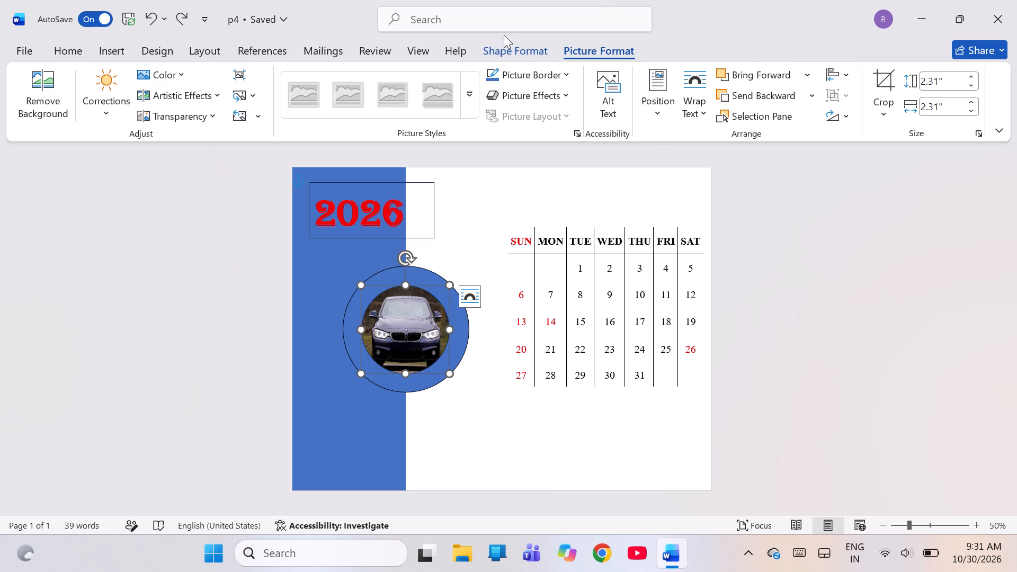
Open the stock image library as the source for a new picture fill of the round car shape.
left_click(520, 46)
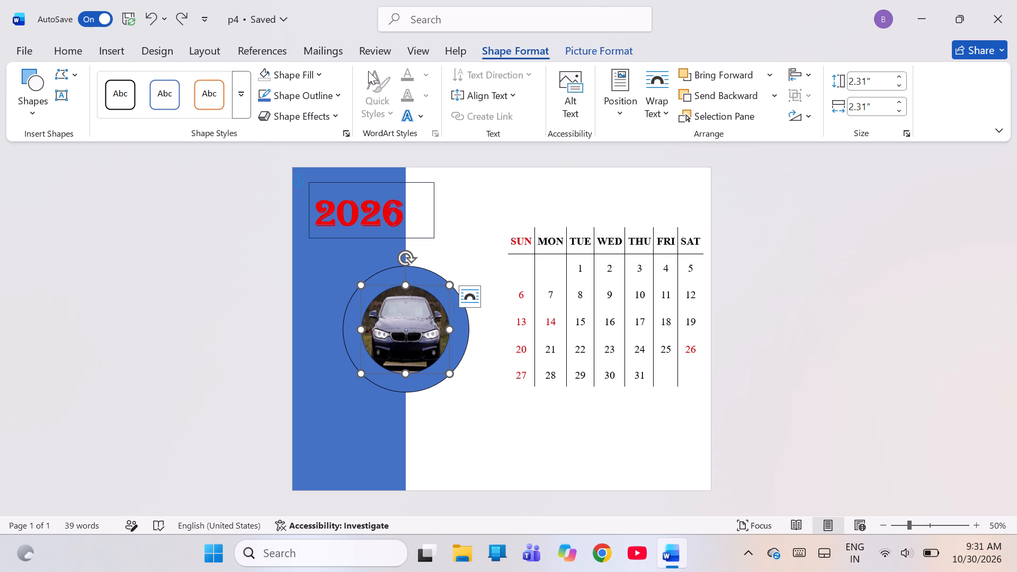
left_click(304, 77)
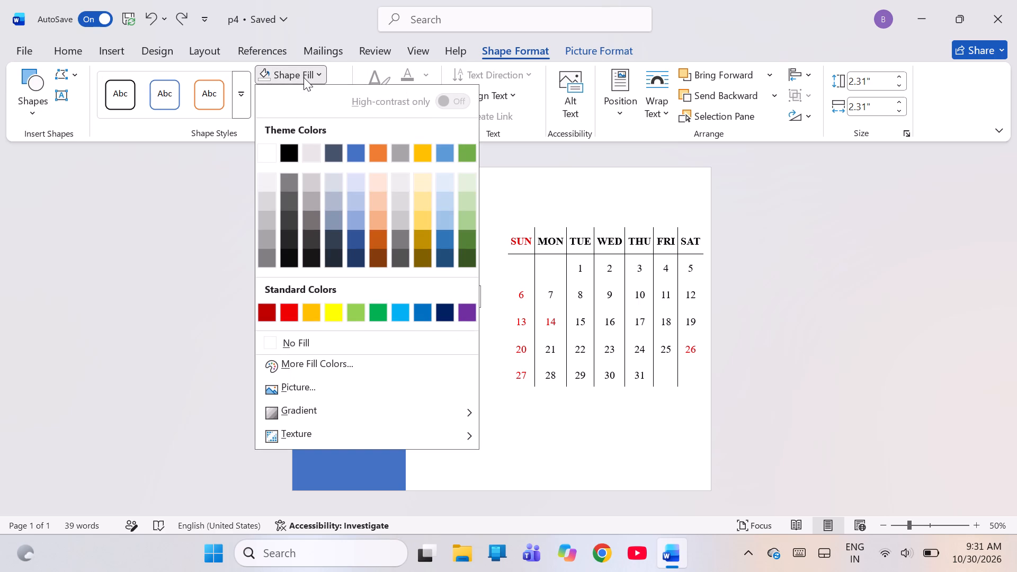
left_click(304, 387)
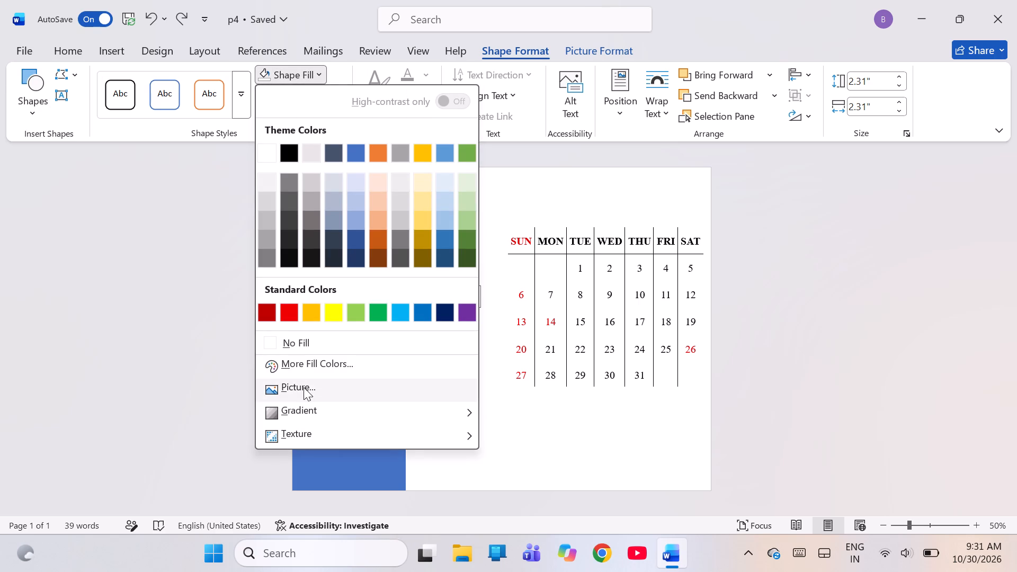
left_click(424, 278)
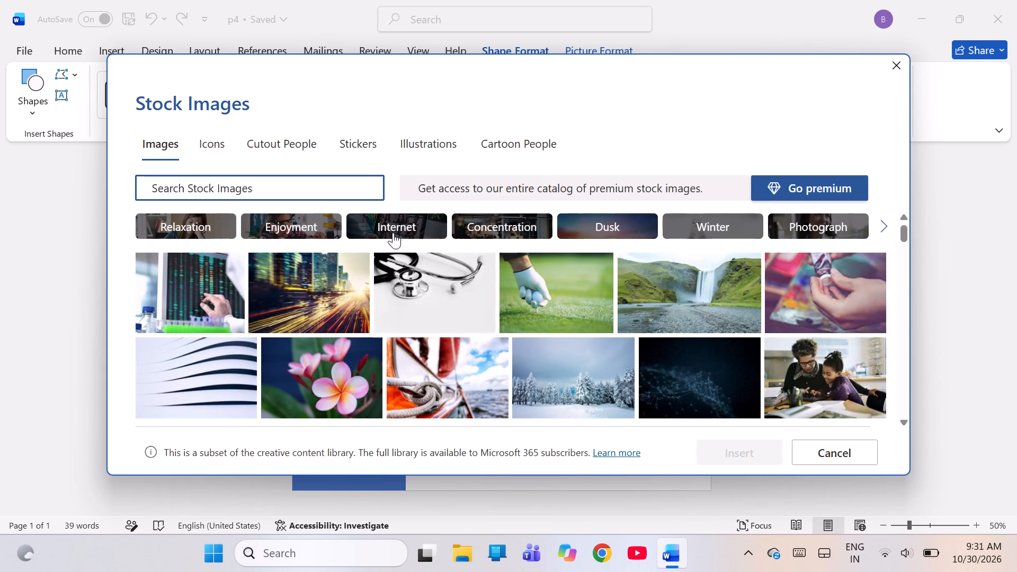
Browse the stock images for a picture suitable for the round shape.
scroll(410, 294, "down", 3)
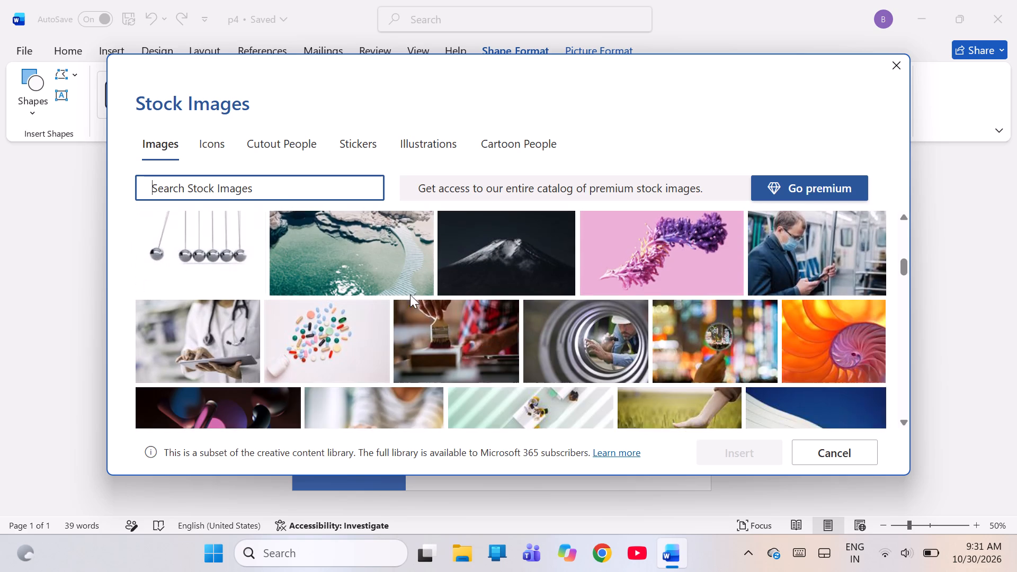
scroll(410, 294, "down", 2)
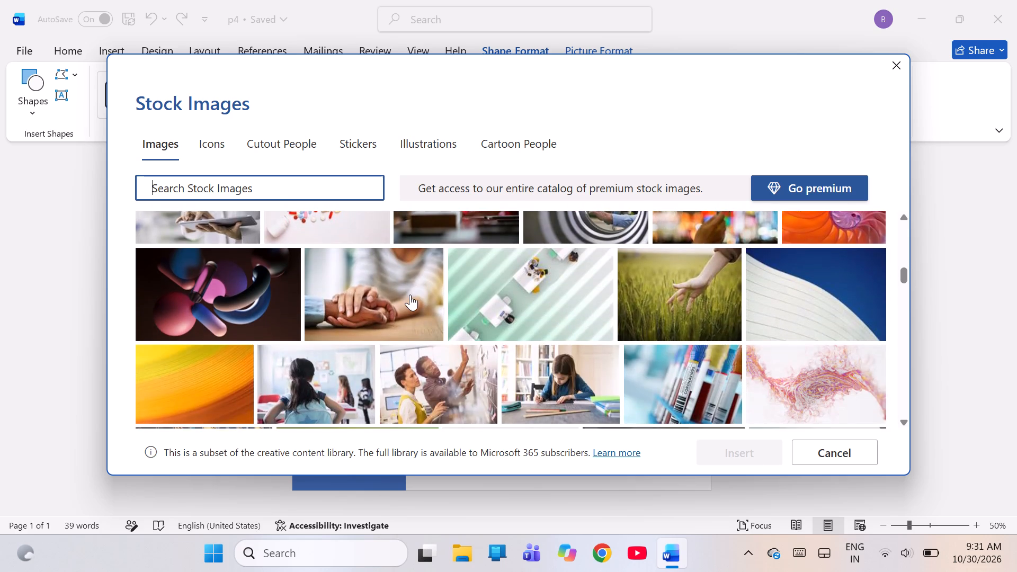
scroll(410, 294, "down", 3)
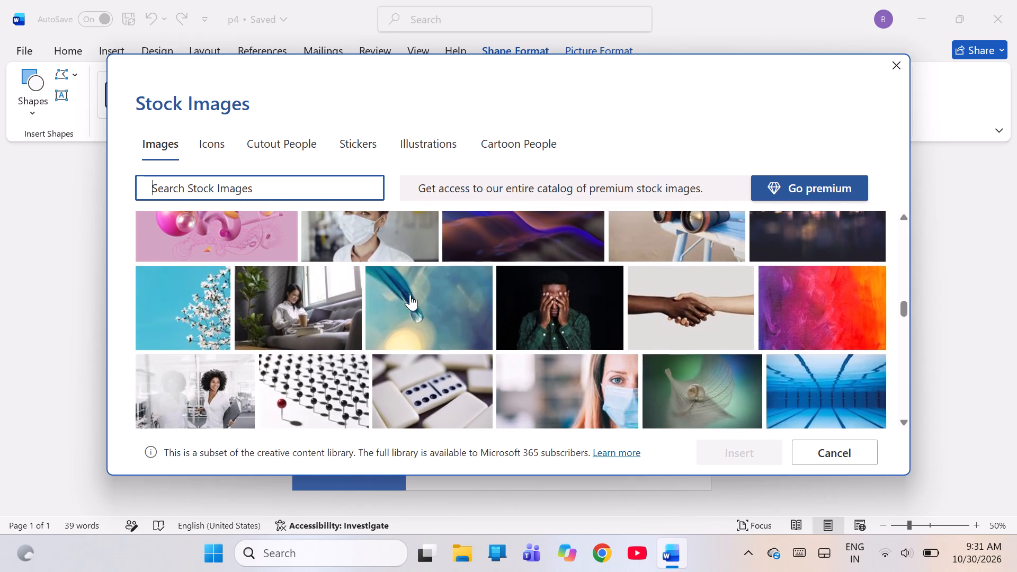
scroll(410, 294, "up", 1)
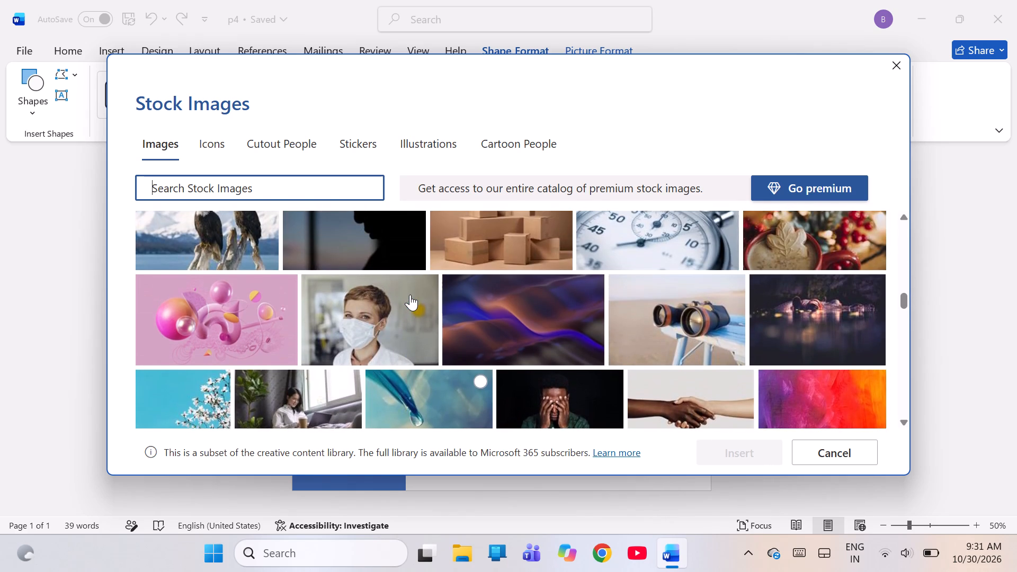
scroll(410, 294, "up", 1)
scroll(445, 337, "down", 2)
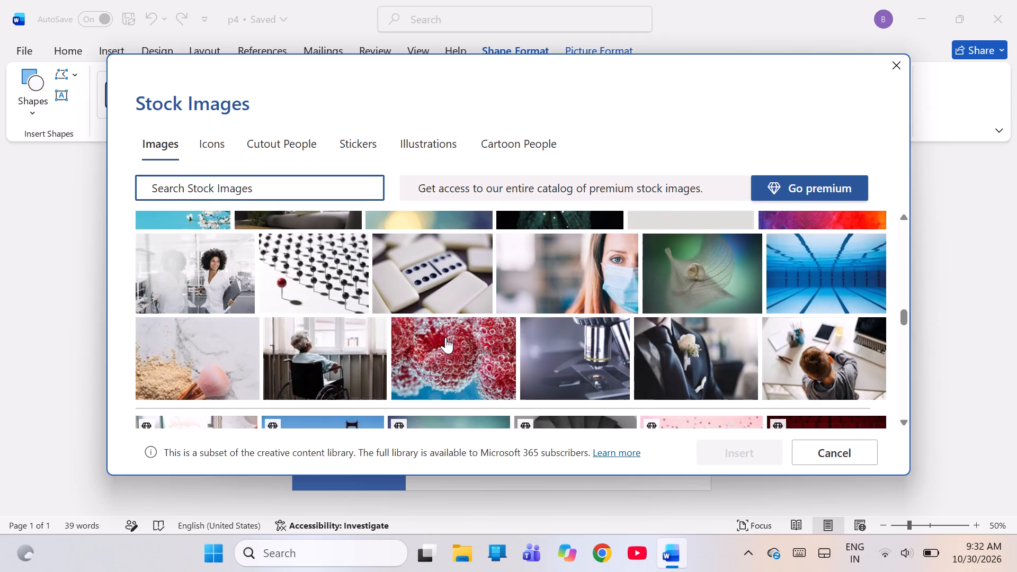
scroll(445, 337, "down", 2)
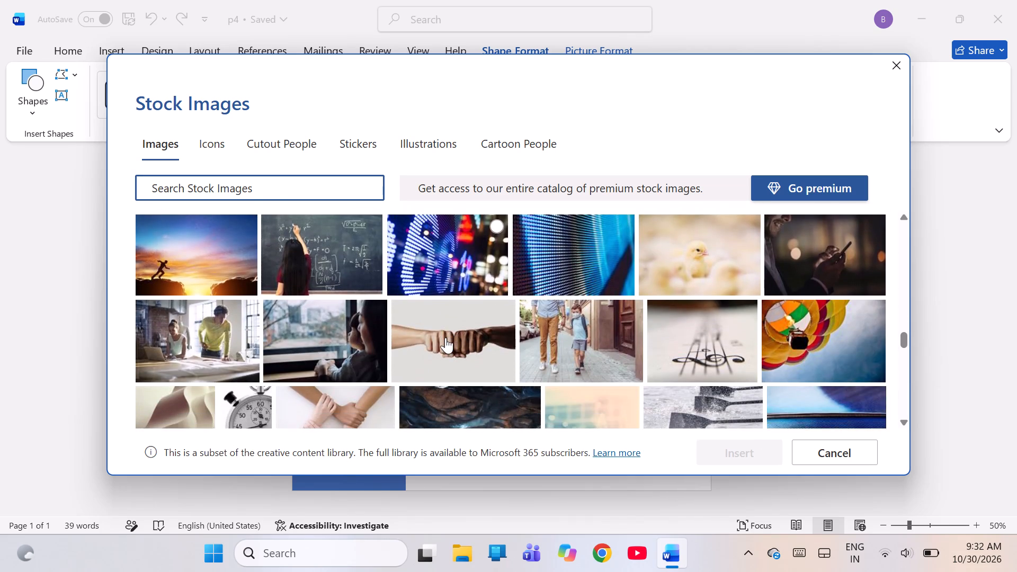
scroll(445, 337, "down", 2)
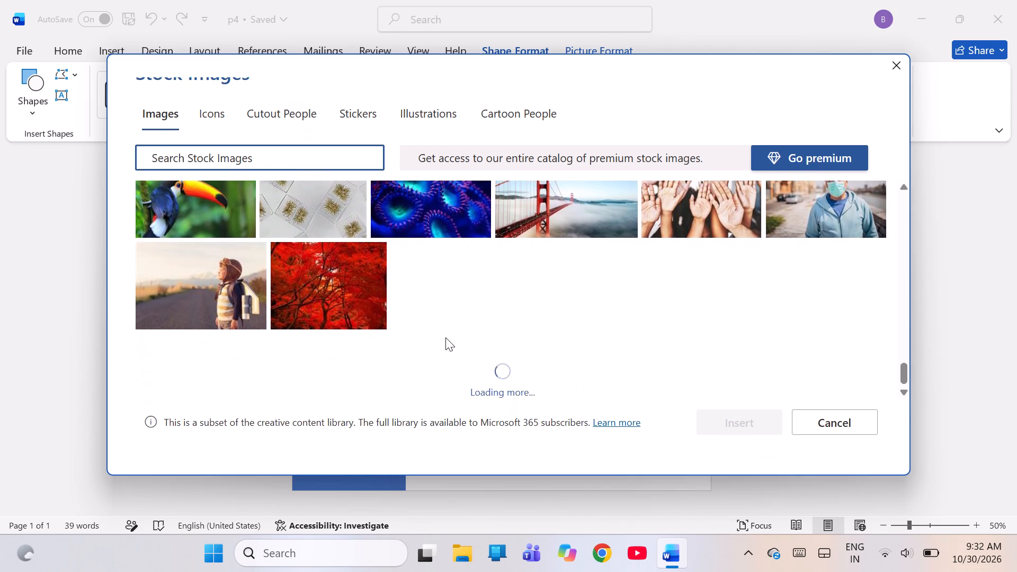
scroll(445, 337, "up", 4)
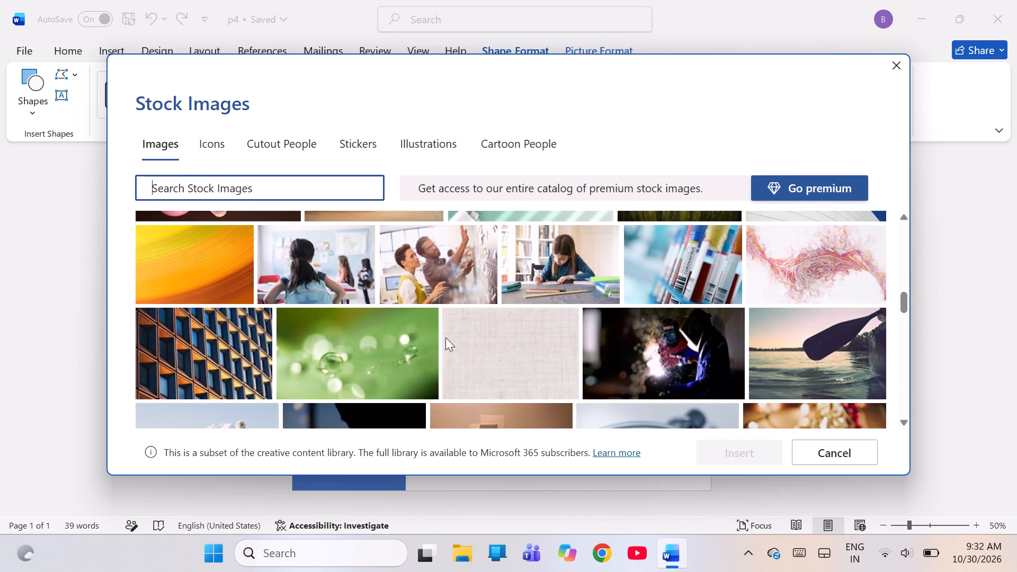
scroll(445, 337, "down", 7)
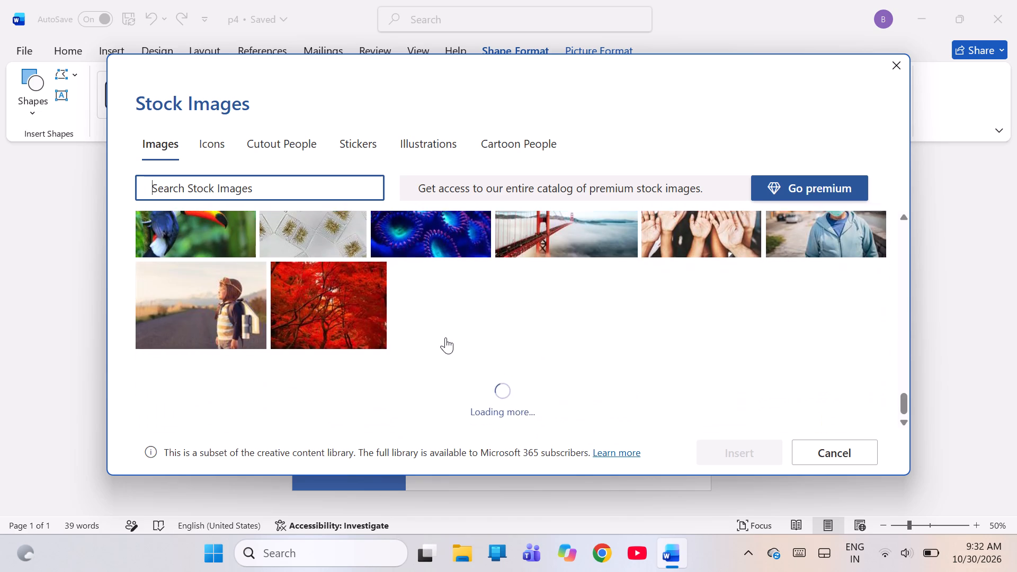
scroll(445, 337, "down", 3)
scroll(445, 337, "up", 1)
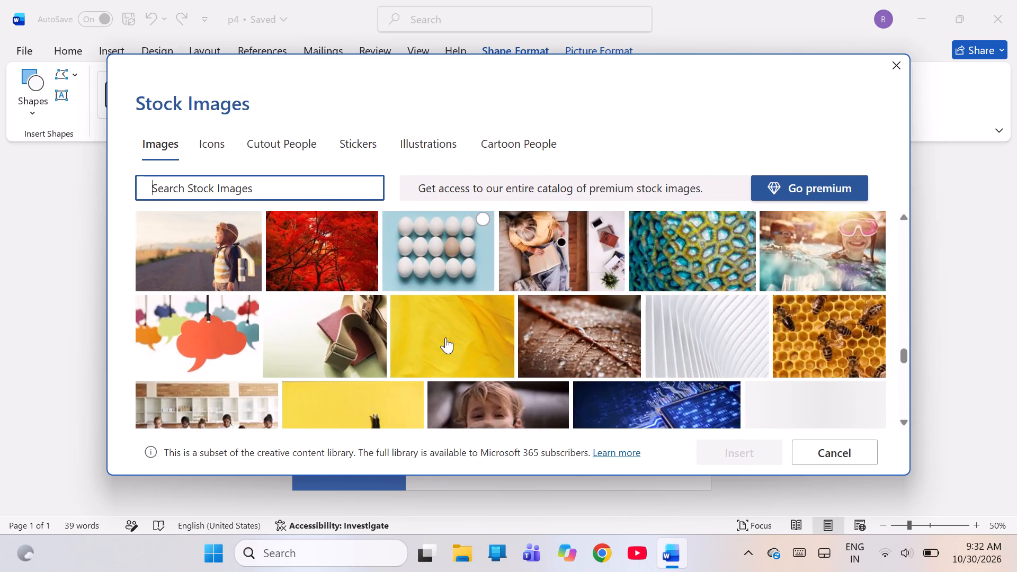
scroll(445, 337, "up", 1)
Search the stock images for "buddha" and clear the search.
left_click(311, 187)
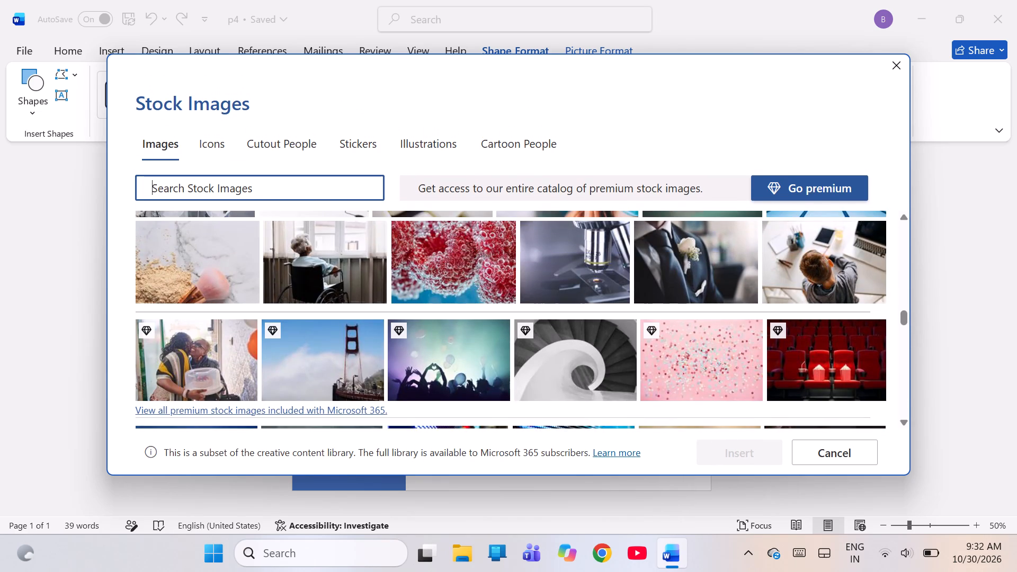
type("buddha")
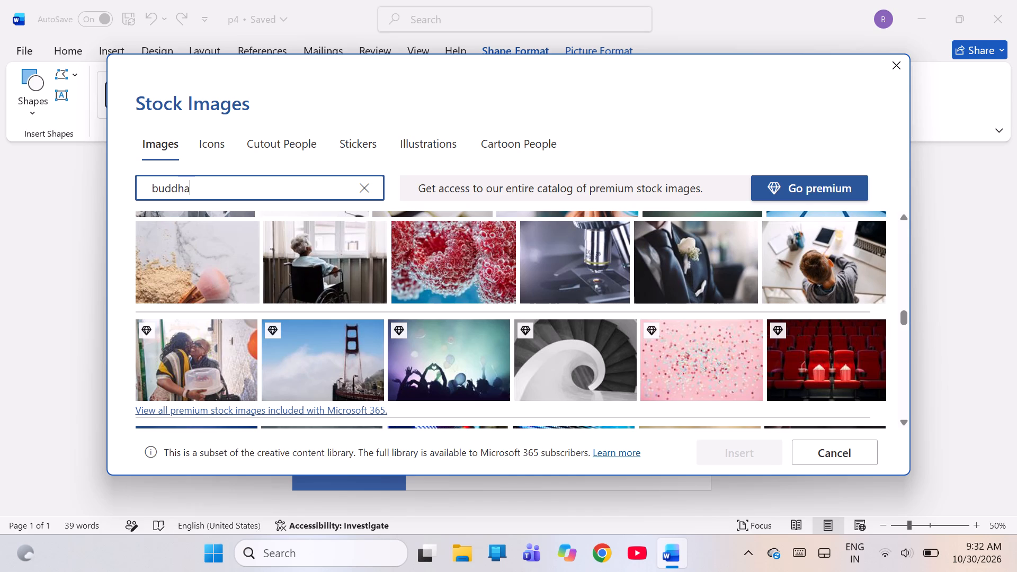
key("Return")
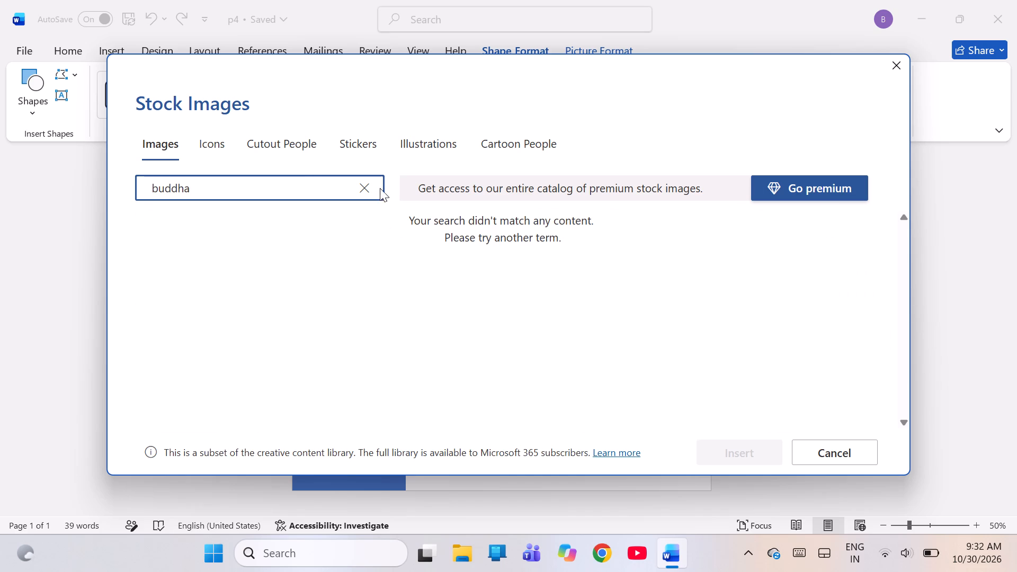
left_click(363, 182)
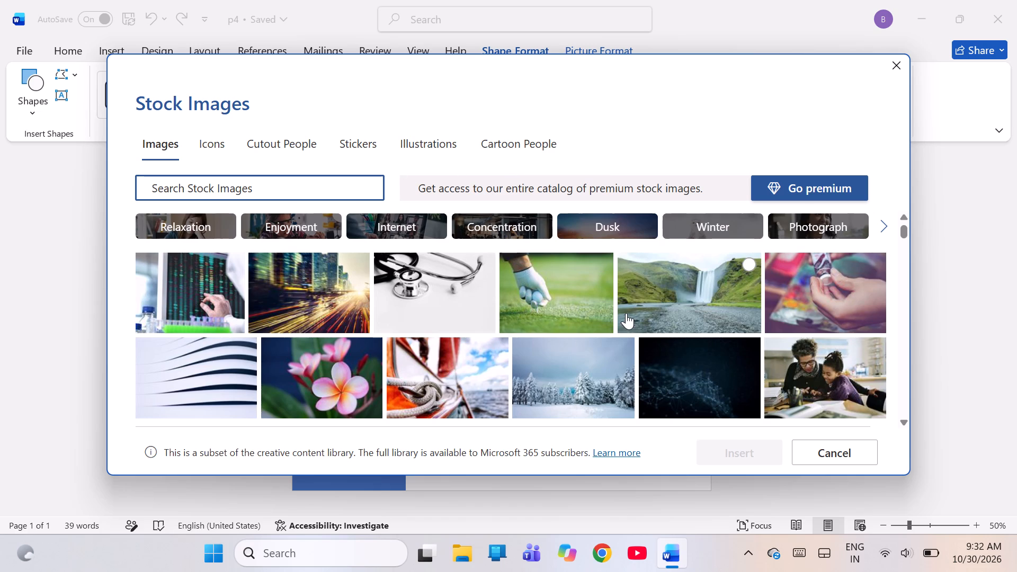
Fill the round shape with the pink flower stock image in place of the car picture.
scroll(482, 325, "down", 1)
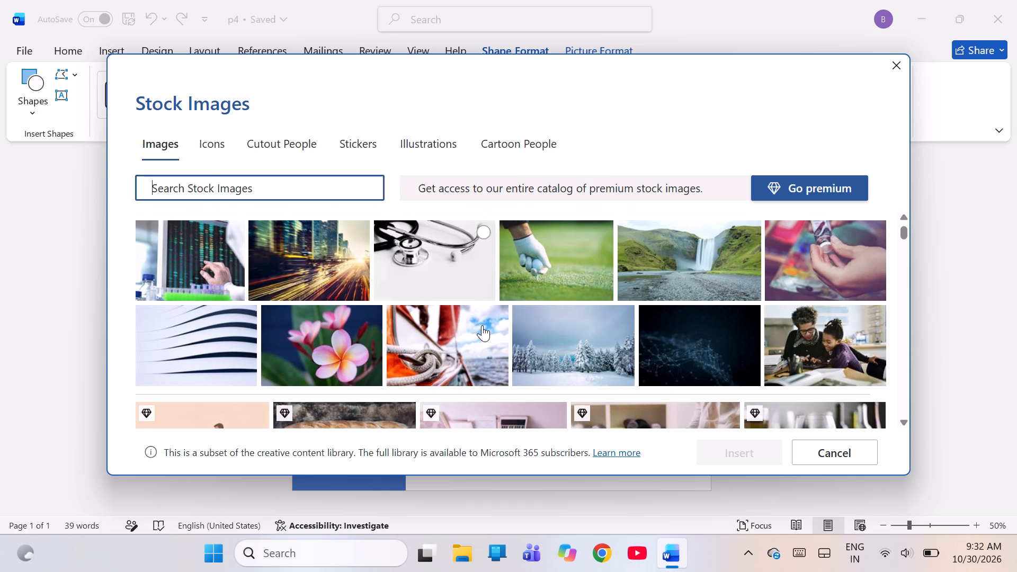
scroll(482, 325, "down", 1)
left_click(316, 333)
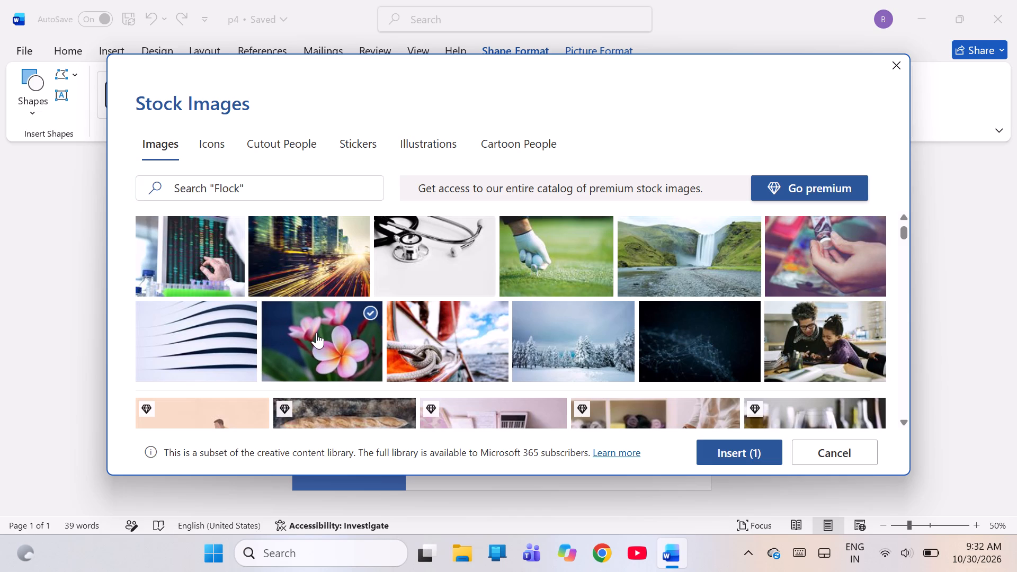
left_click(734, 444)
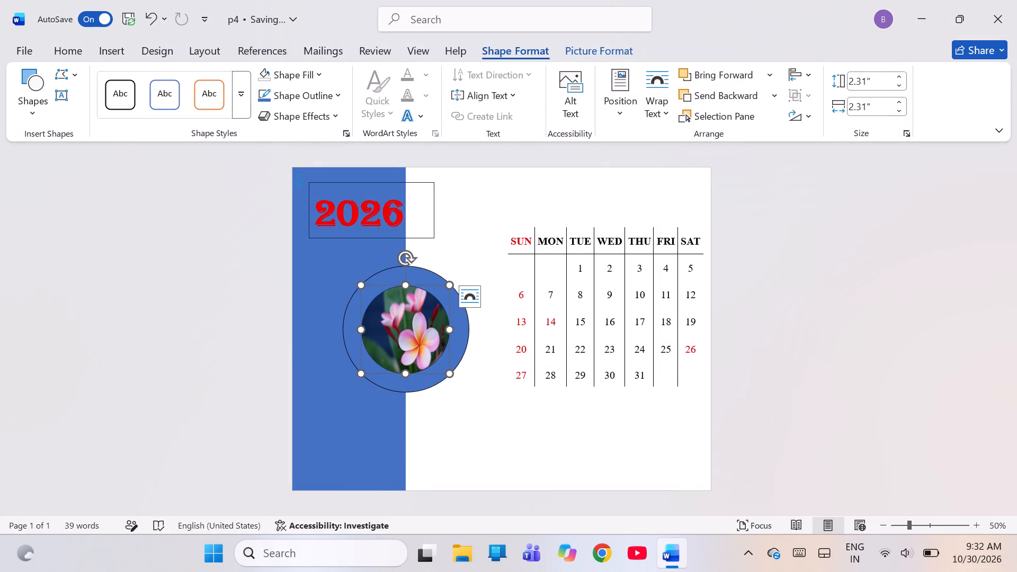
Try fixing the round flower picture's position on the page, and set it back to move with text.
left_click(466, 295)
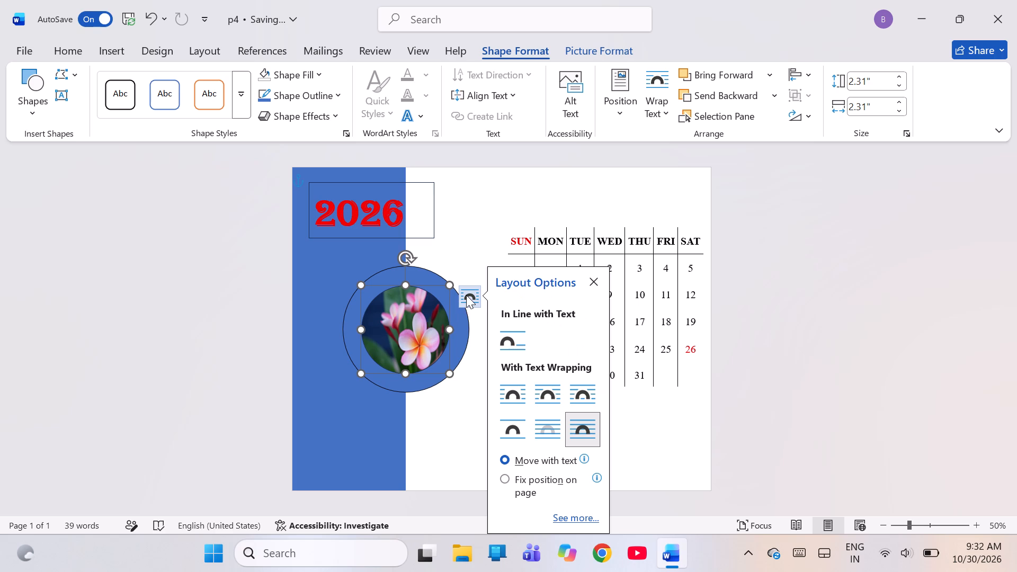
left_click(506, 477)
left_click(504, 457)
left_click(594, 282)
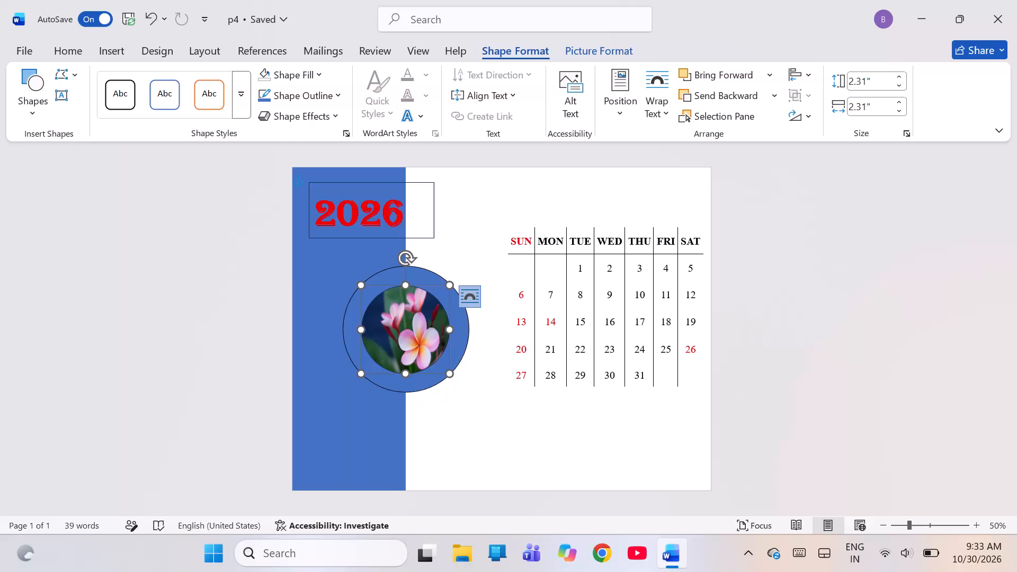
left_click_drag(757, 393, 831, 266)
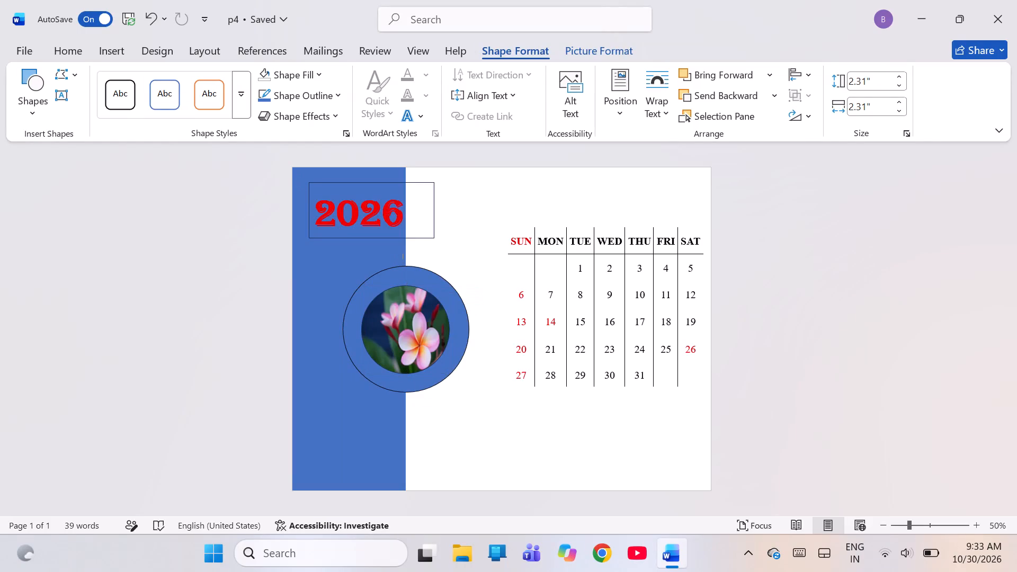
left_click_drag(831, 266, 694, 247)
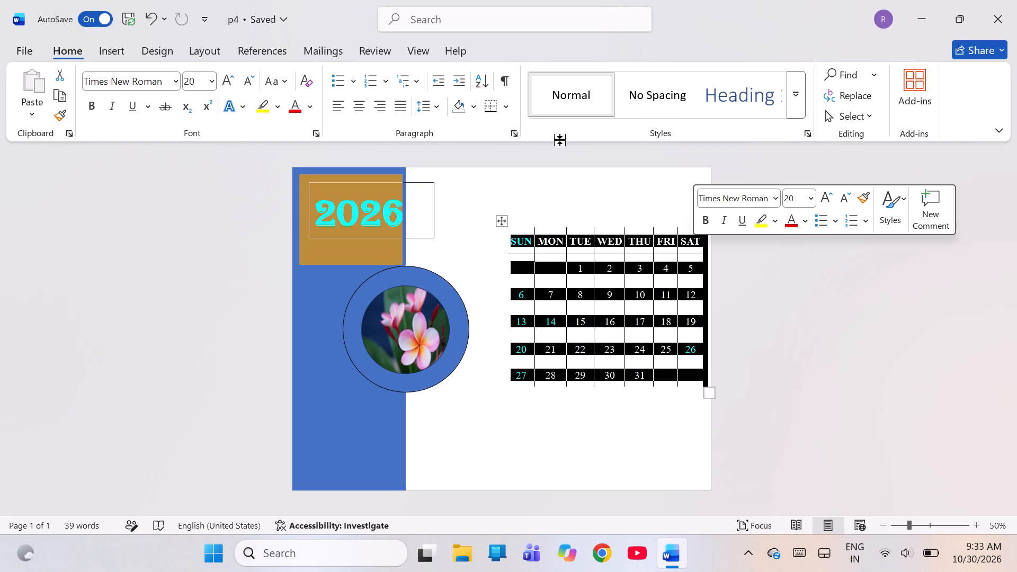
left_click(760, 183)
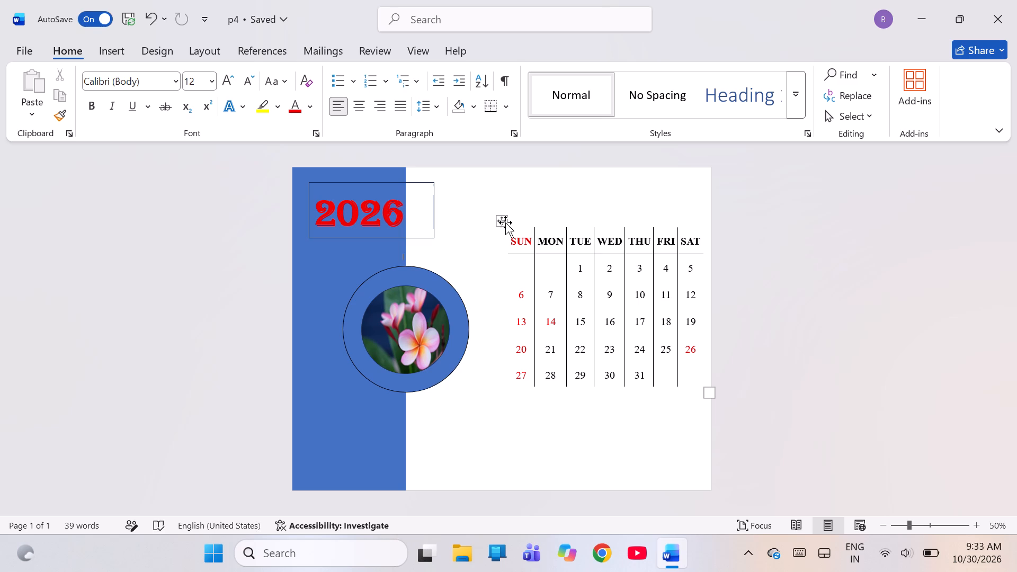
Move the date table left and slightly down towards the circle, and enlarge it to nearly reach the page's right edge.
left_click_drag(505, 222, 488, 229)
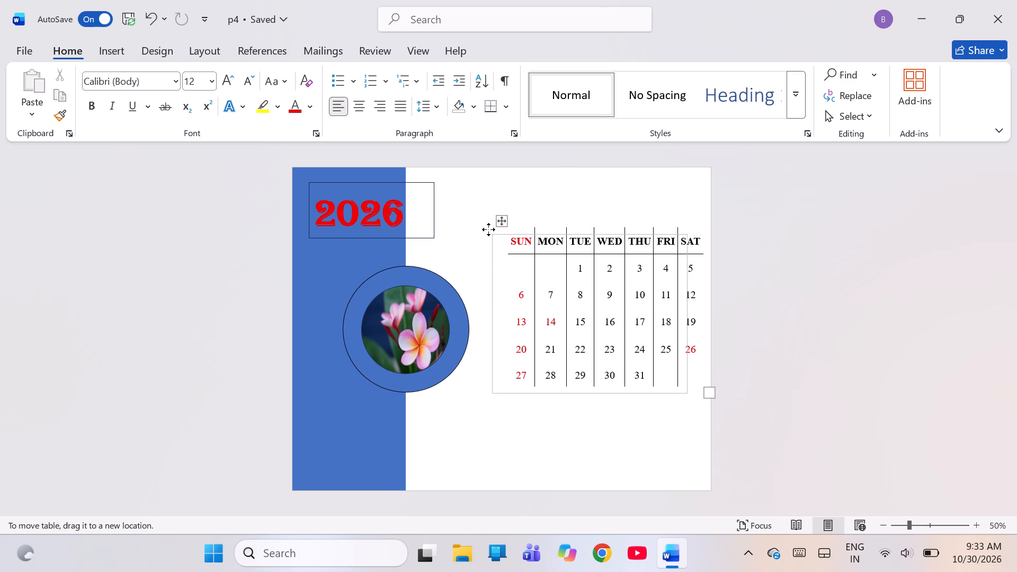
left_click_drag(488, 229, 477, 229)
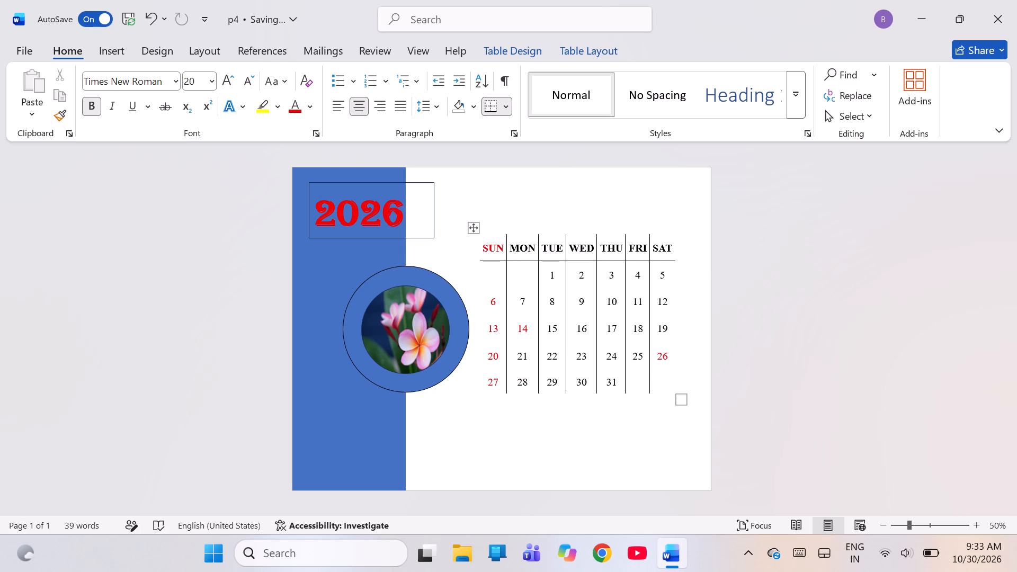
left_click_drag(681, 401, 690, 406)
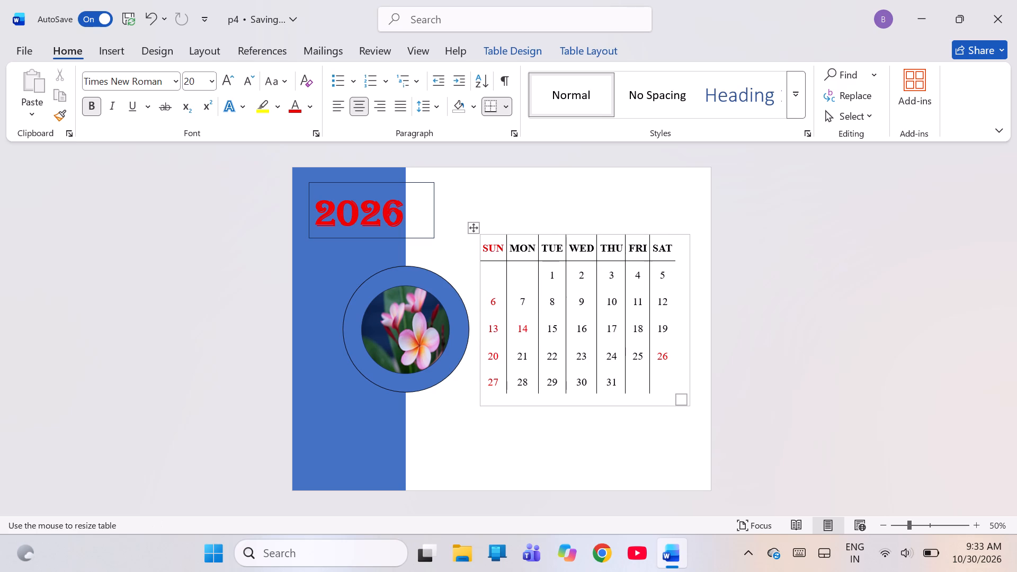
left_click_drag(690, 406, 694, 408)
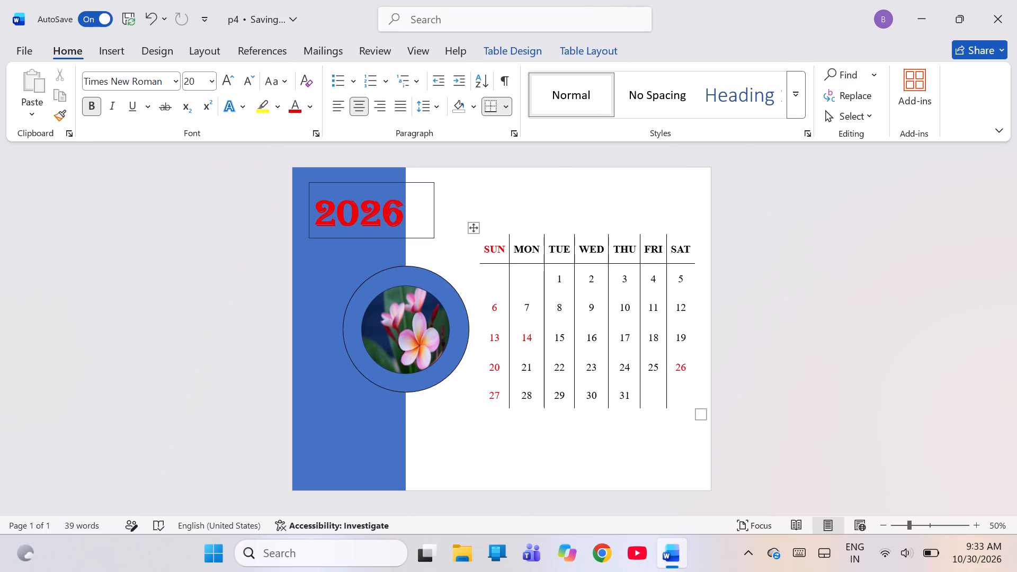
Increase the font size of the whole date table to 22.
left_click(475, 225)
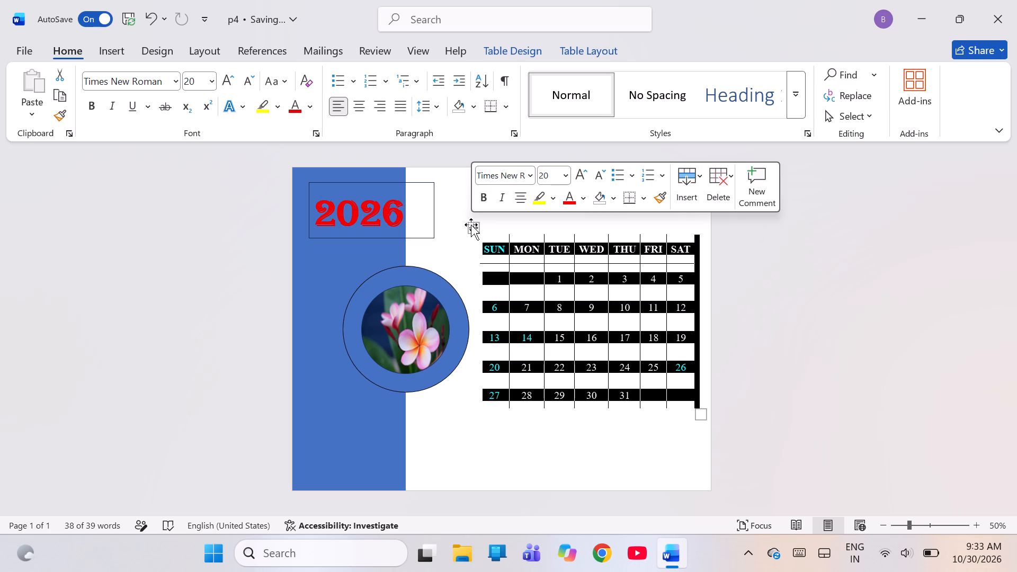
double_click(477, 227)
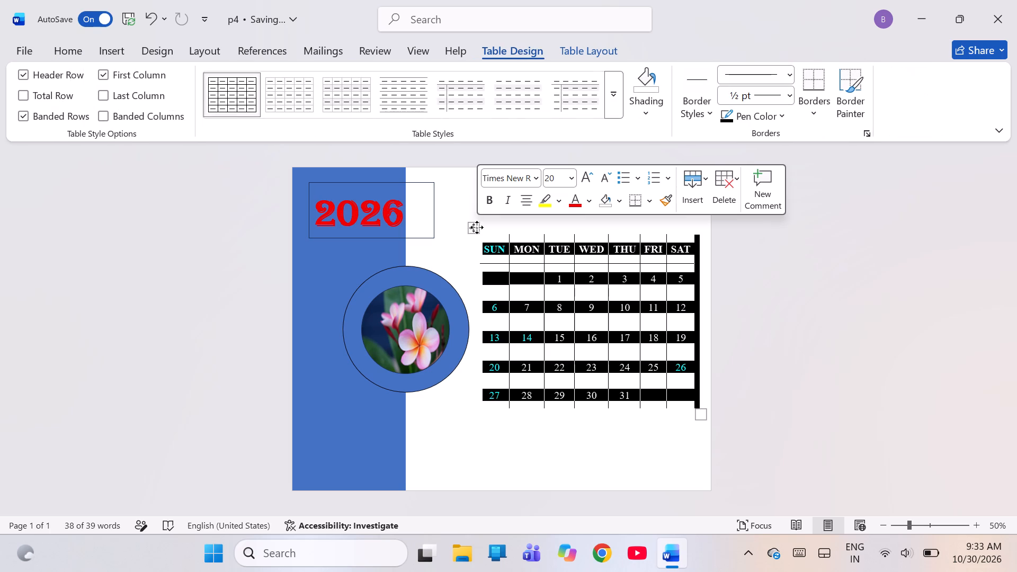
left_click(463, 194)
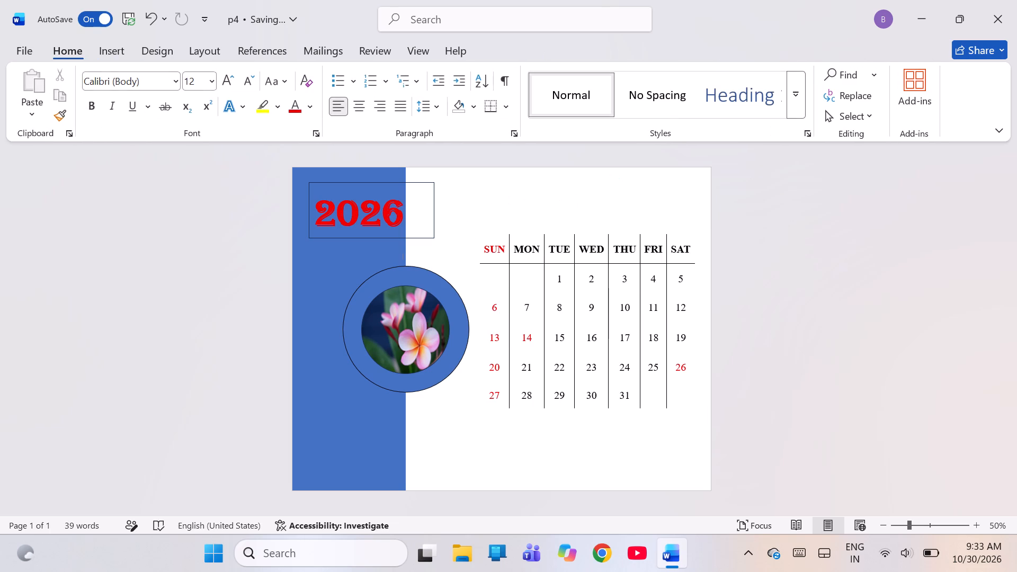
left_click(633, 453)
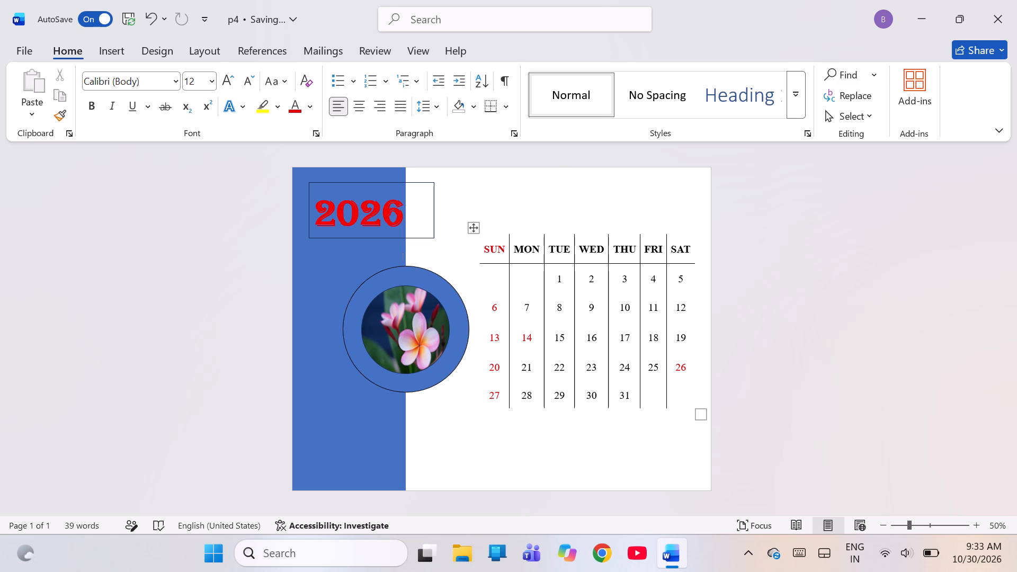
left_click(477, 228)
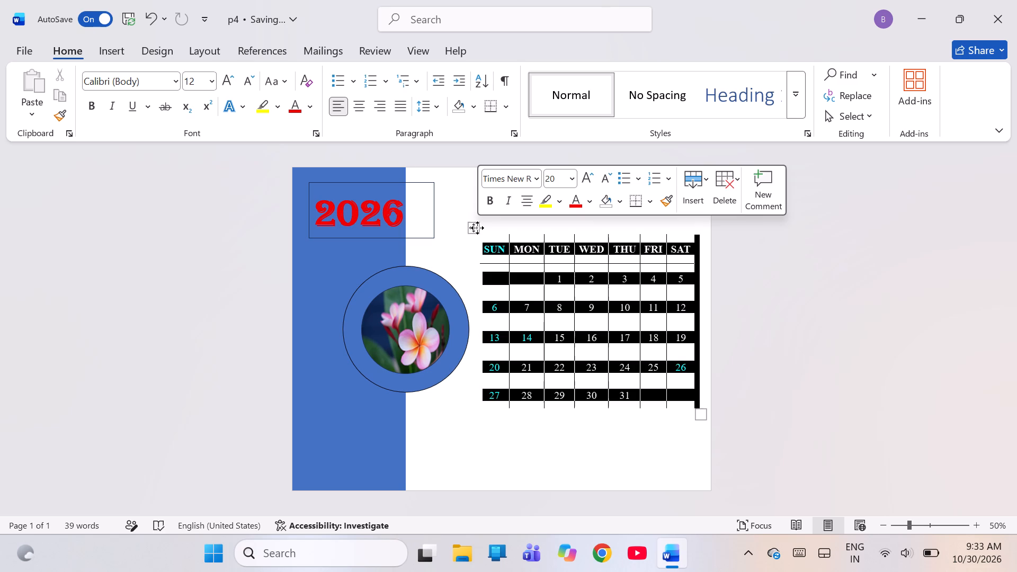
left_click(583, 173)
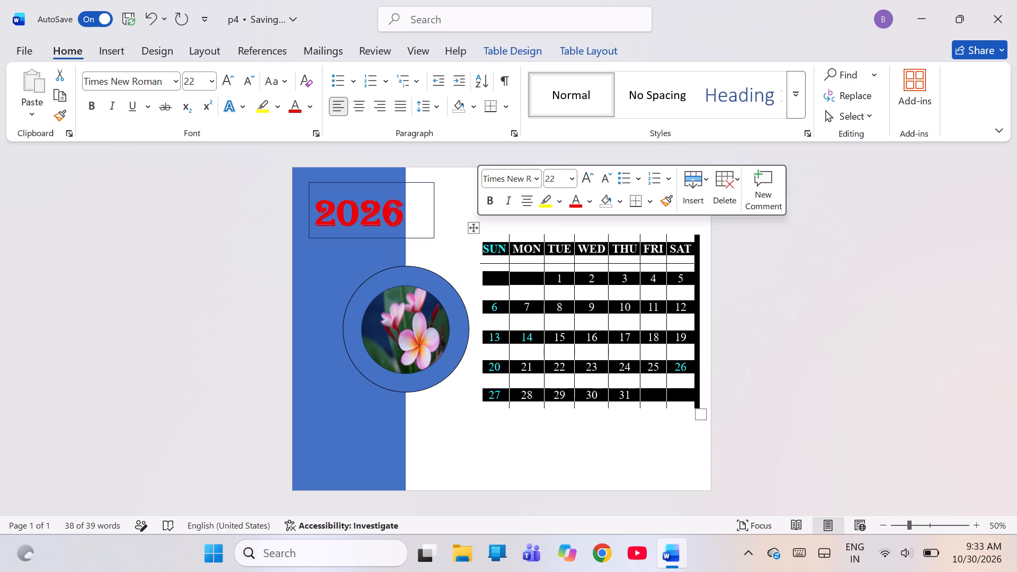
left_click(590, 446)
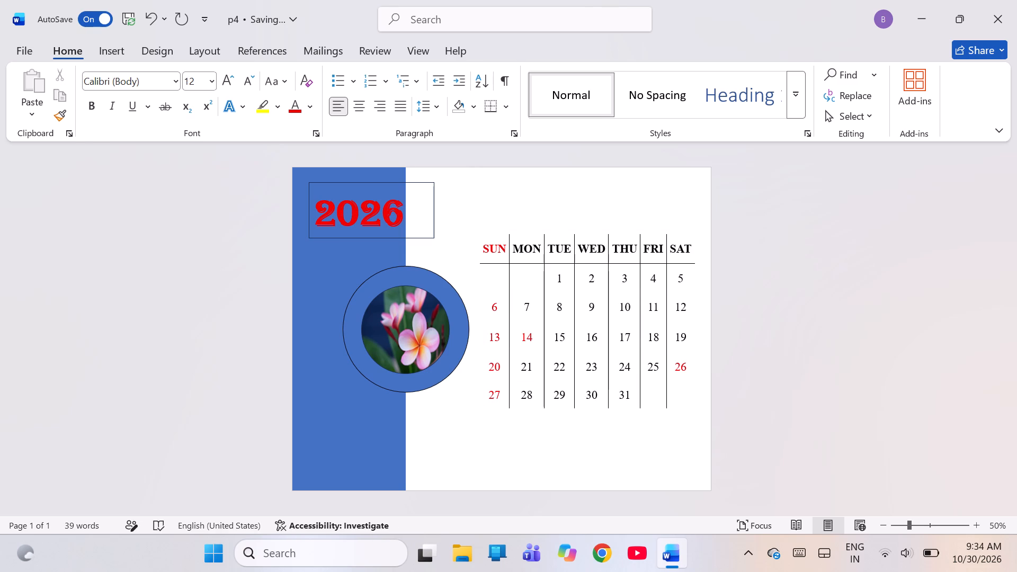
Remove the bold from the 2026 title and increase its font size to 80.
left_click(356, 195)
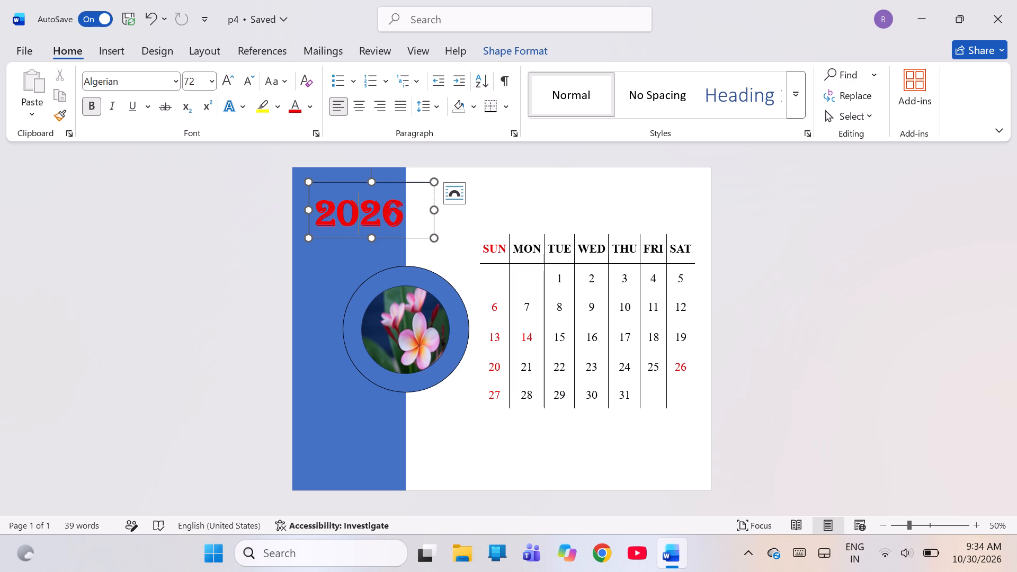
left_click(87, 105)
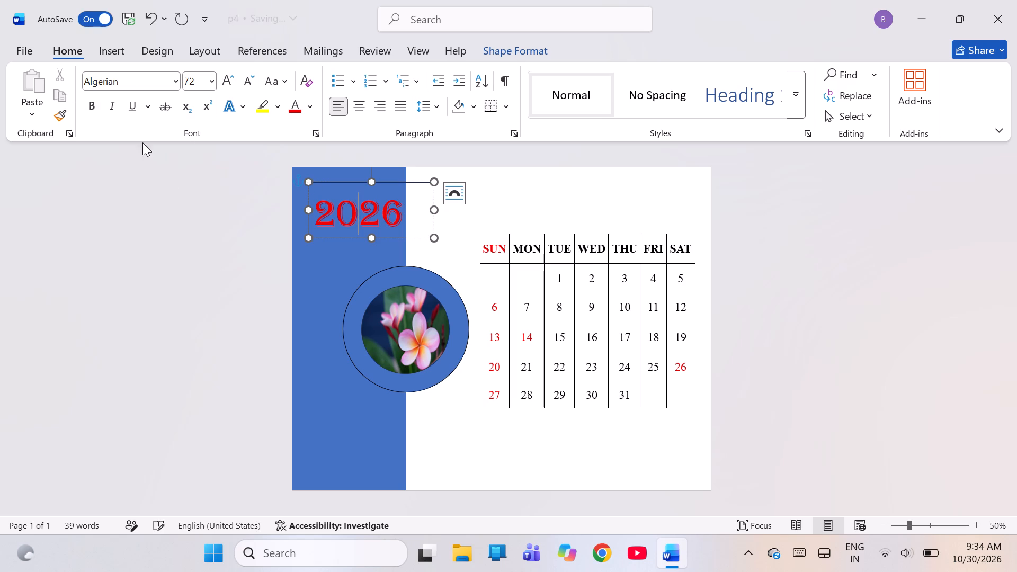
left_click(231, 82)
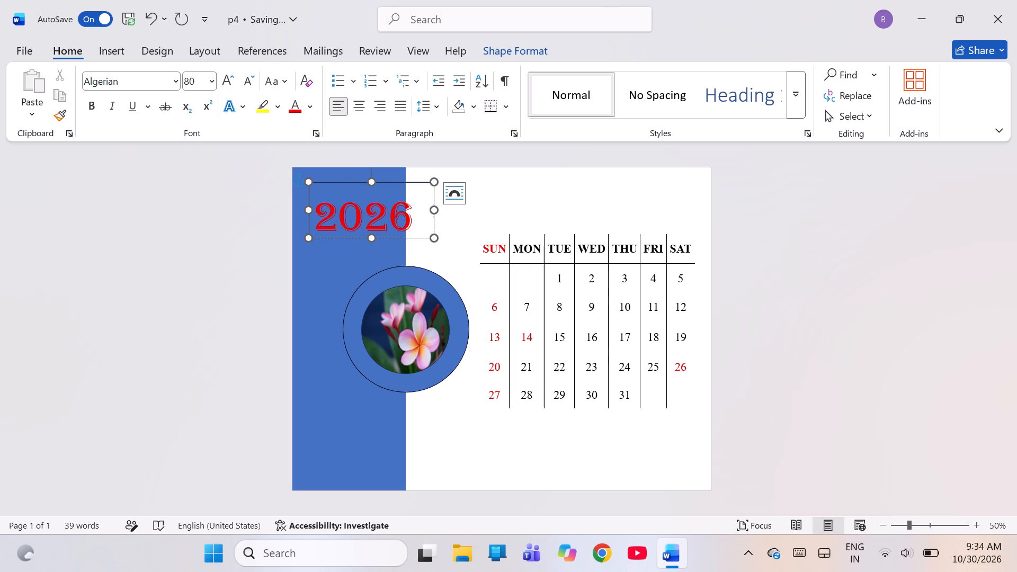
Move the 2026 title's text box slightly up and left, closer to the page's top-left corner.
double_click(359, 203)
left_click(359, 203)
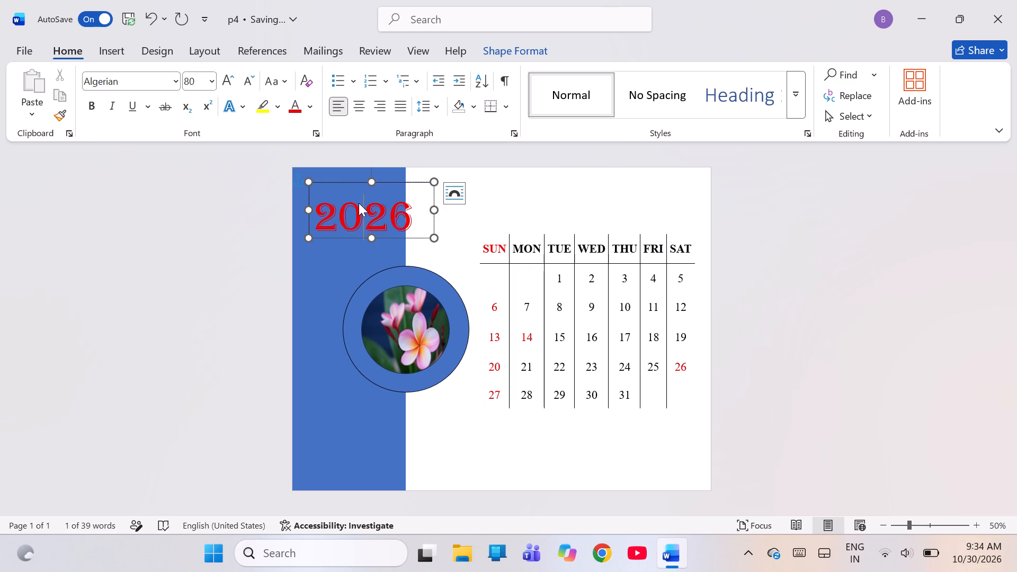
key("Up")
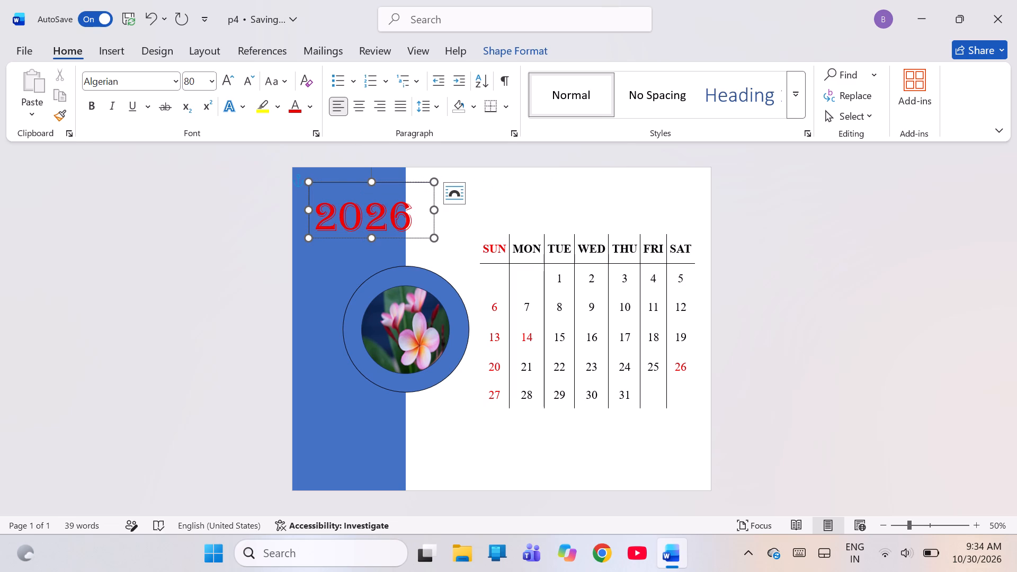
key("Up")
key("Left")
key("Left")
left_click(436, 236)
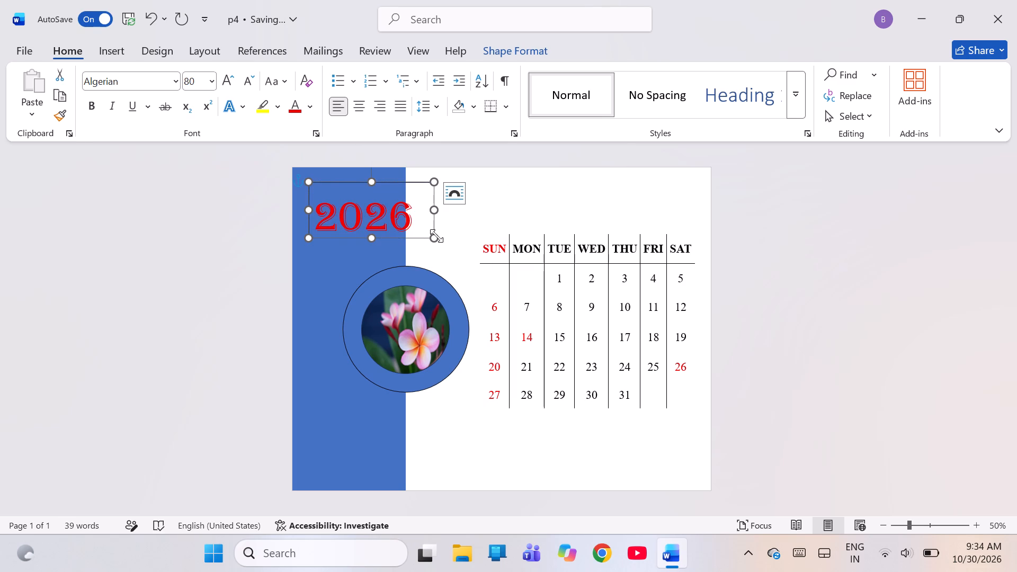
left_click(304, 181)
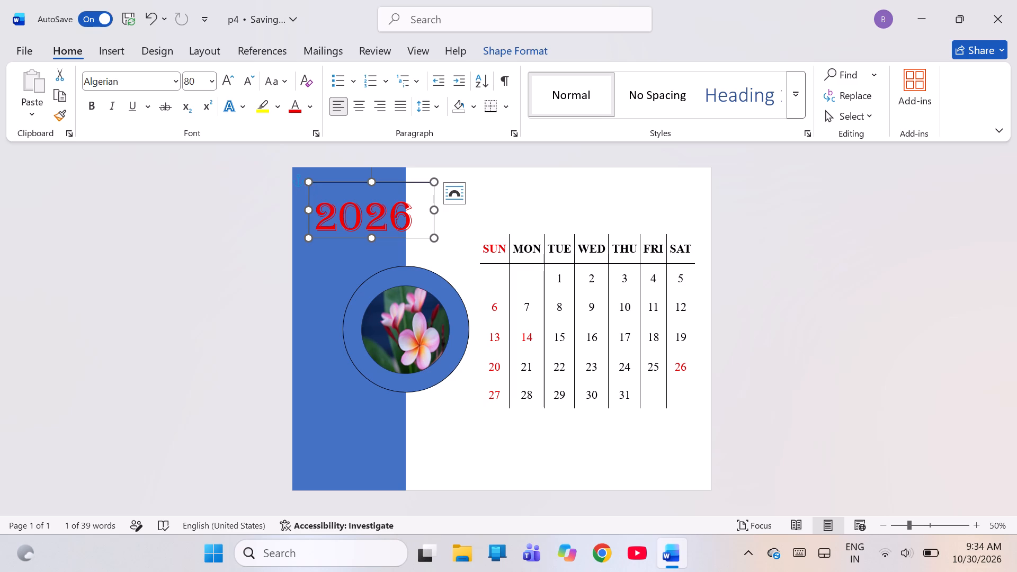
left_click_drag(307, 187, 306, 187)
left_click_drag(306, 187, 291, 175)
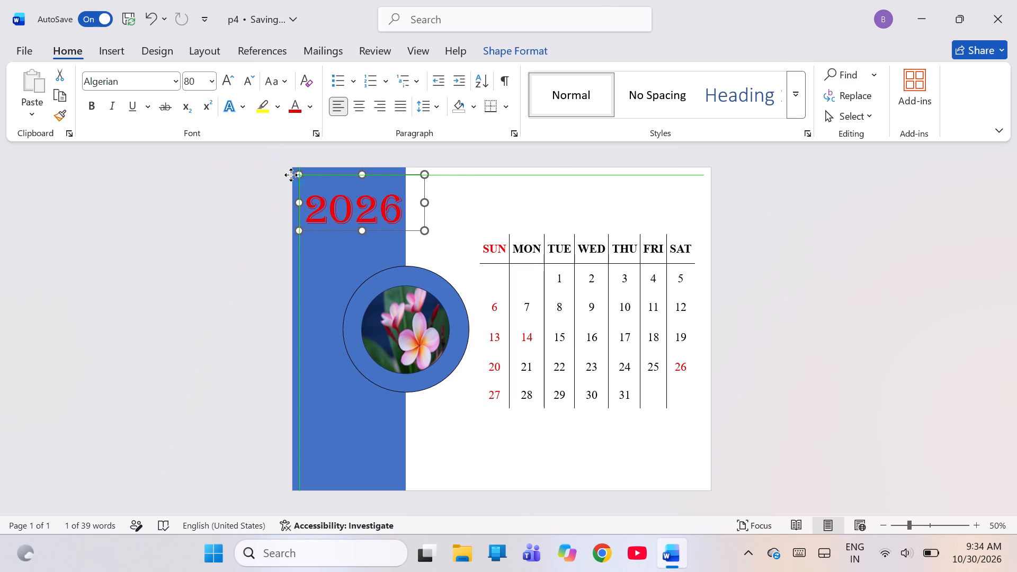
left_click_drag(291, 175, 350, 168)
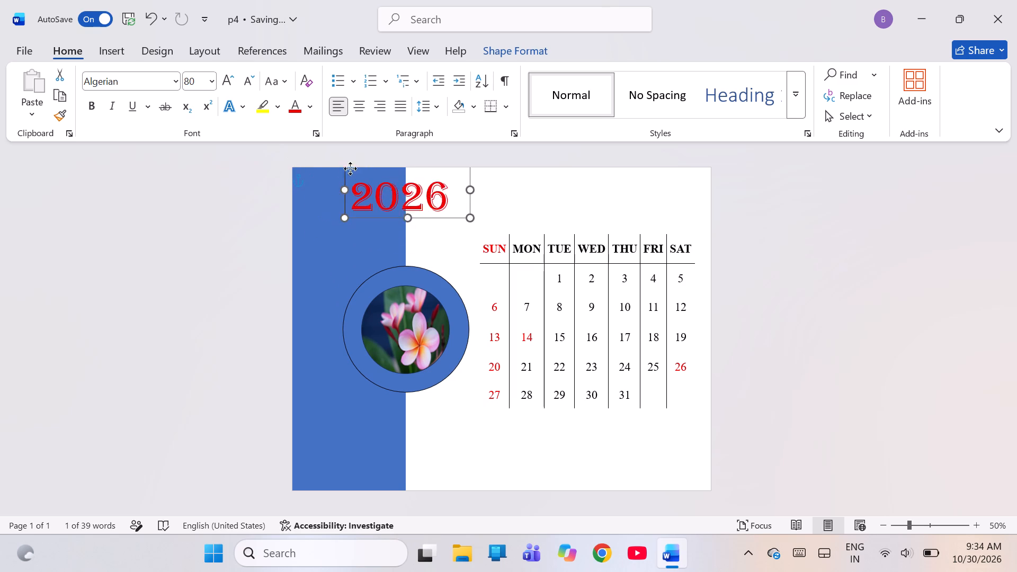
left_click_drag(350, 168, 303, 191)
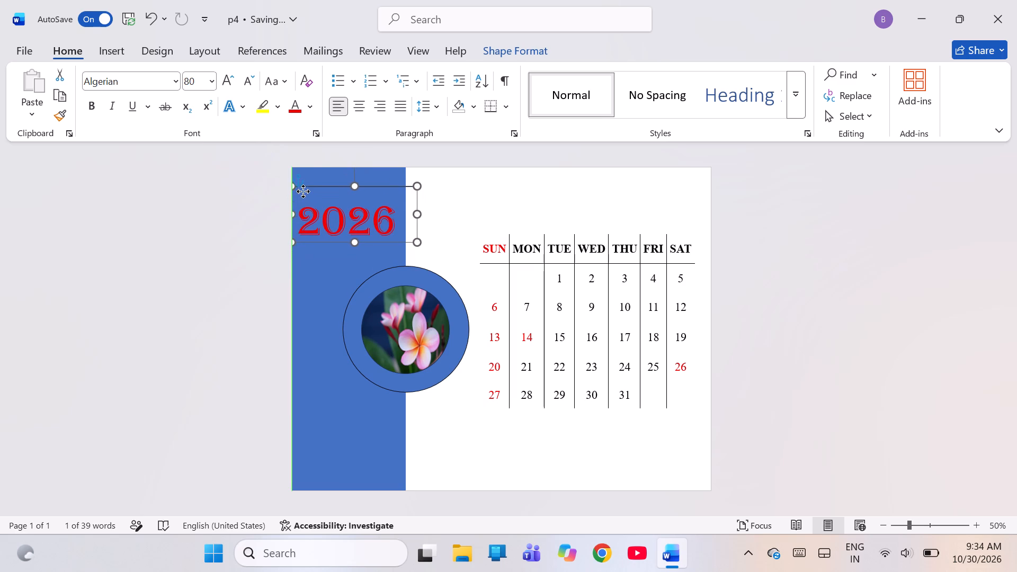
left_click_drag(303, 191, 298, 180)
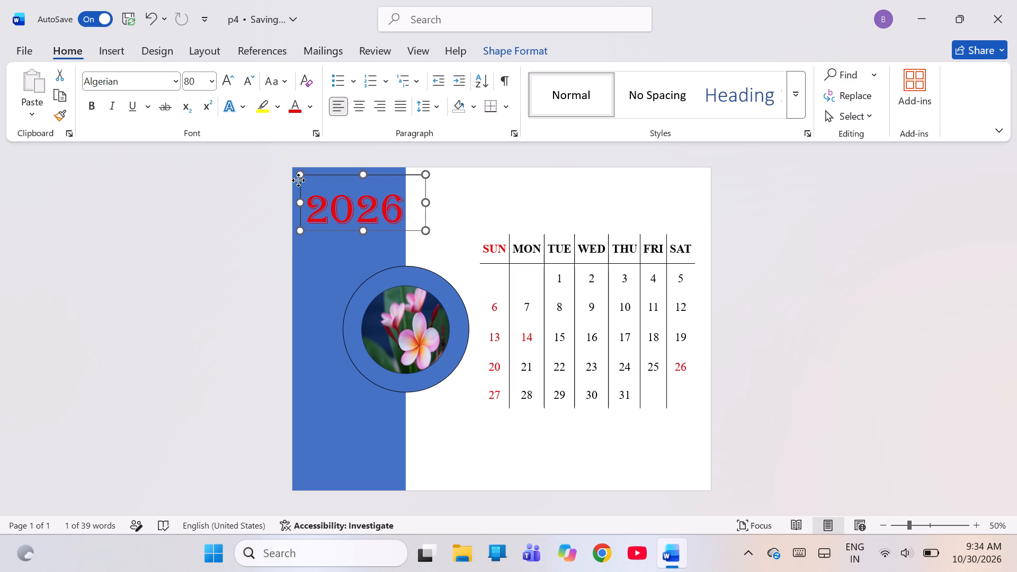
left_click_drag(298, 180, 298, 178)
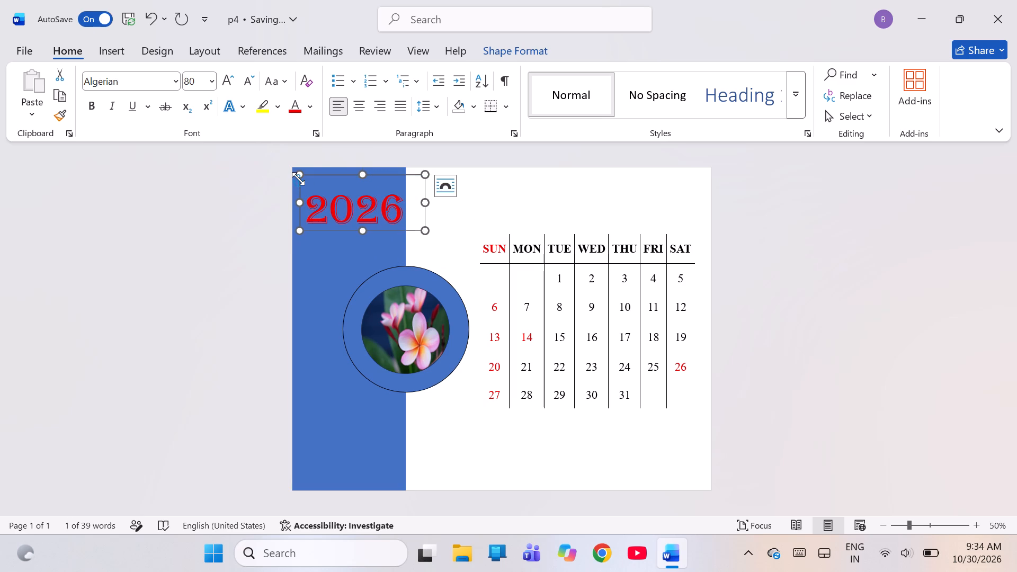
left_click(326, 251)
left_click(469, 218)
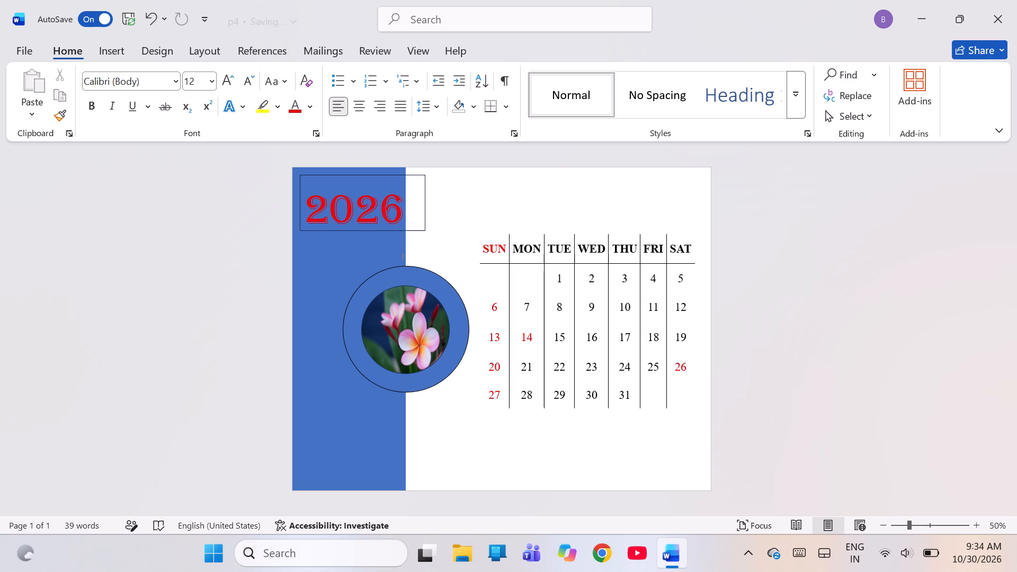
Remove the outline from the 2026 title's text box.
left_click(402, 193)
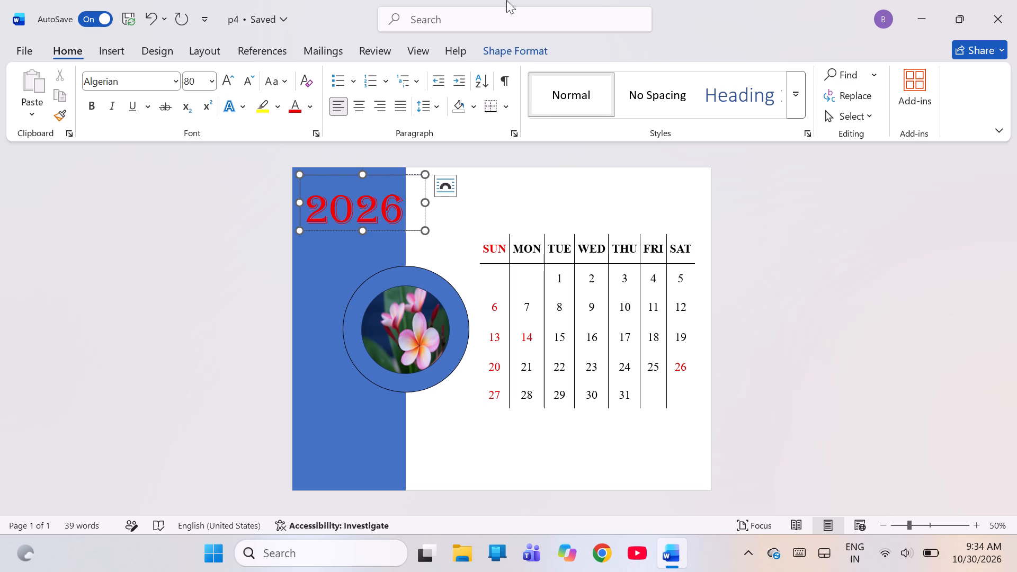
left_click(515, 50)
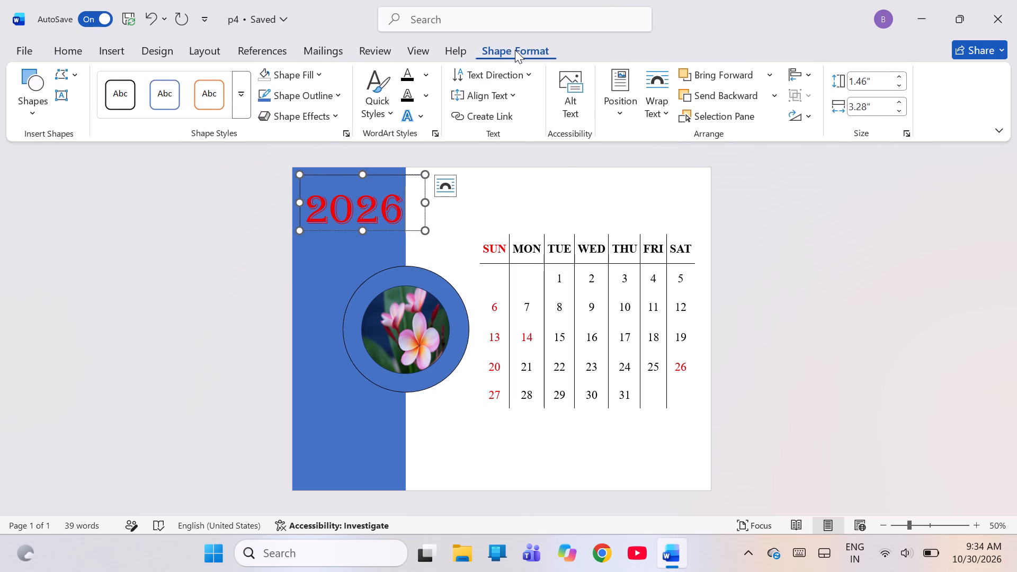
left_click(326, 97)
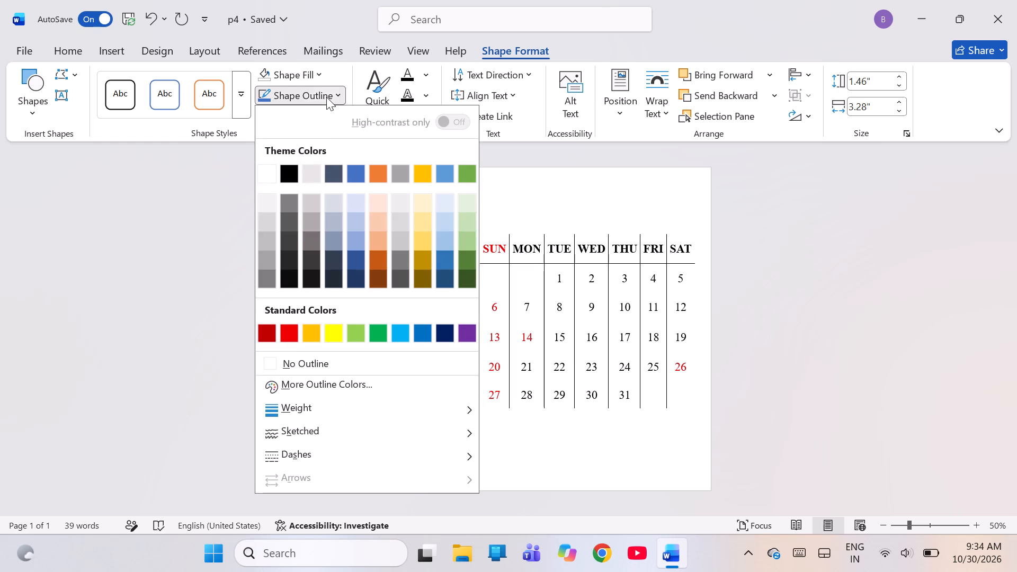
left_click(288, 356)
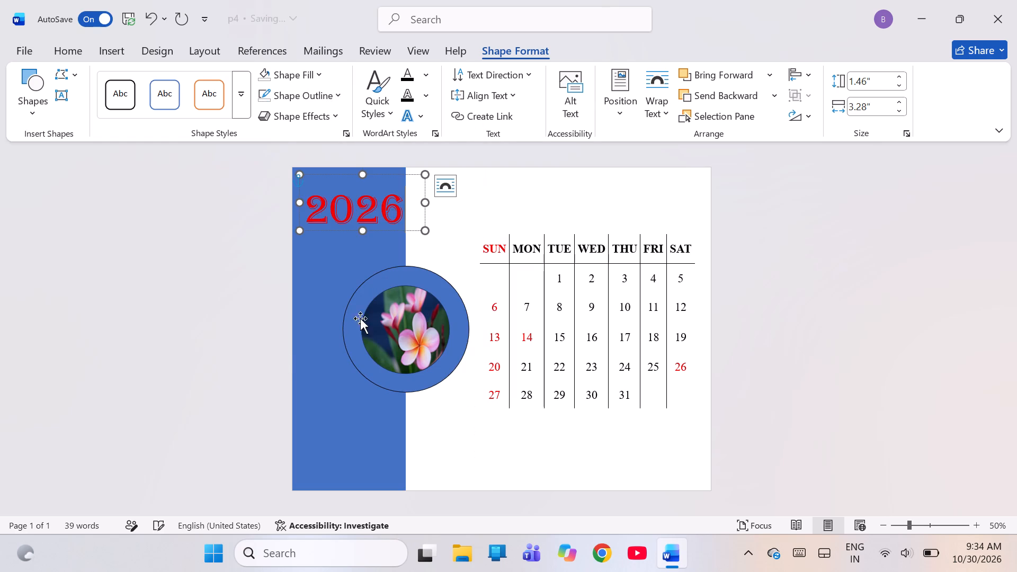
left_click(199, 260)
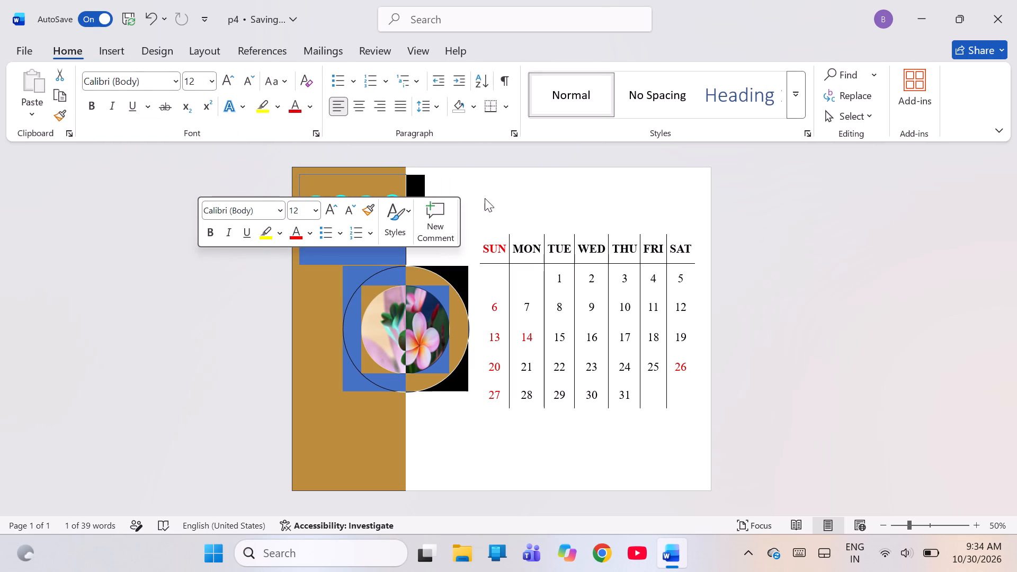
left_click(534, 201)
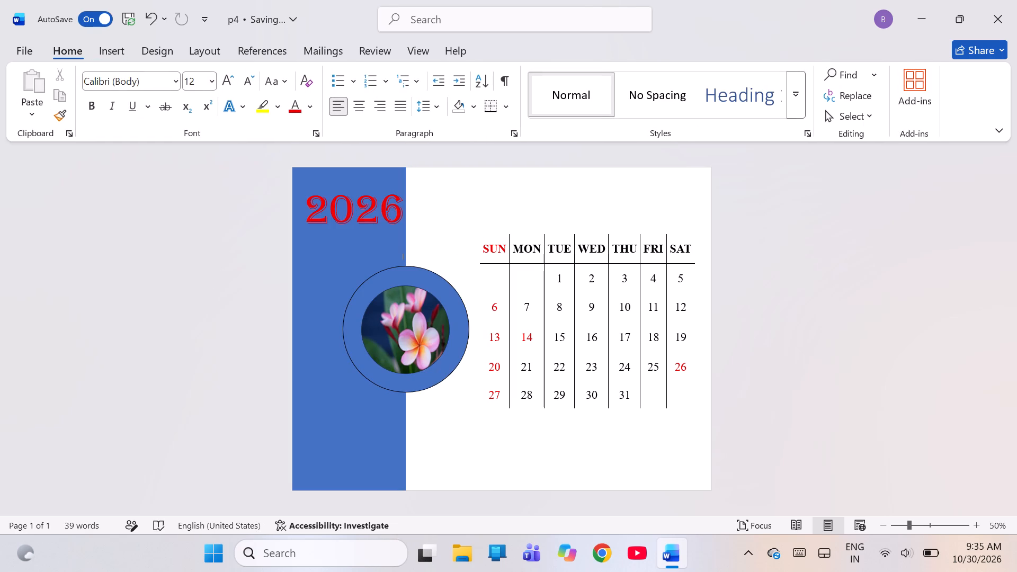
Enlarge the 2026 text box up and left so its corner meets the page's top-left corner.
left_click(366, 211)
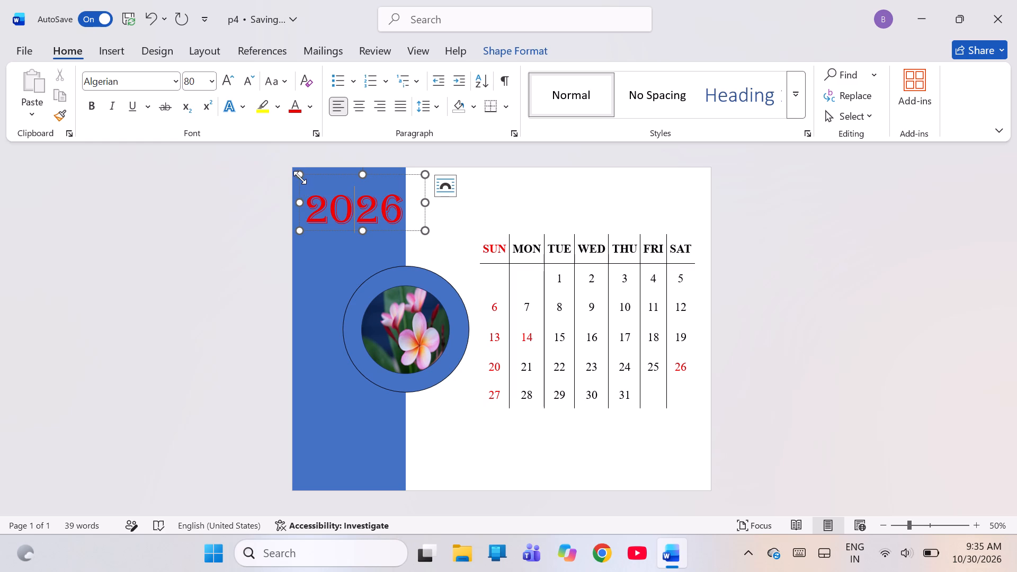
left_click_drag(304, 177, 293, 156)
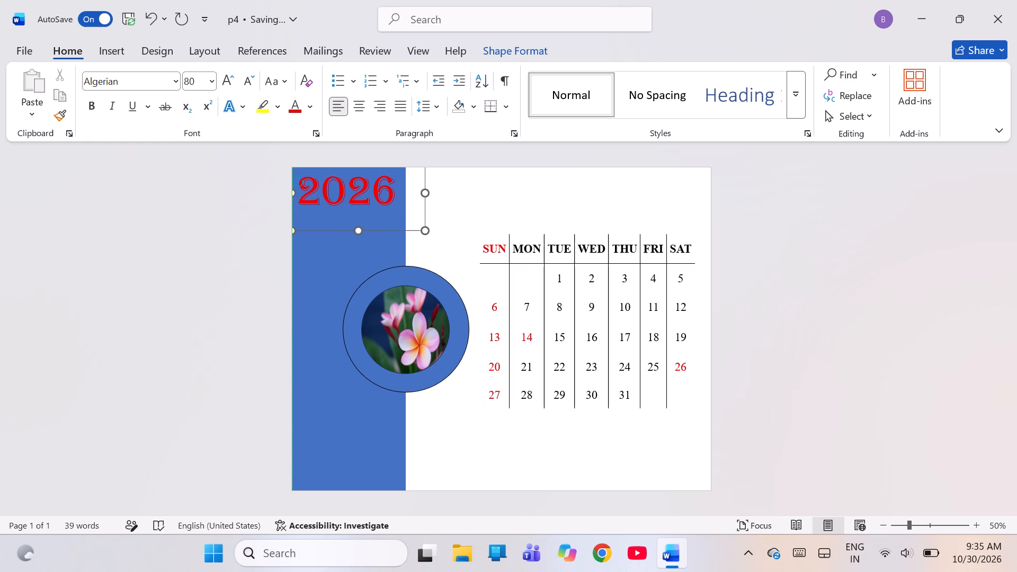
left_click_drag(293, 156, 293, 168)
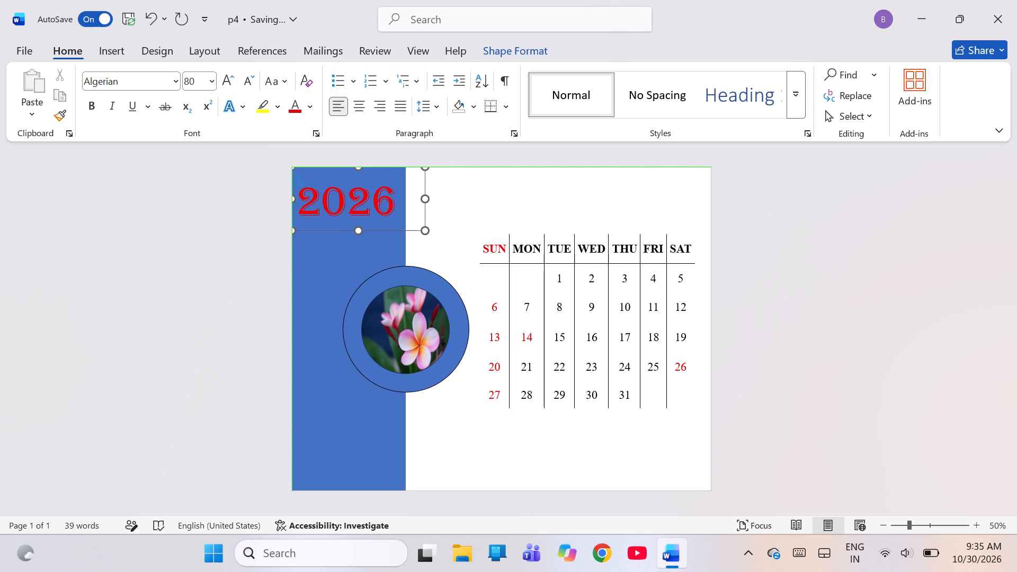
left_click_drag(293, 168, 293, 168)
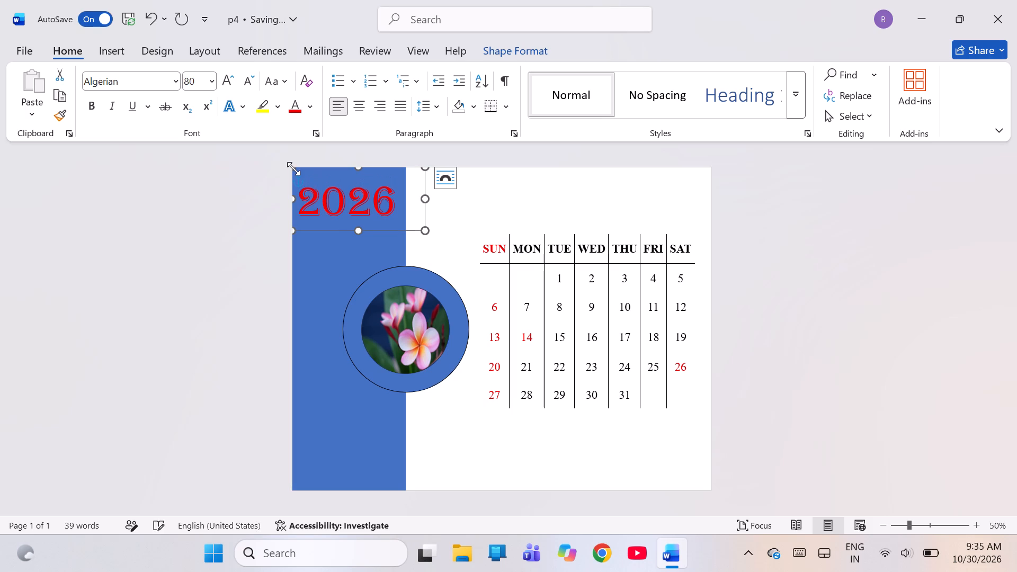
left_click(490, 204)
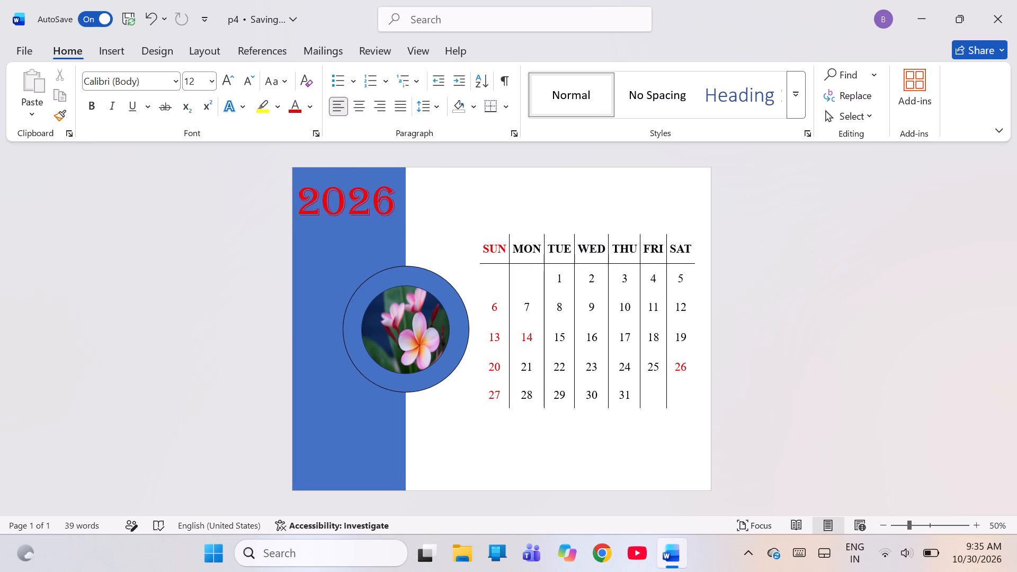
Move the large blue circle behind the flower picture slightly to the right.
left_click(388, 226)
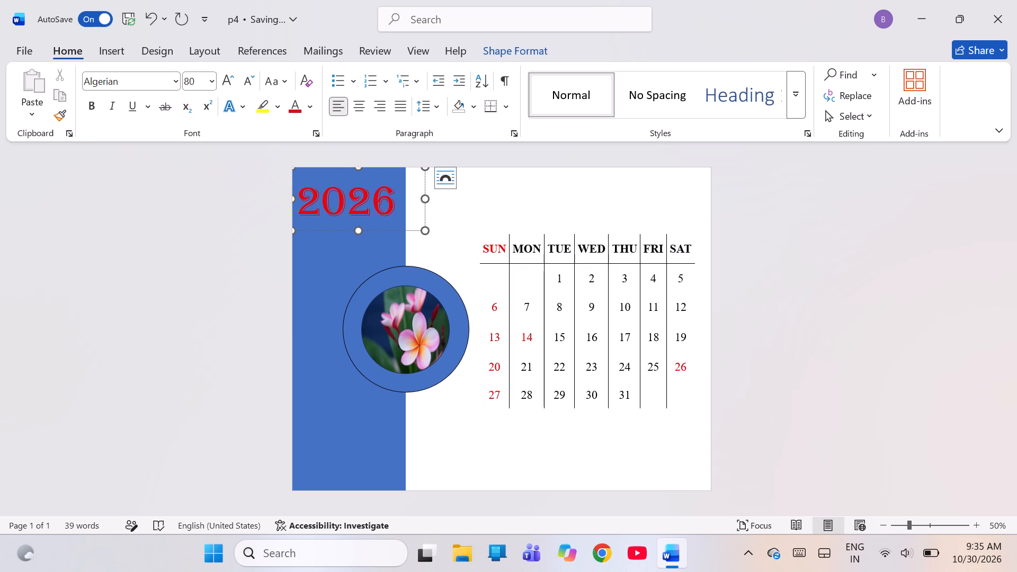
left_click_drag(368, 275, 376, 275)
left_click(376, 275)
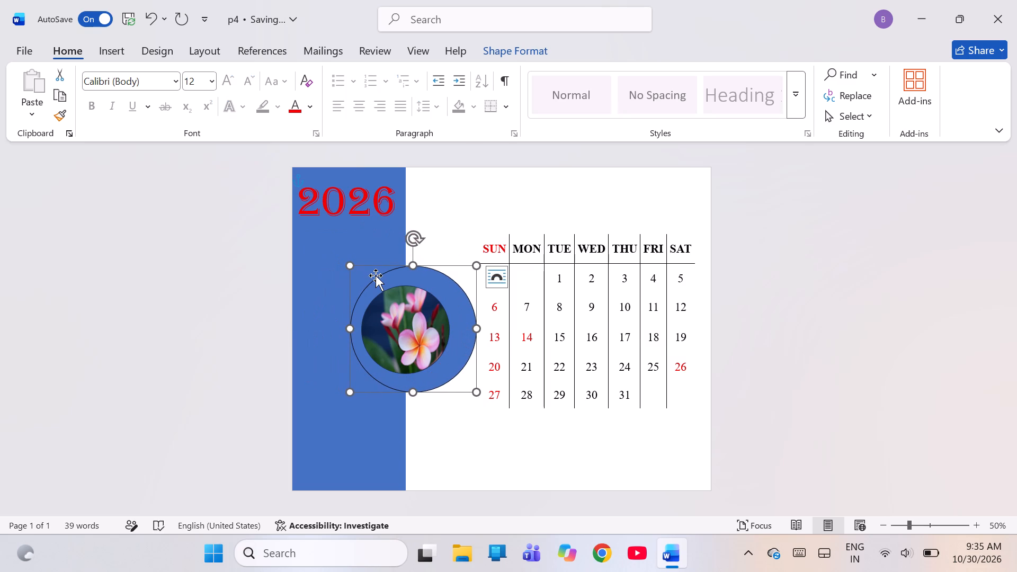
Nudge the large blue circle slightly left so it is centred around the round flower picture.
left_click_drag(374, 279, 372, 279)
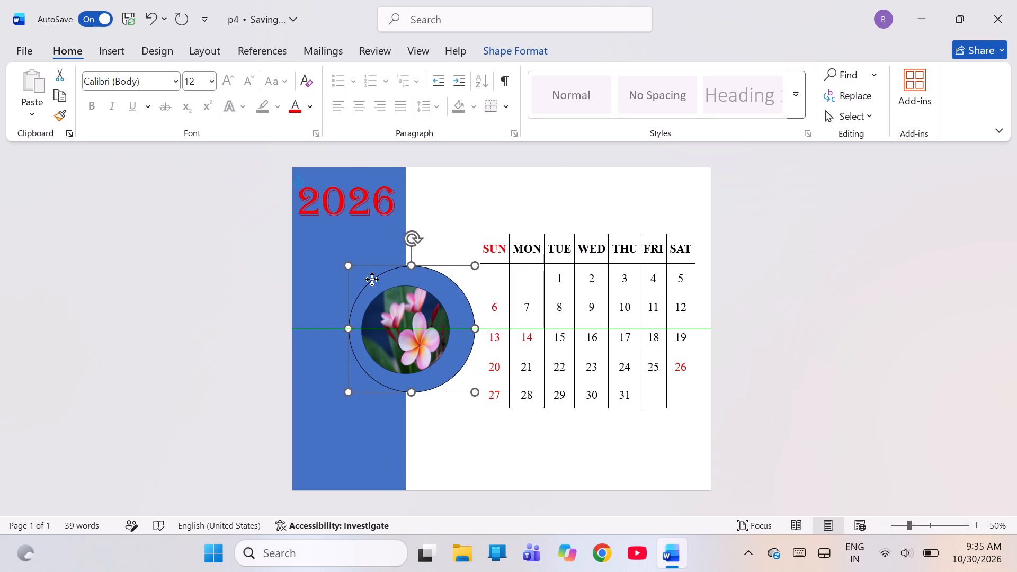
left_click_drag(372, 279, 365, 279)
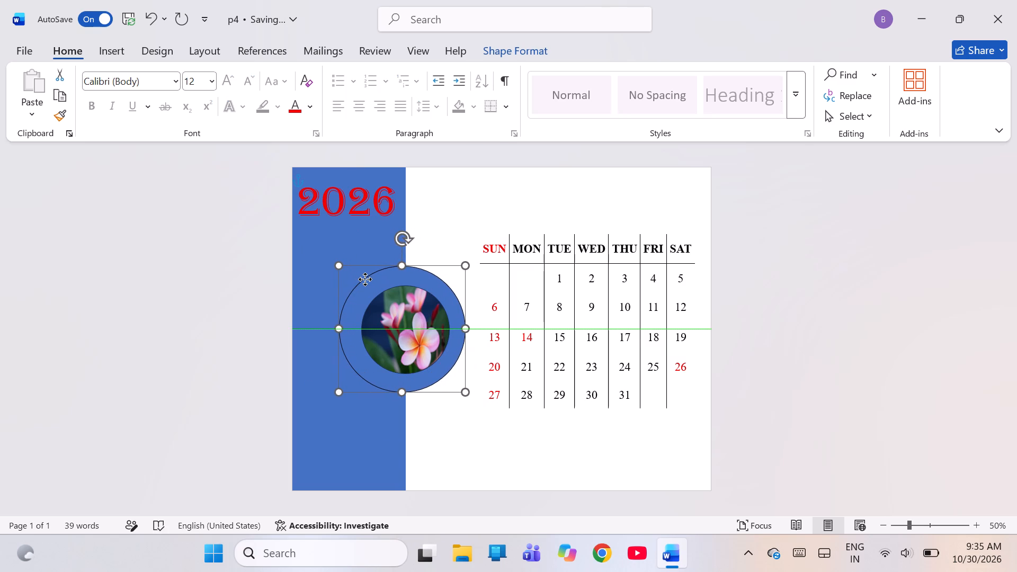
left_click_drag(365, 279, 368, 279)
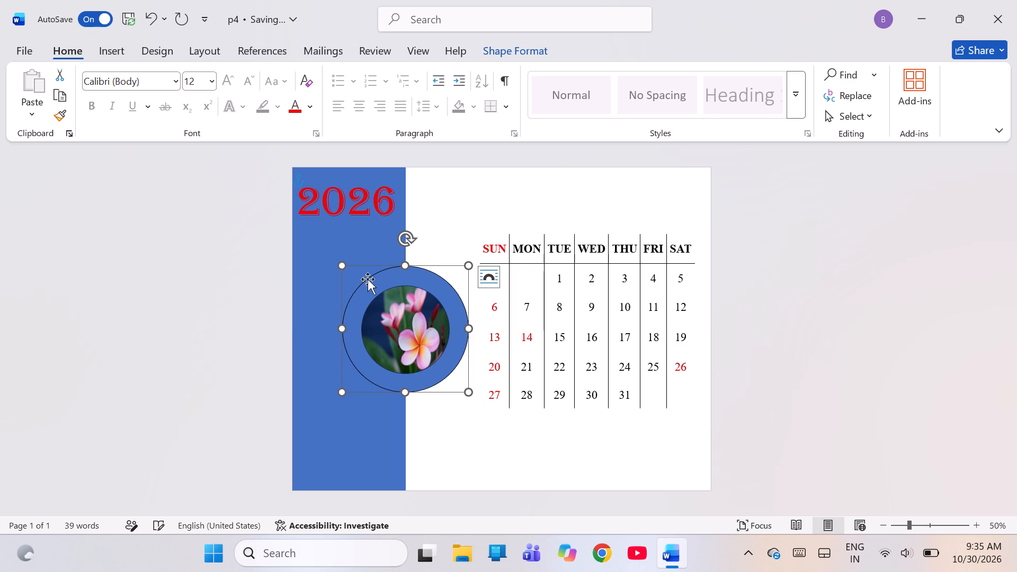
left_click(368, 279)
left_click(428, 409)
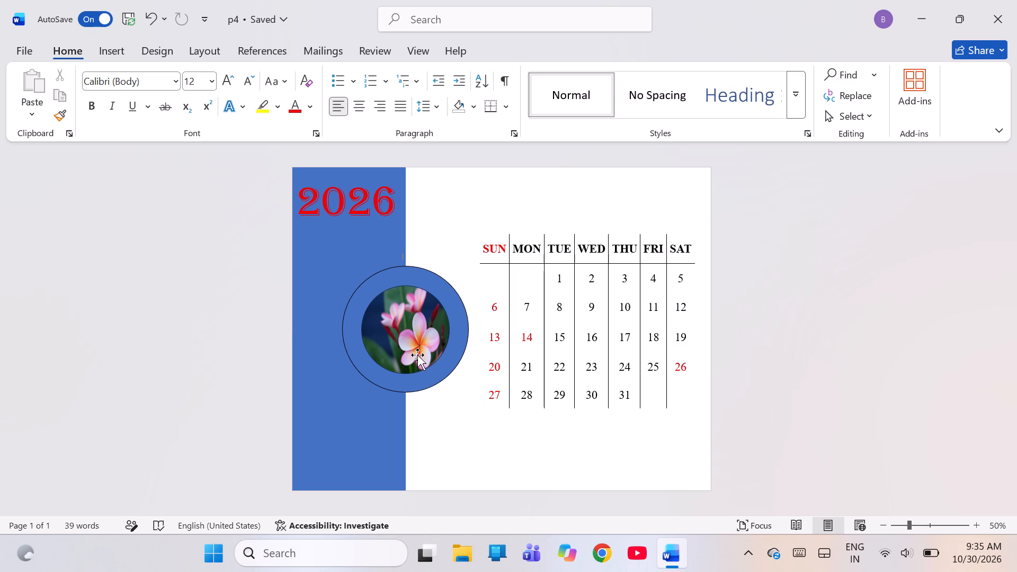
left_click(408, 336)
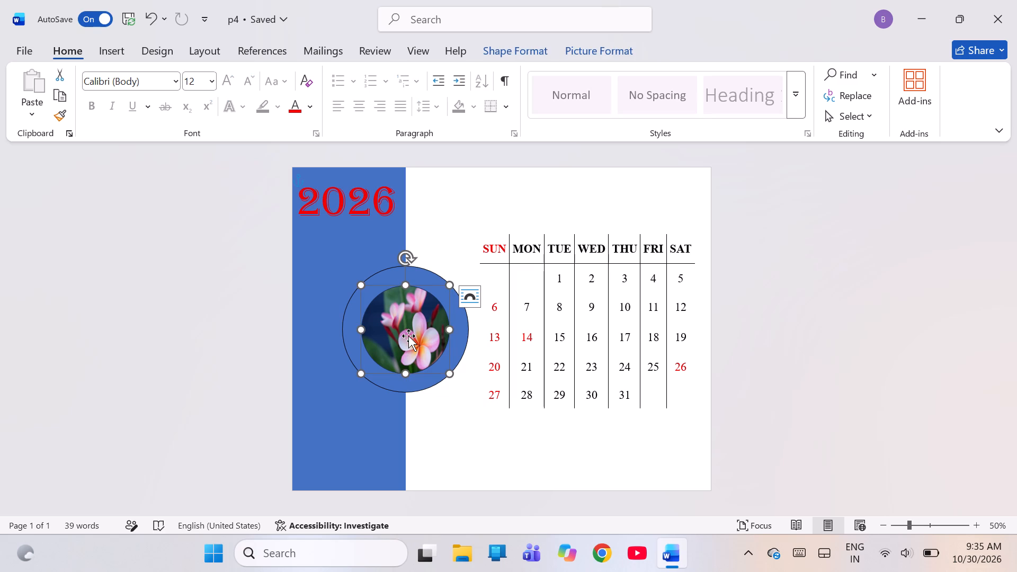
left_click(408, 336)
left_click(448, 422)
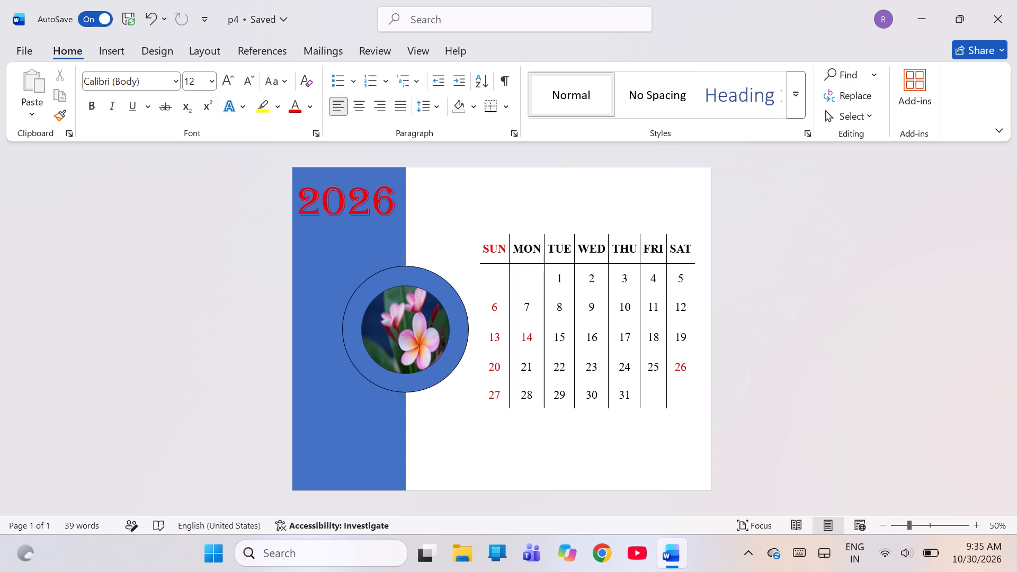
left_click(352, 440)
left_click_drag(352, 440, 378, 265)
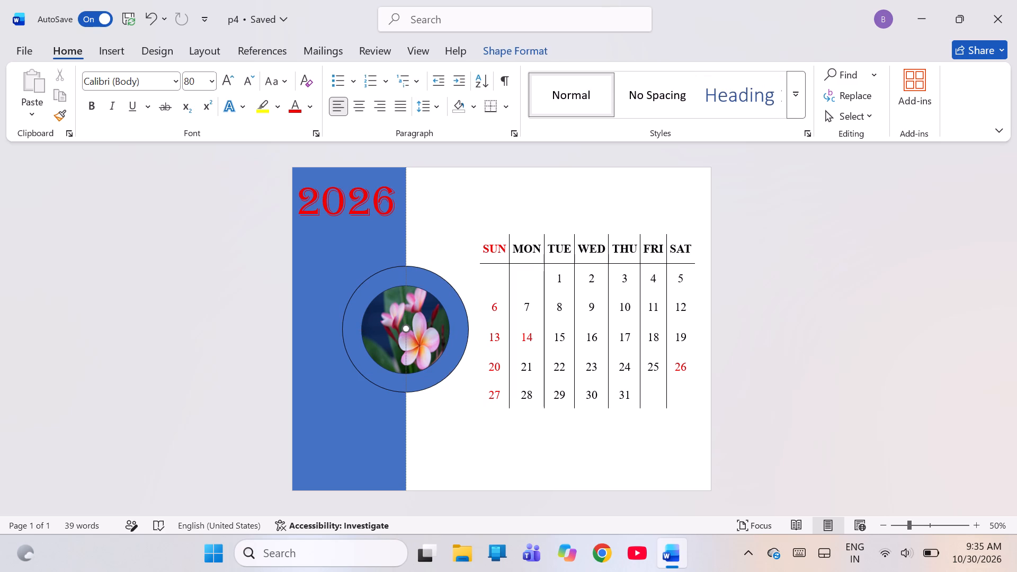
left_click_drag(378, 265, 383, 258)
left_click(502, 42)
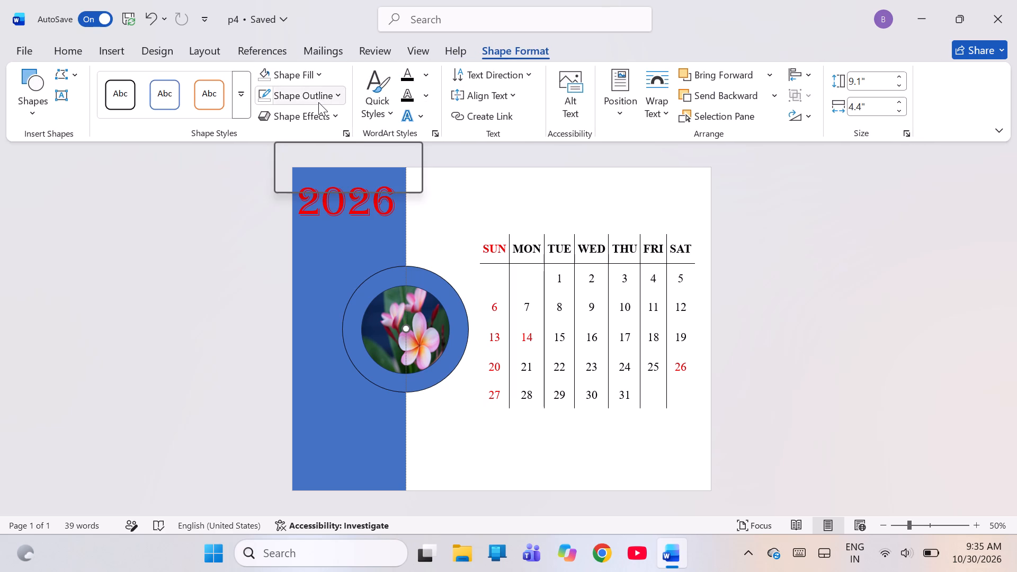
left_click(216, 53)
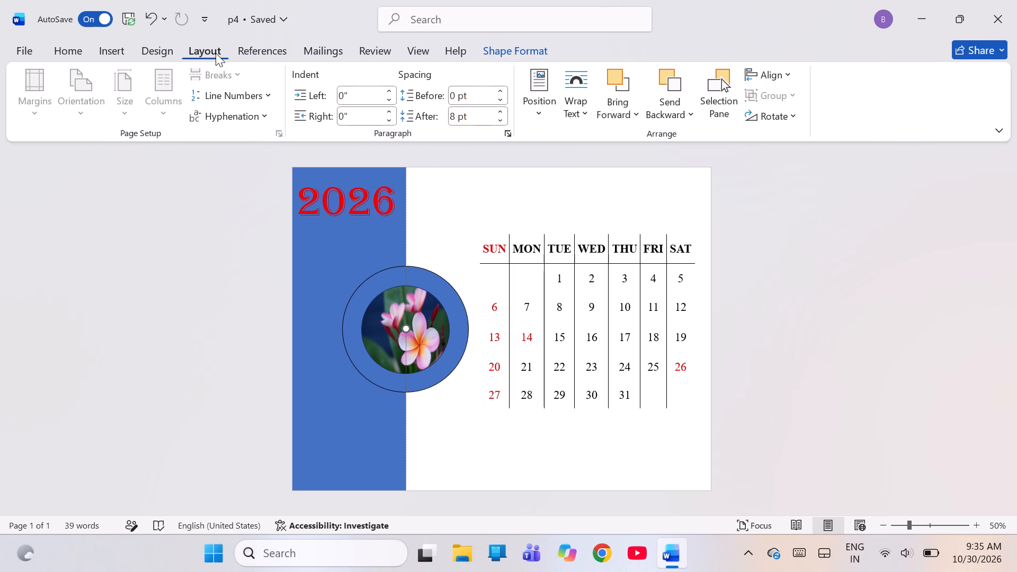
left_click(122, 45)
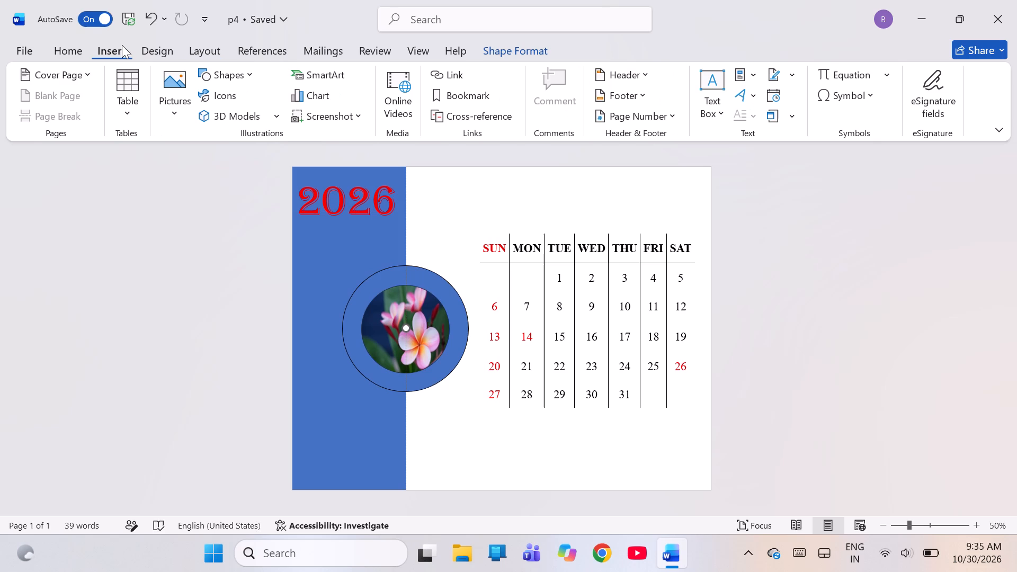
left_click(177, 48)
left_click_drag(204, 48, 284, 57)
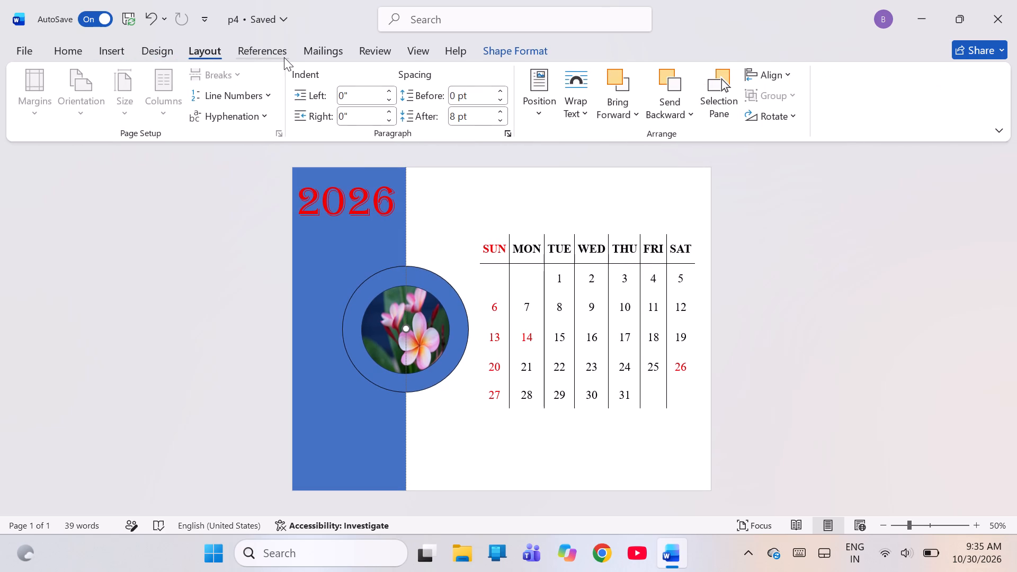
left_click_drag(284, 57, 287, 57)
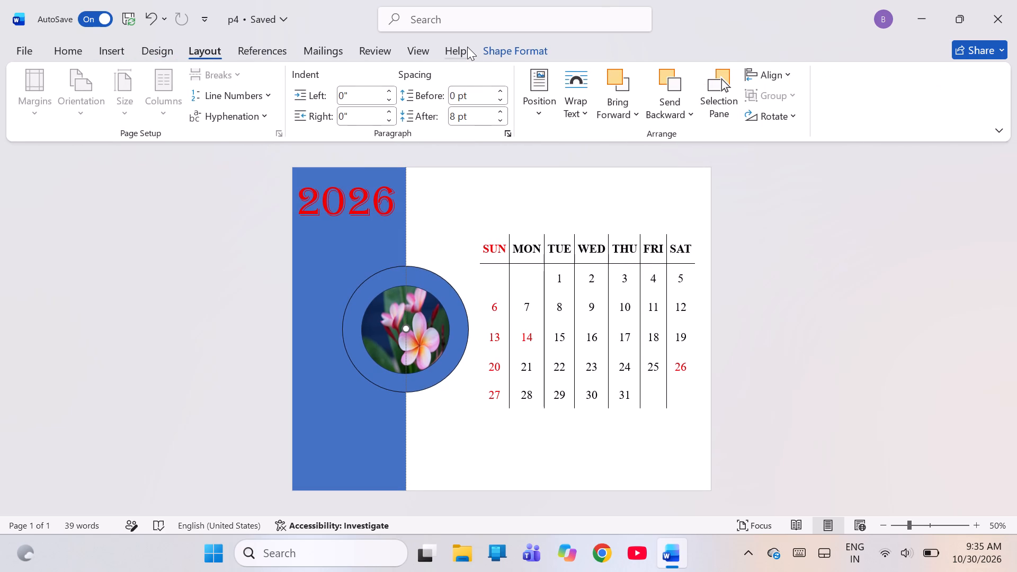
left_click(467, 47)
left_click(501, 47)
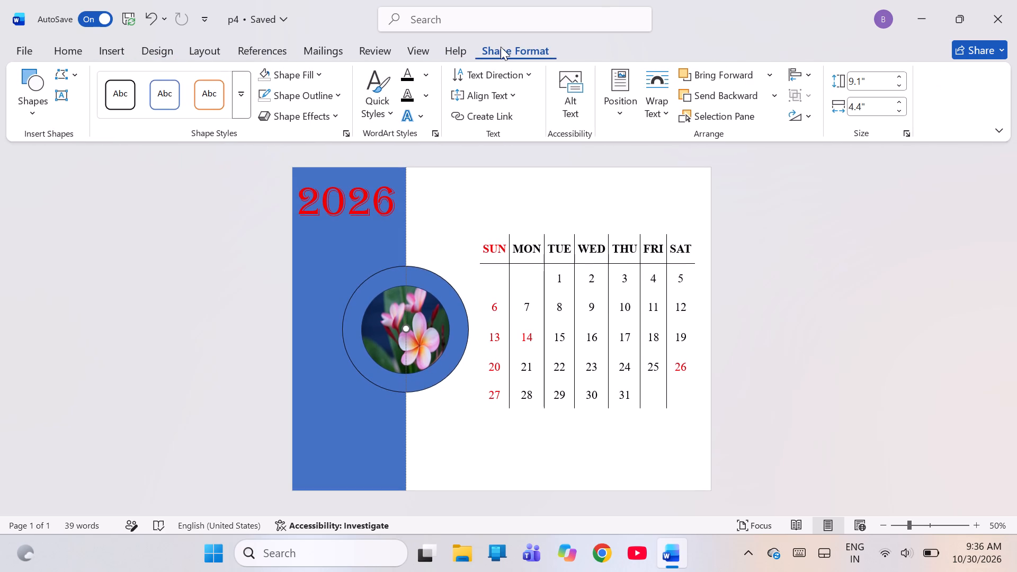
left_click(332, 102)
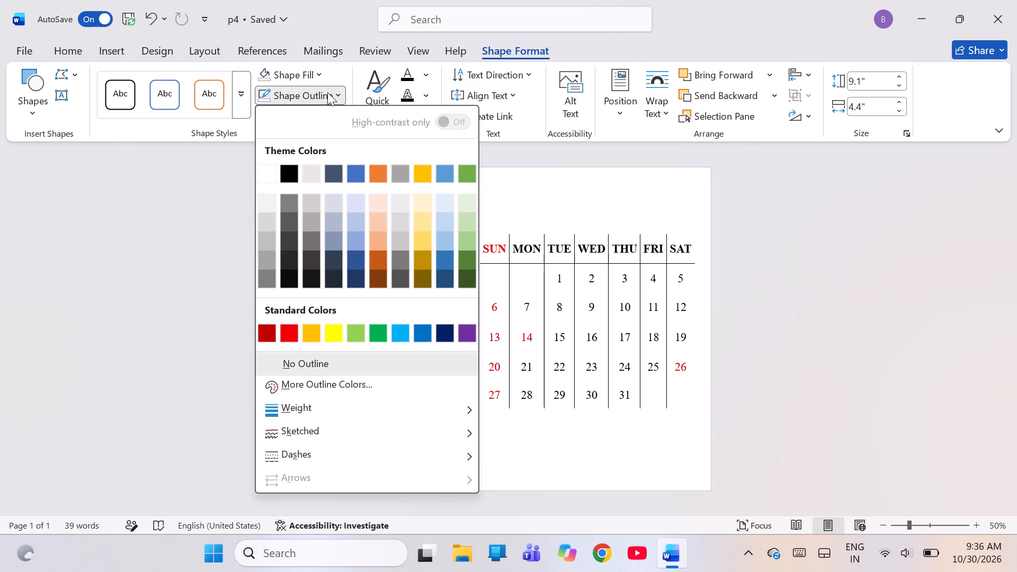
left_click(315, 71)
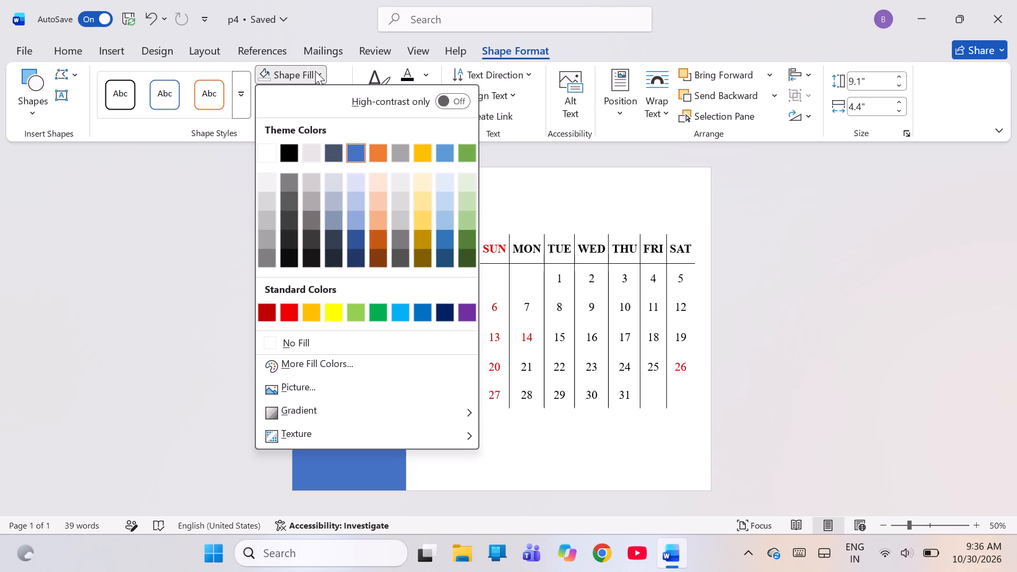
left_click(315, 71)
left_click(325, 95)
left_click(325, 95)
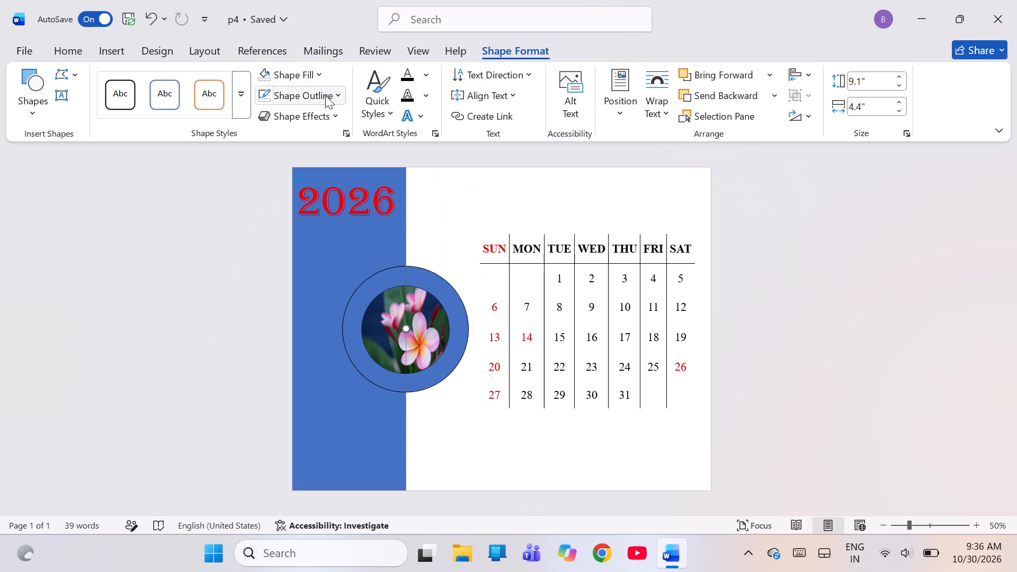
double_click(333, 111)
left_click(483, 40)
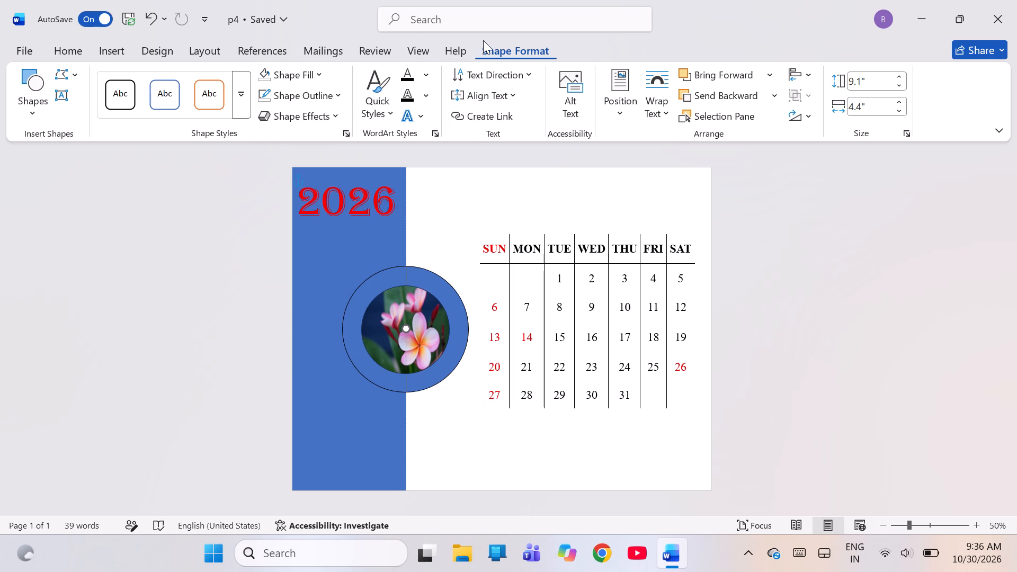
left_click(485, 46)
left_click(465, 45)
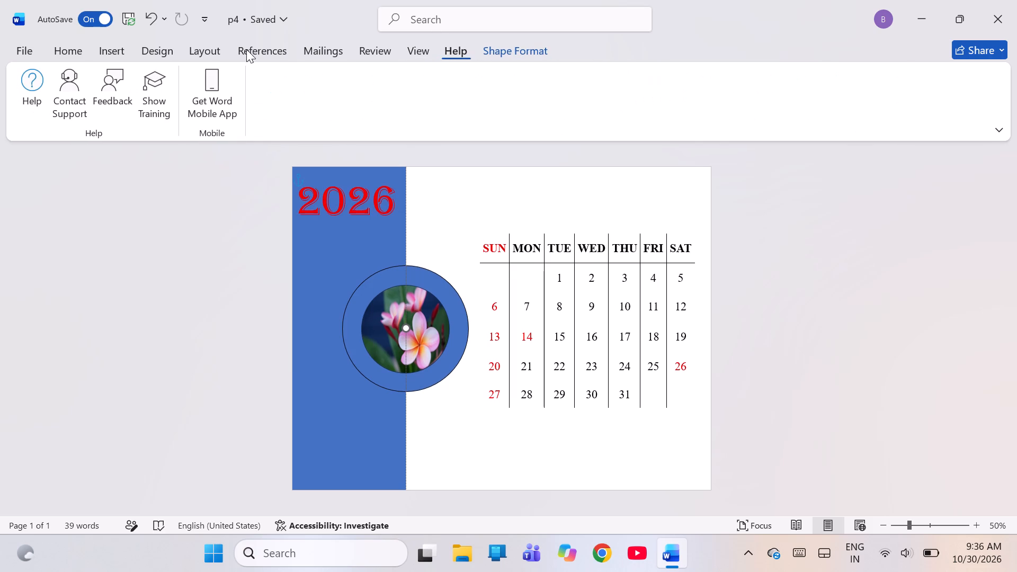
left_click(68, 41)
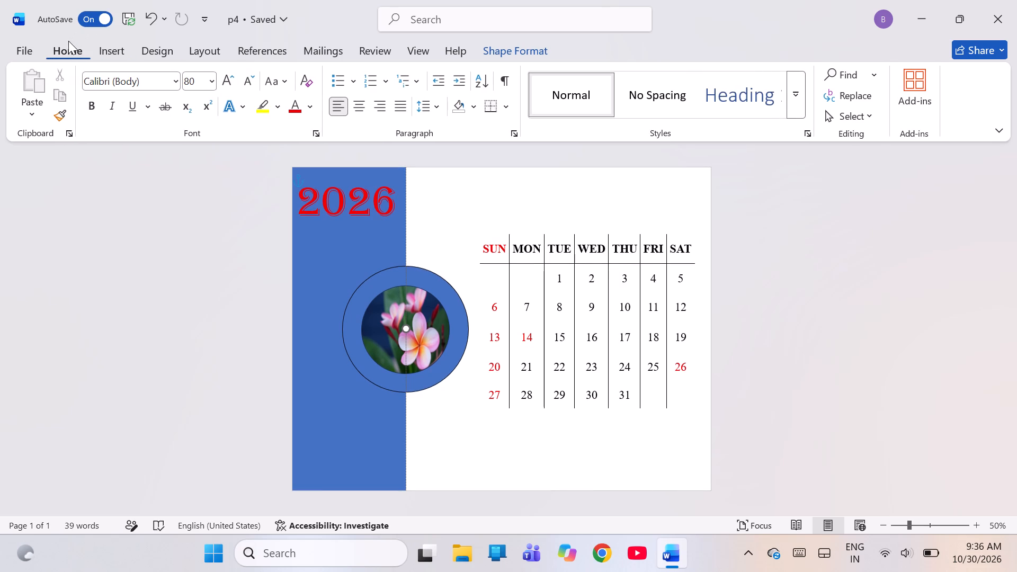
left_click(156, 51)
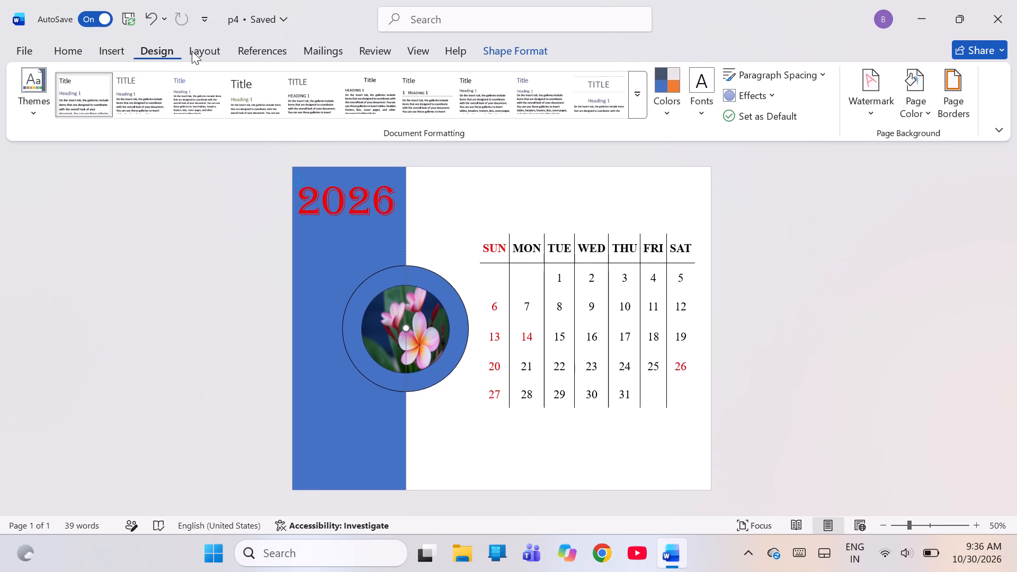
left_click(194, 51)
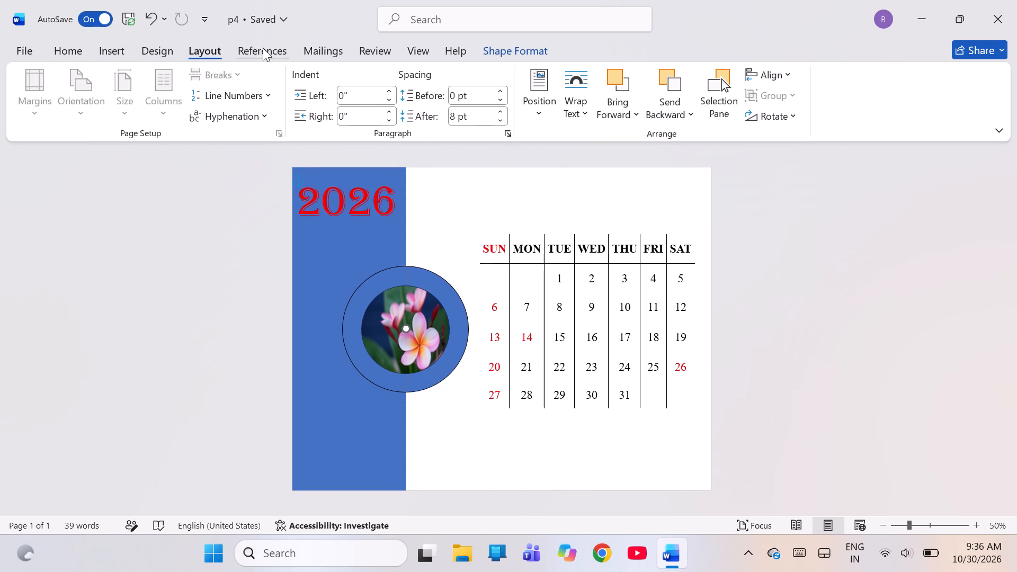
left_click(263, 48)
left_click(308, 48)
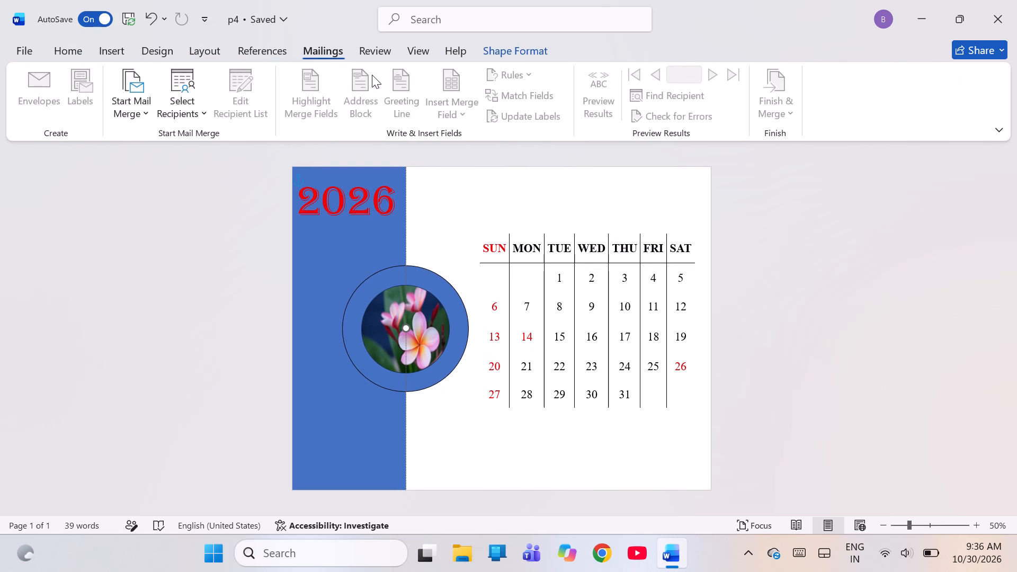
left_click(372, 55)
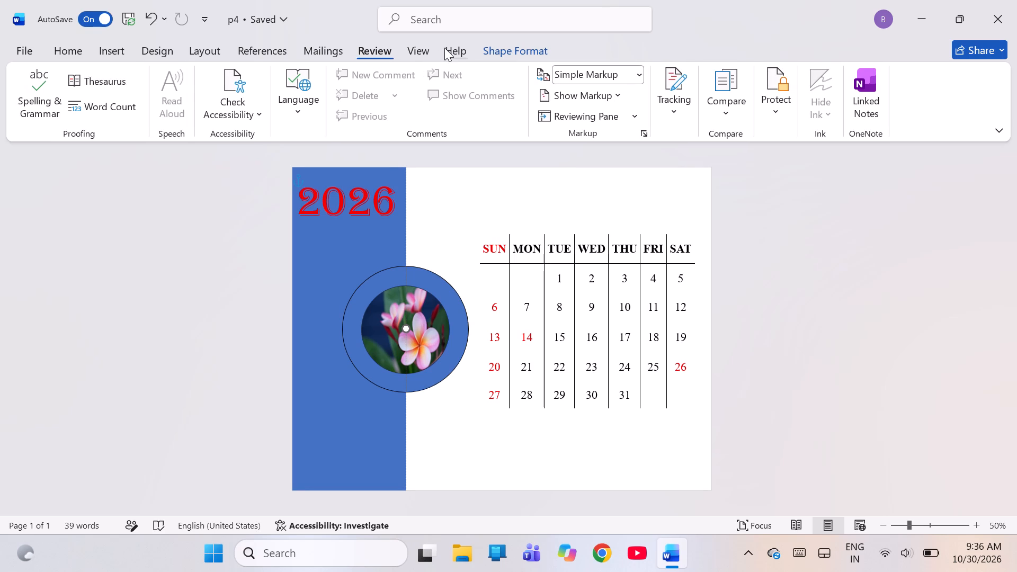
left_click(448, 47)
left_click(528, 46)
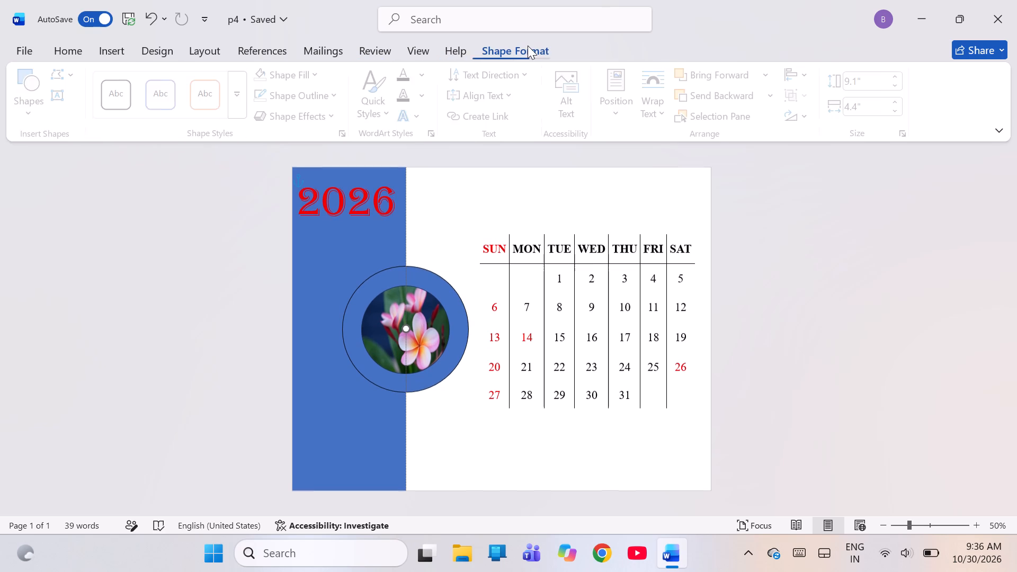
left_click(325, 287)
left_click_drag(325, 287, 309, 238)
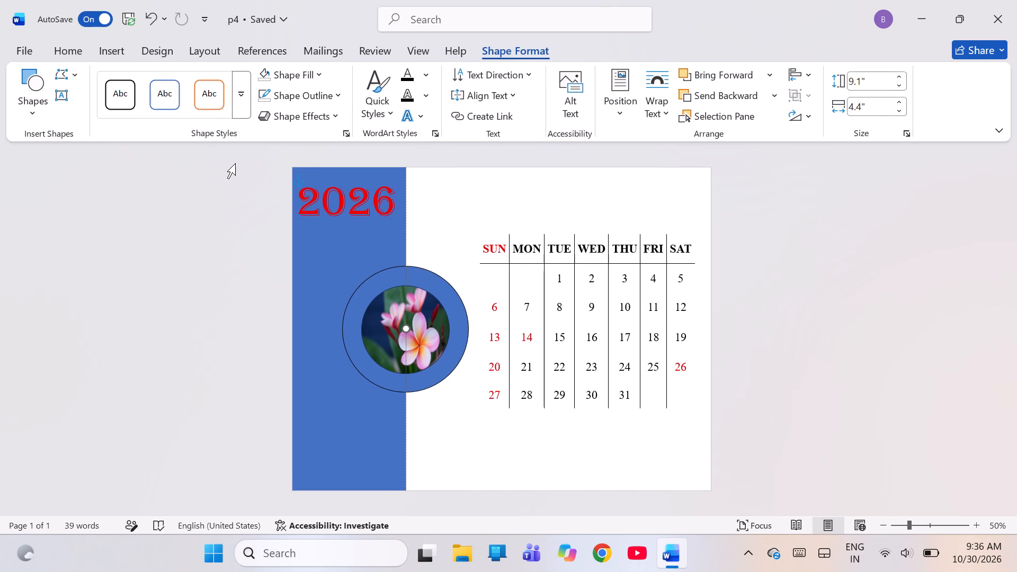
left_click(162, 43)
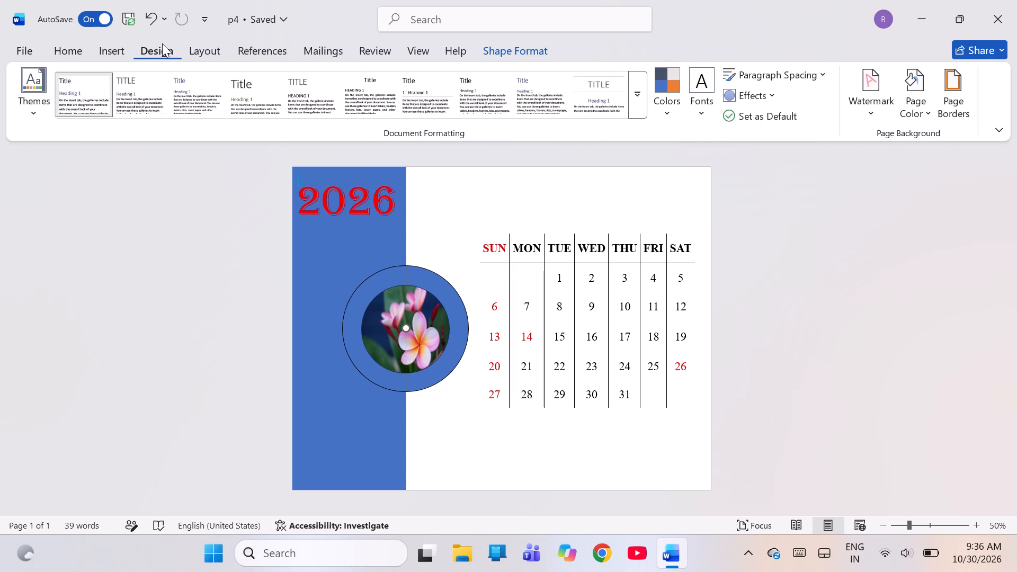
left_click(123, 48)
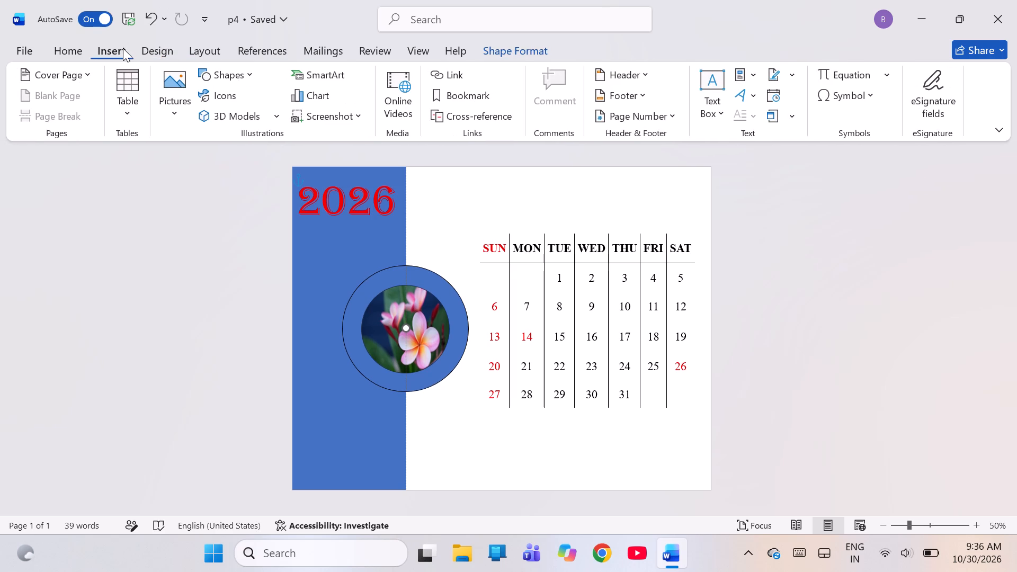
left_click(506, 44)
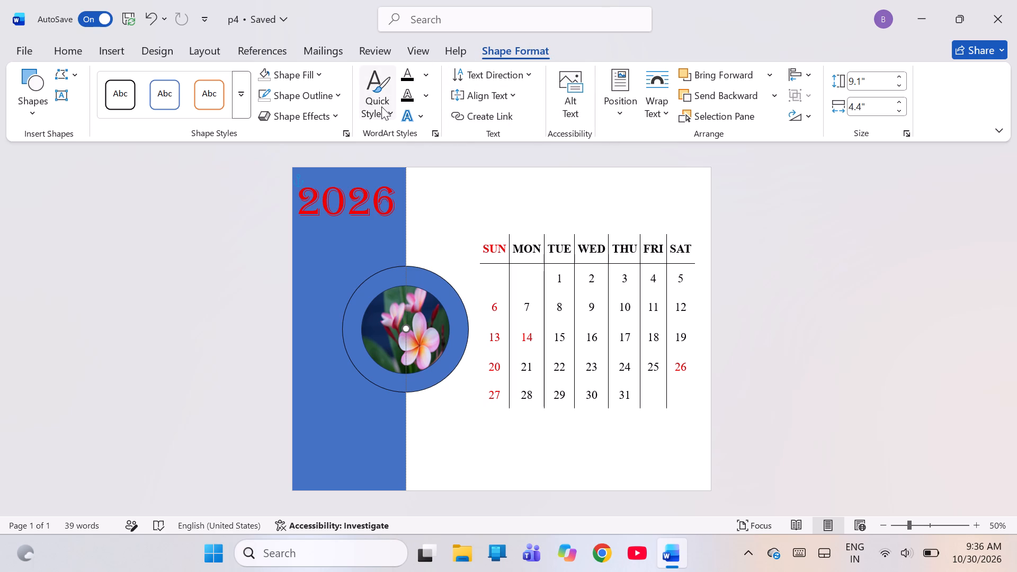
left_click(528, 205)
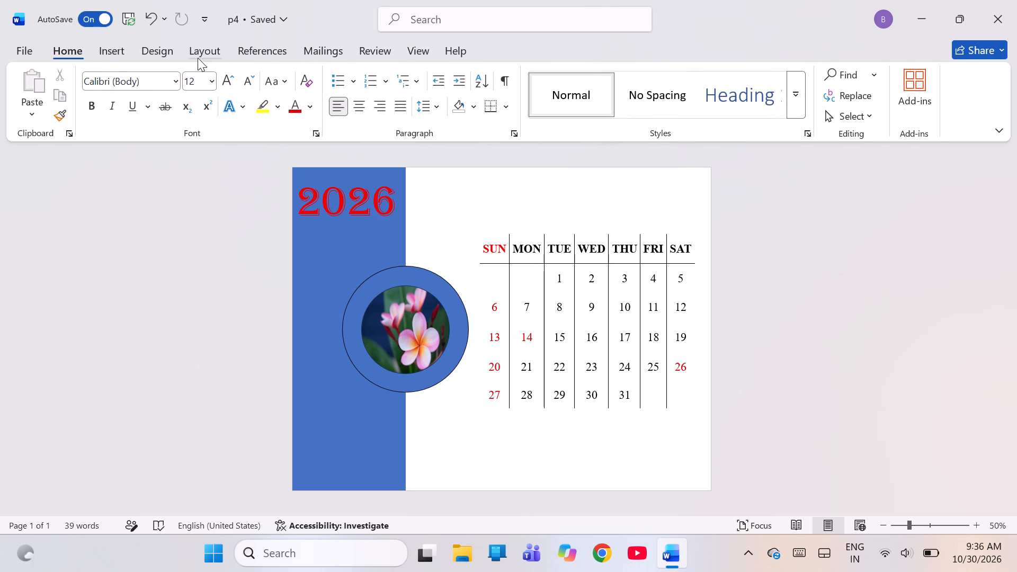
Draw a rectangle about 5.69" wide and 1.56" high above the calendar's weekday header row.
left_click(126, 52)
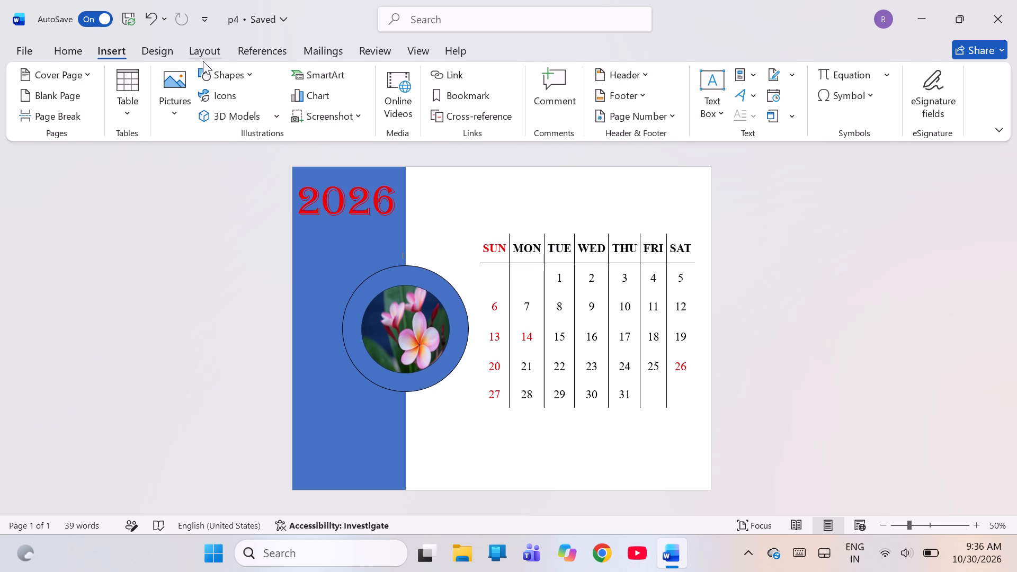
left_click(221, 75)
left_click(262, 114)
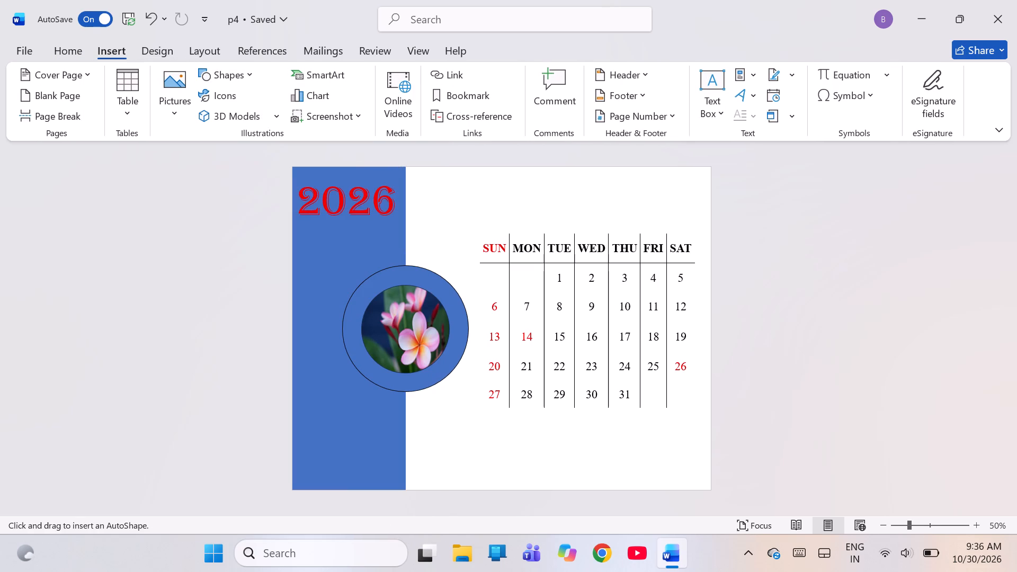
left_click_drag(451, 171, 665, 215)
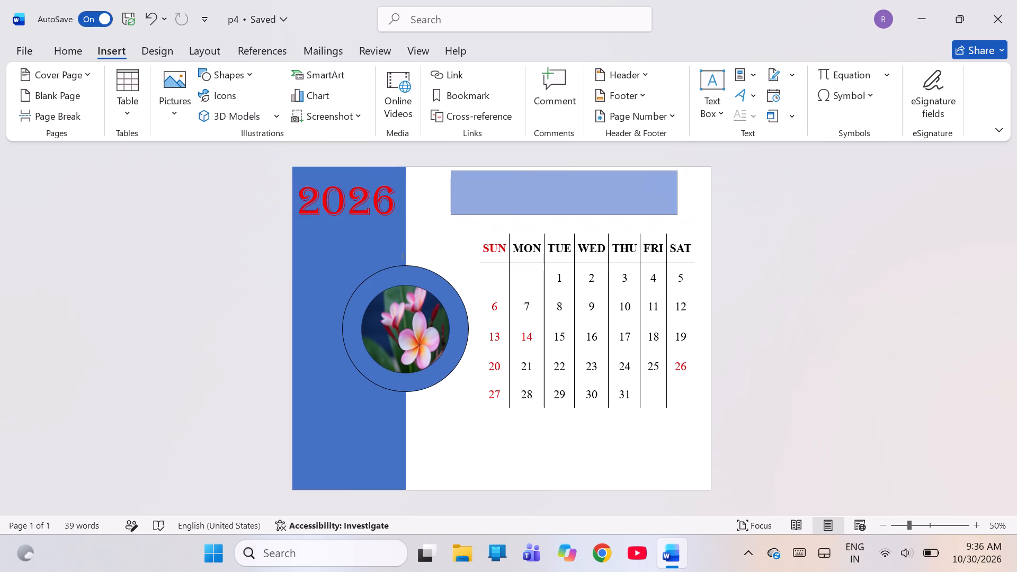
left_click_drag(665, 215, 668, 230)
Enter the text "january" inside the new rectangle at font size 20.
left_click(538, 189)
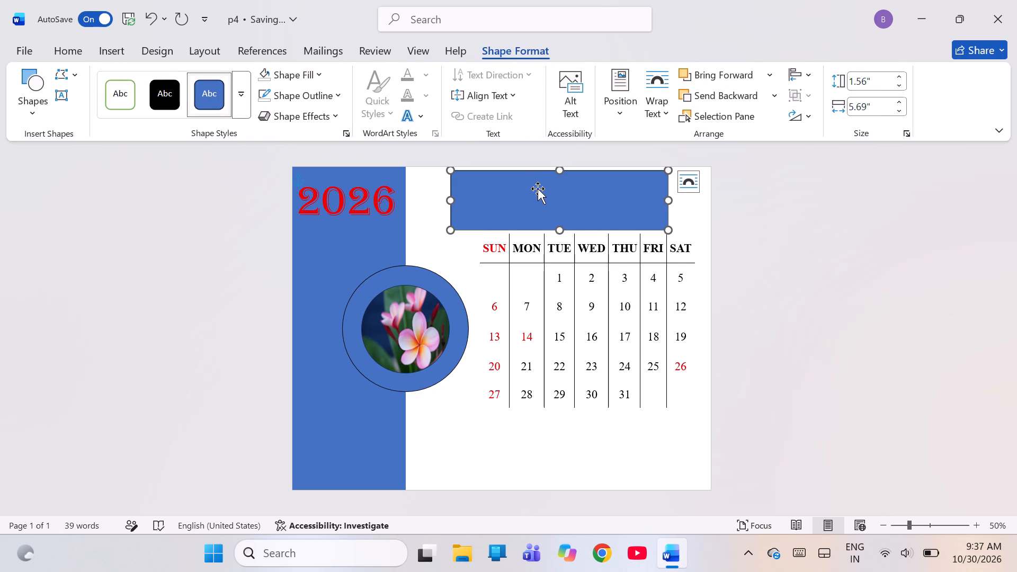
type("ja")
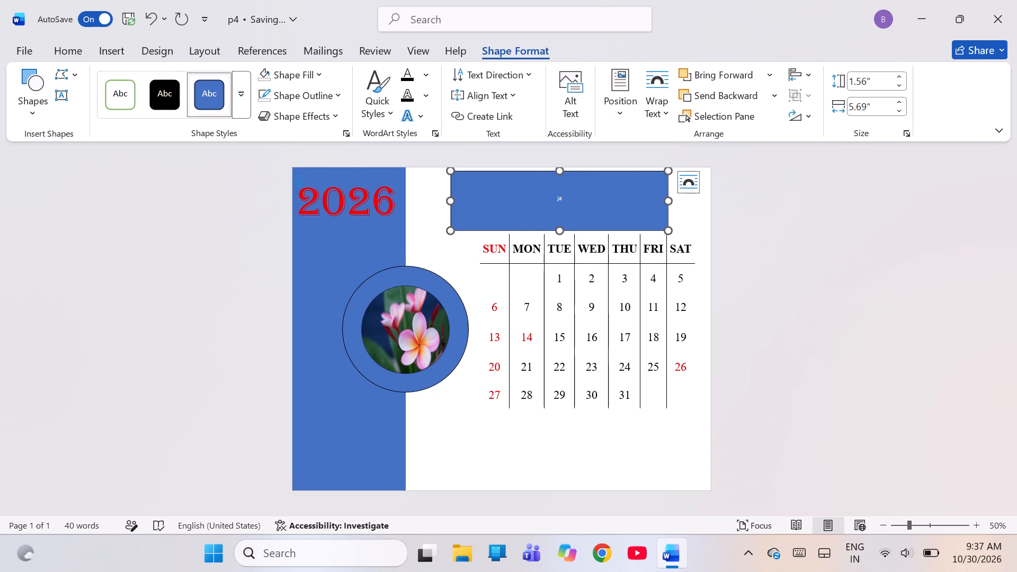
key("BackSpace")
key("BackSpace")
key("ctrl+shift+period")
key("ctrl+shift+period")
key("ctrl+shift+period")
key("ctrl+period")
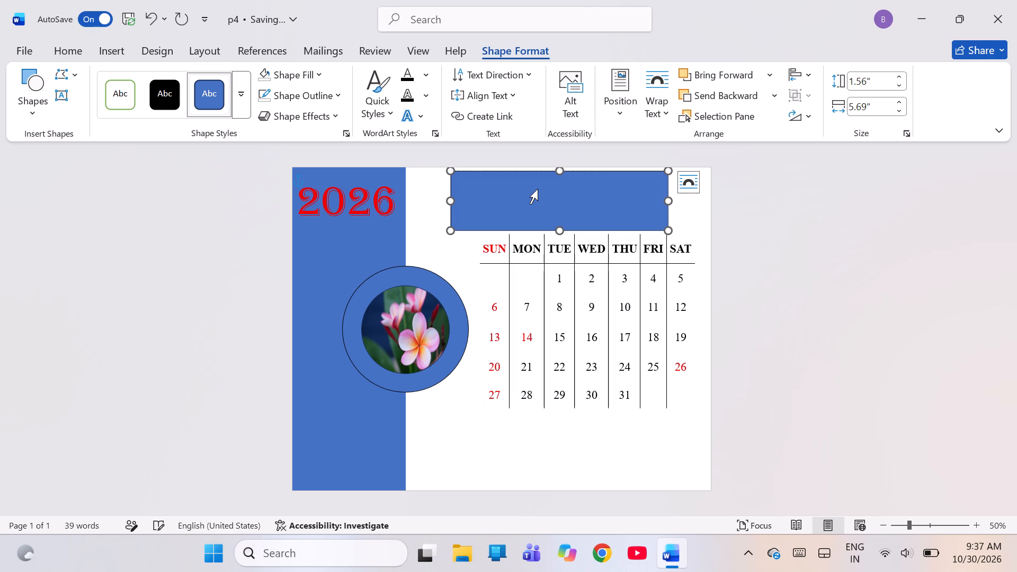
key("ctrl+shift+period")
key("ctrl+period")
type("january")
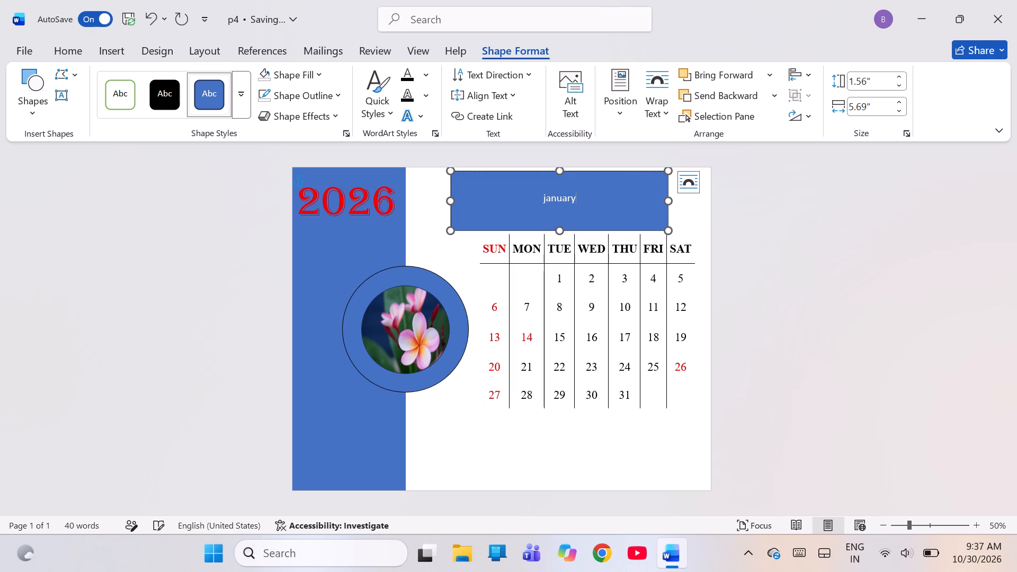
Change the font of the month name in the rectangle to Algerian.
left_click(543, 192)
left_click_drag(543, 192, 550, 191)
left_click_drag(550, 191, 569, 189)
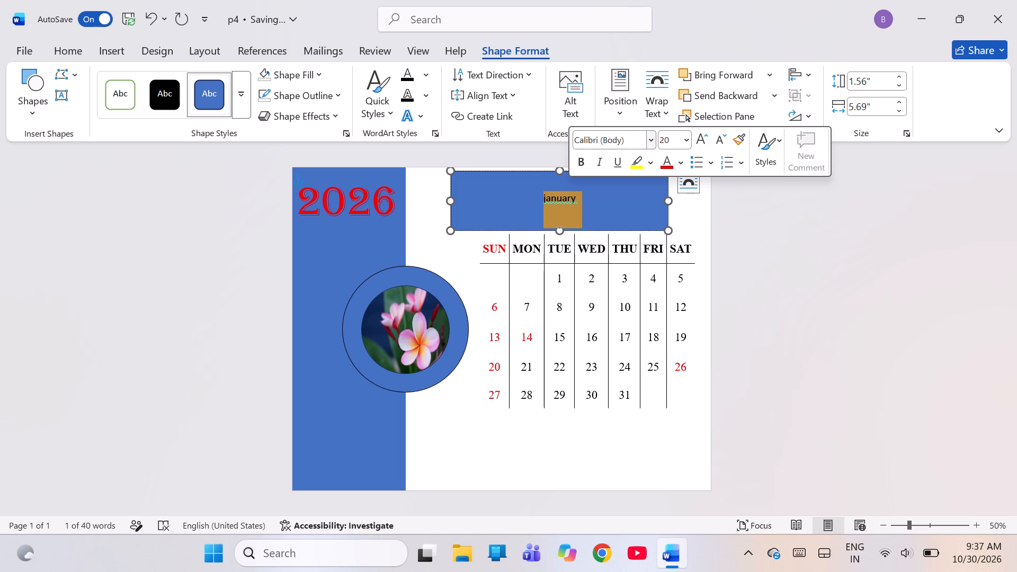
left_click(643, 138)
left_click(651, 139)
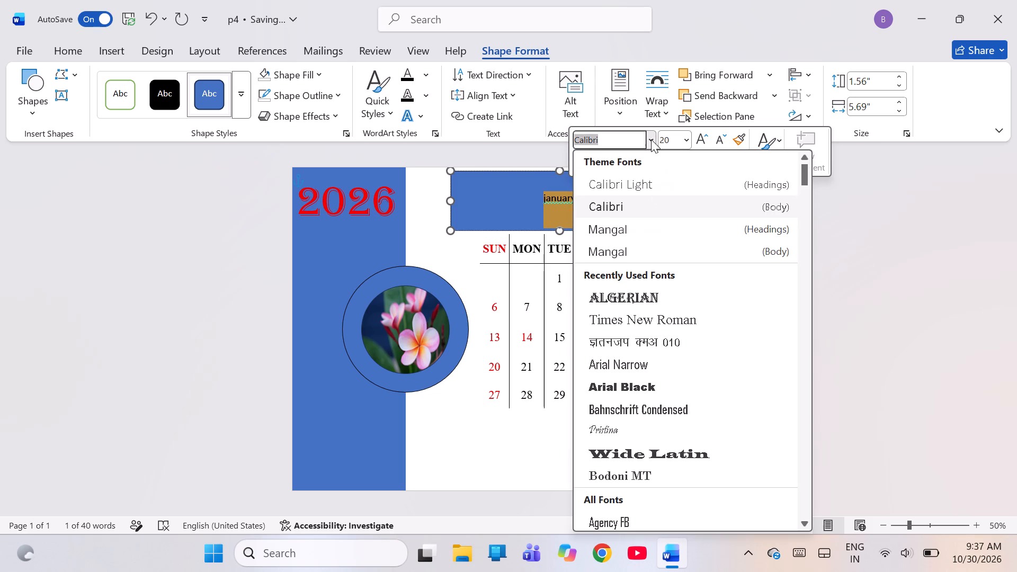
left_click(653, 300)
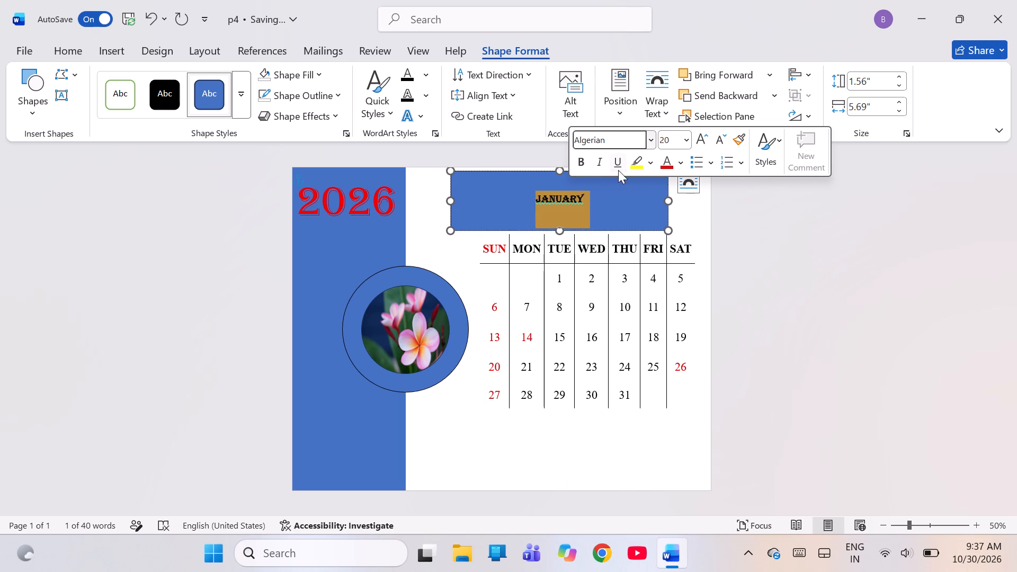
Enlarge the month name's font size to 80.
left_click(695, 138)
triple_click(695, 138)
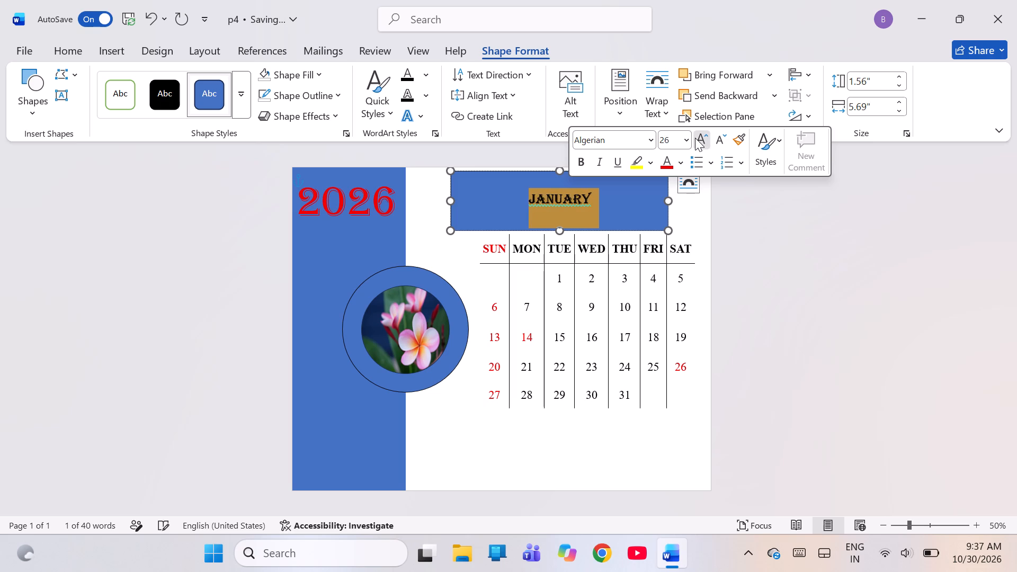
triple_click(695, 138)
left_click(695, 138)
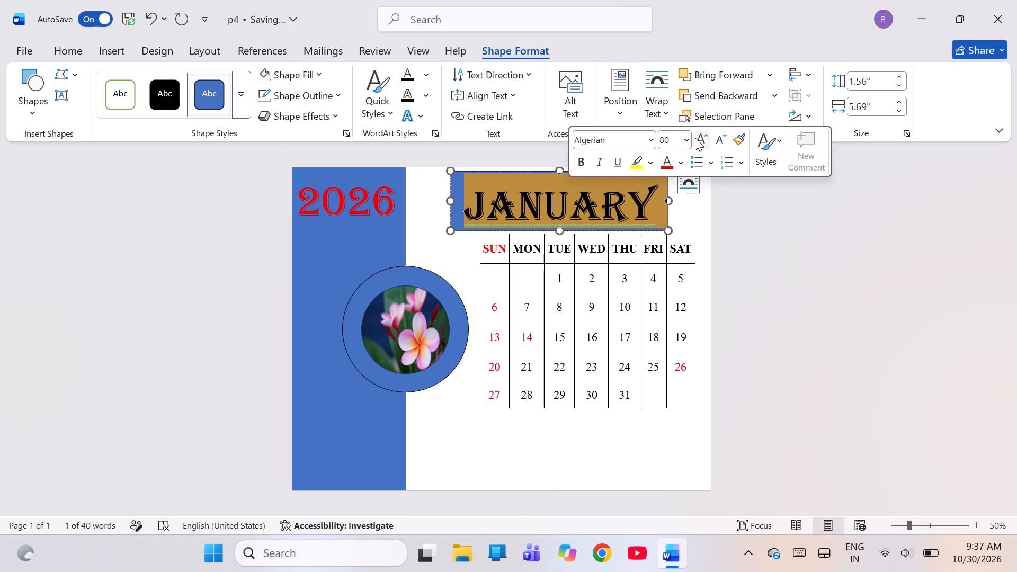
left_click(804, 233)
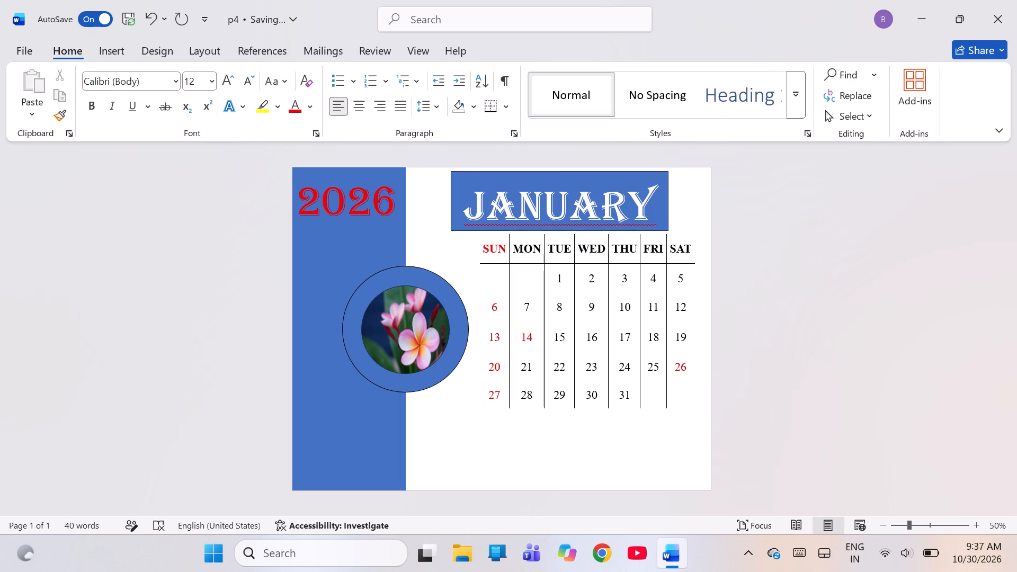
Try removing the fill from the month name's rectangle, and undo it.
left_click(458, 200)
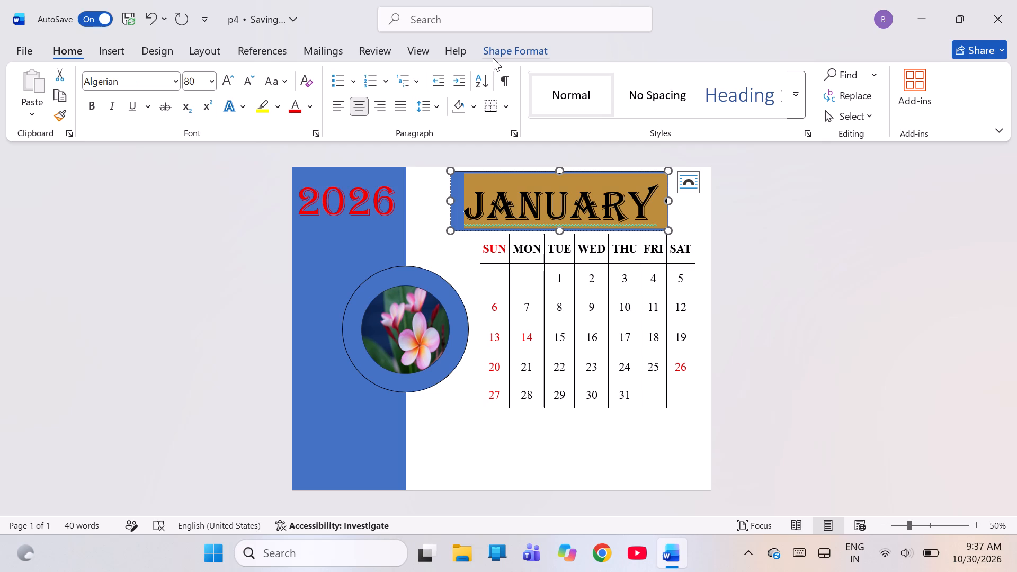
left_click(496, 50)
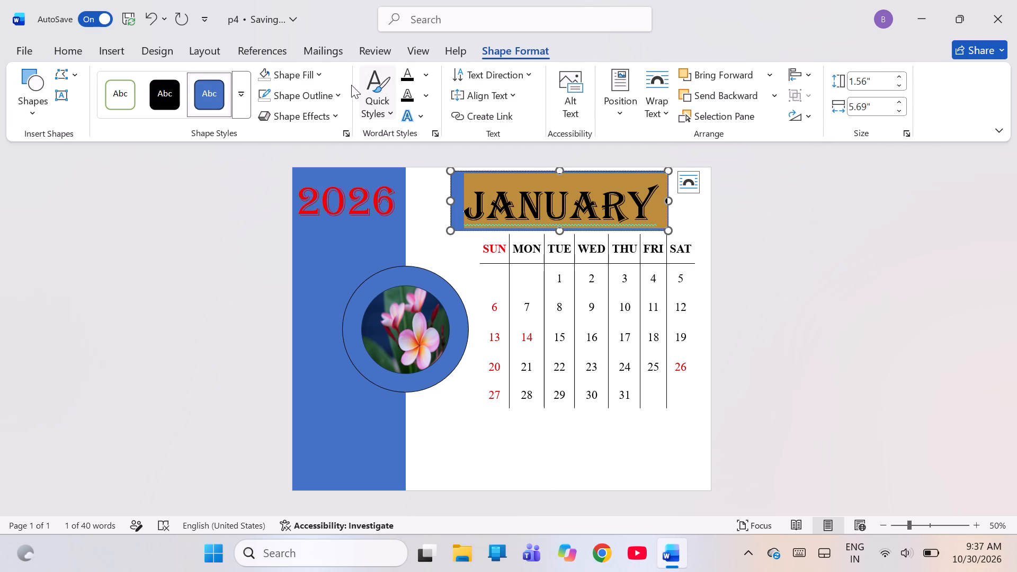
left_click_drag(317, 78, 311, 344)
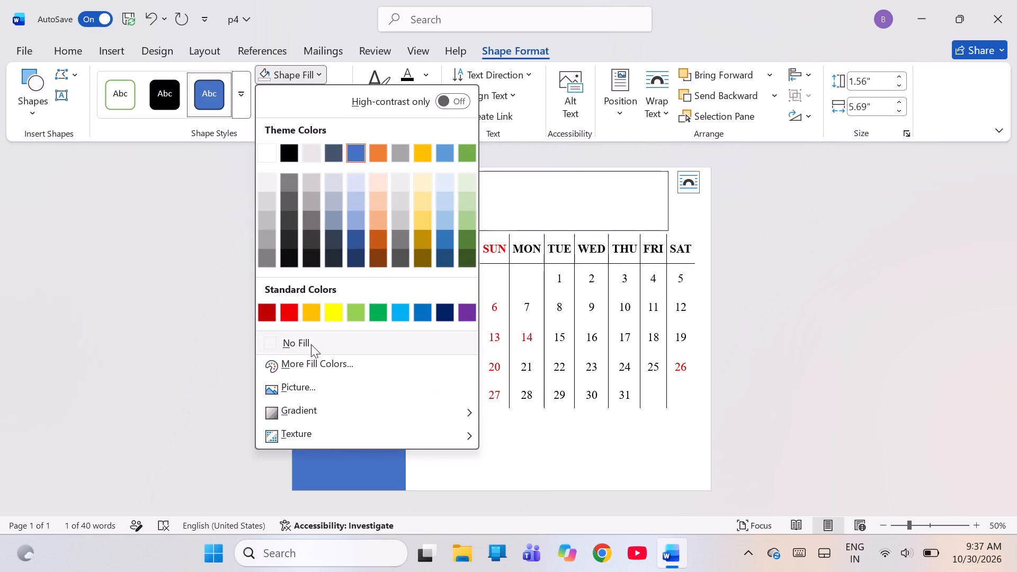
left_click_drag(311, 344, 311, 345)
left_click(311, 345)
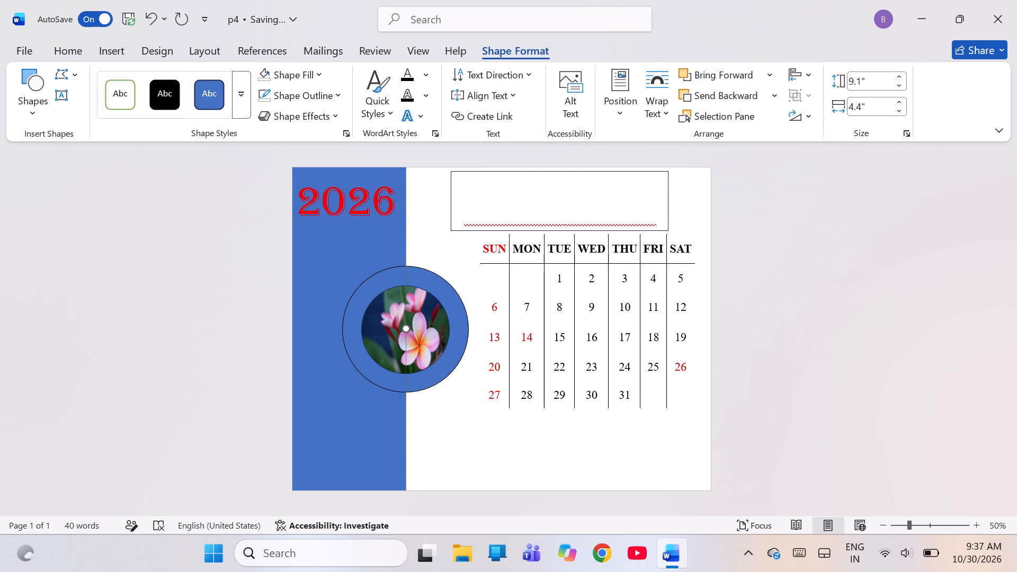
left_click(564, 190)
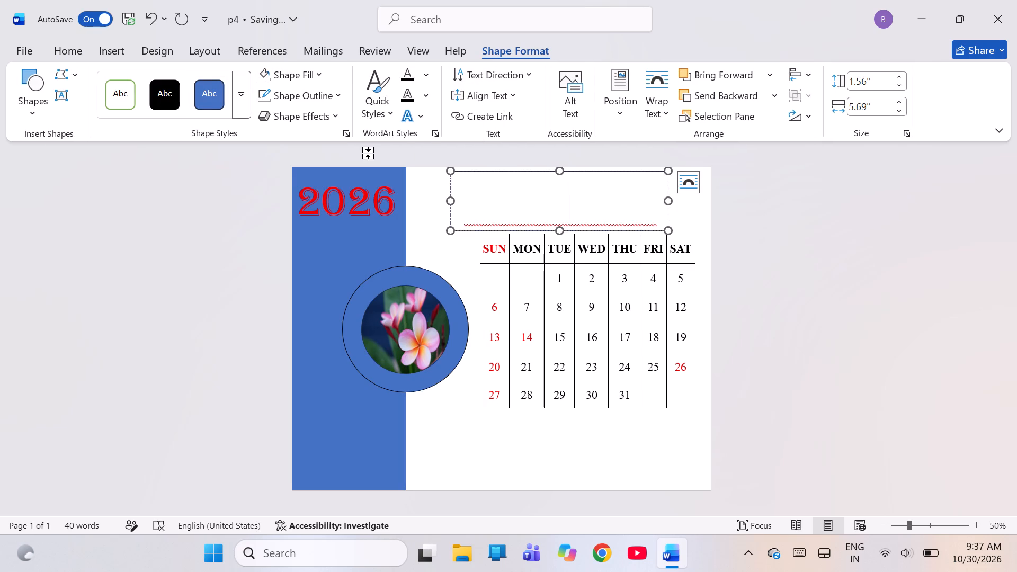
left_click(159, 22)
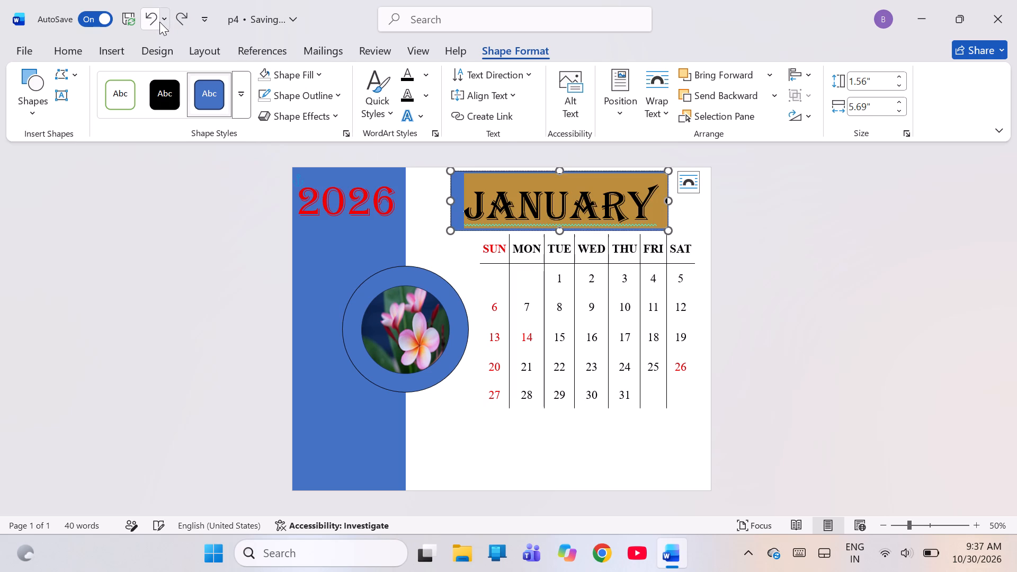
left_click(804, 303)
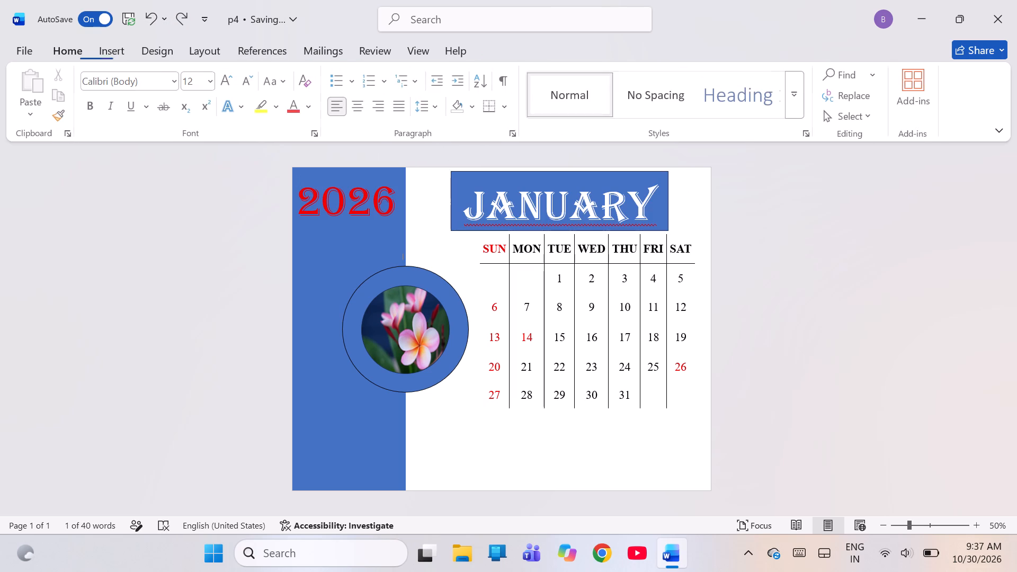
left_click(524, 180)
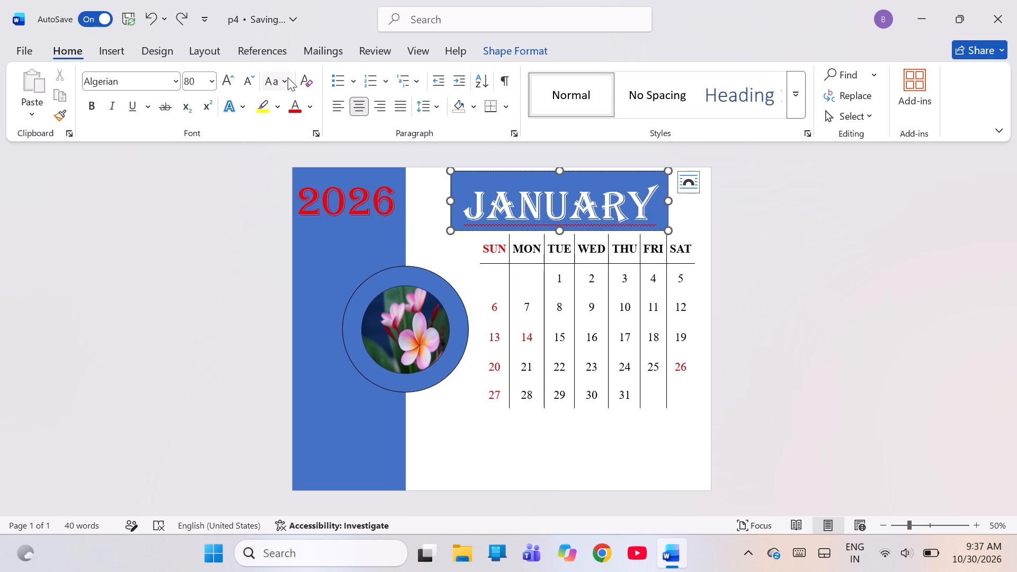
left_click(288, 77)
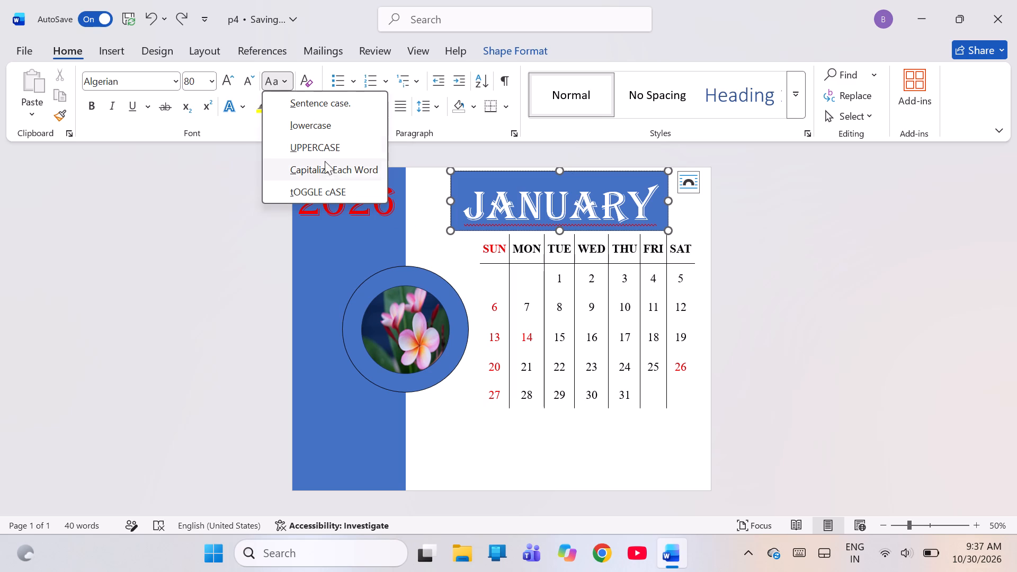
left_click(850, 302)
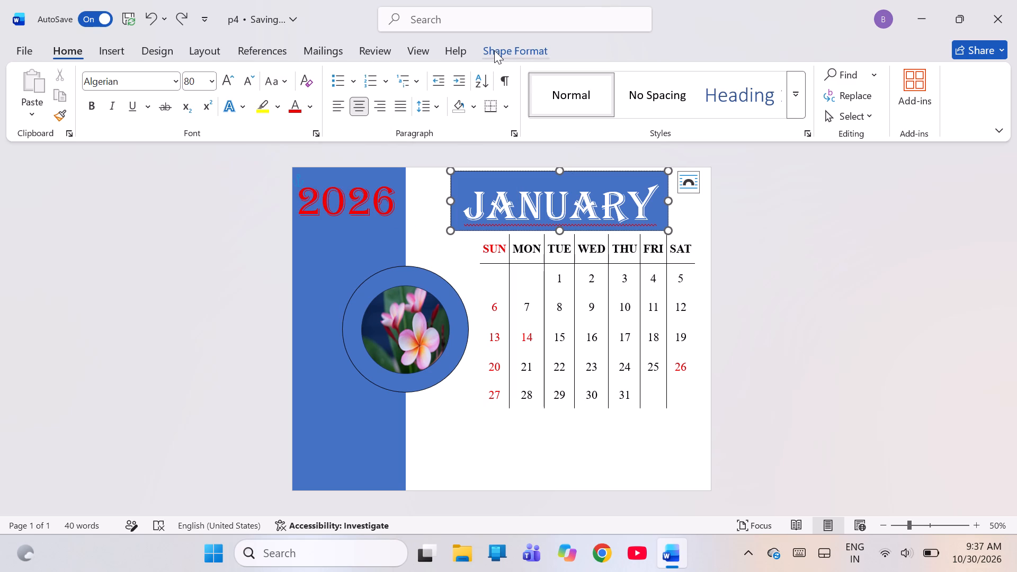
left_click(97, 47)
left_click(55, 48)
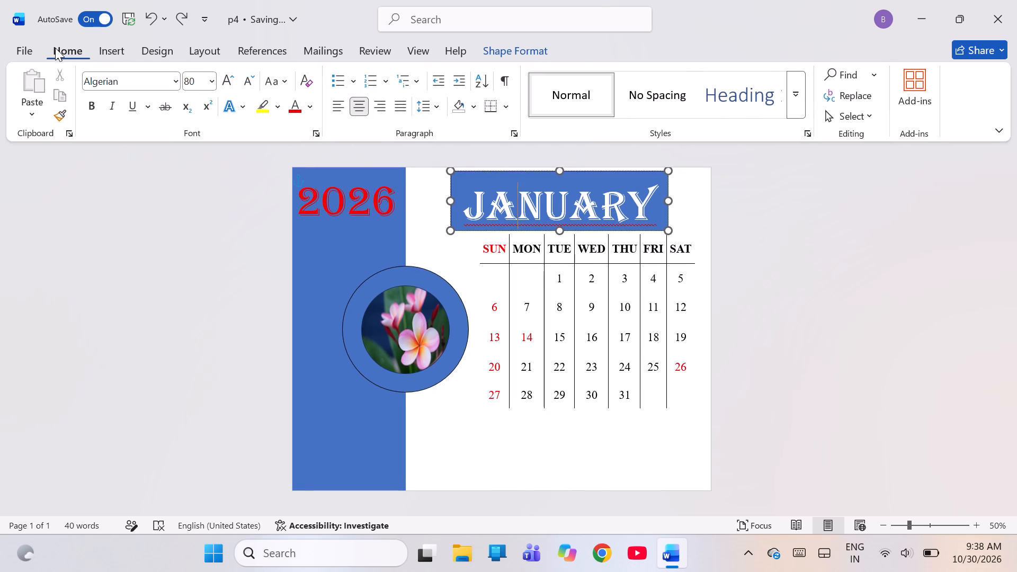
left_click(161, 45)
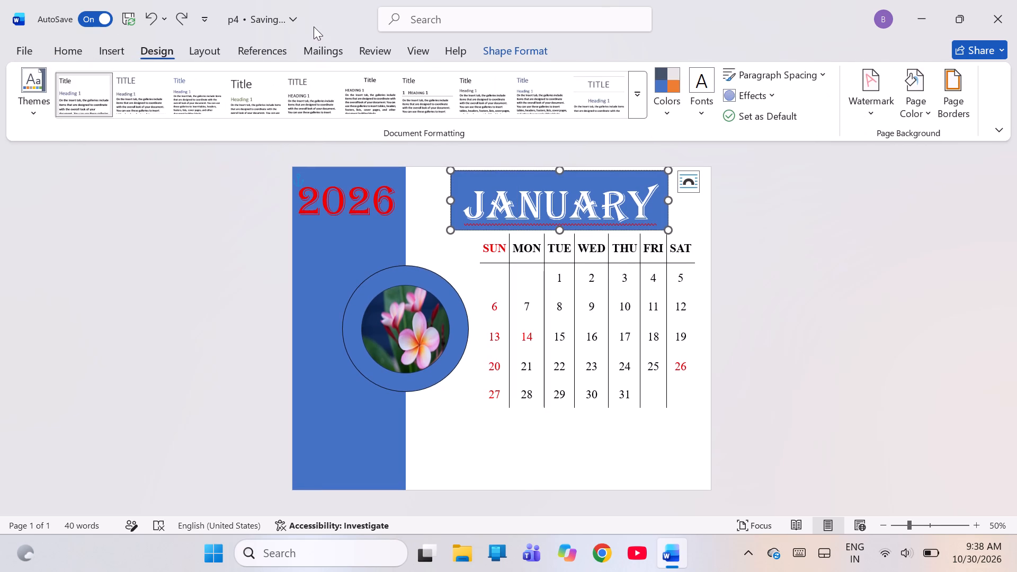
Set the month name's rectangle to No Fill.
left_click(485, 55)
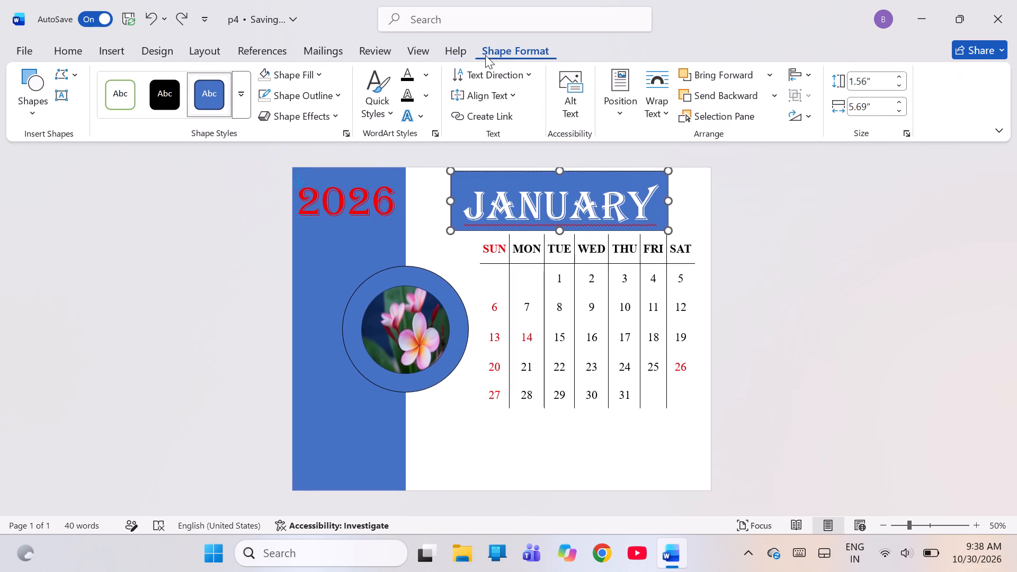
left_click(321, 80)
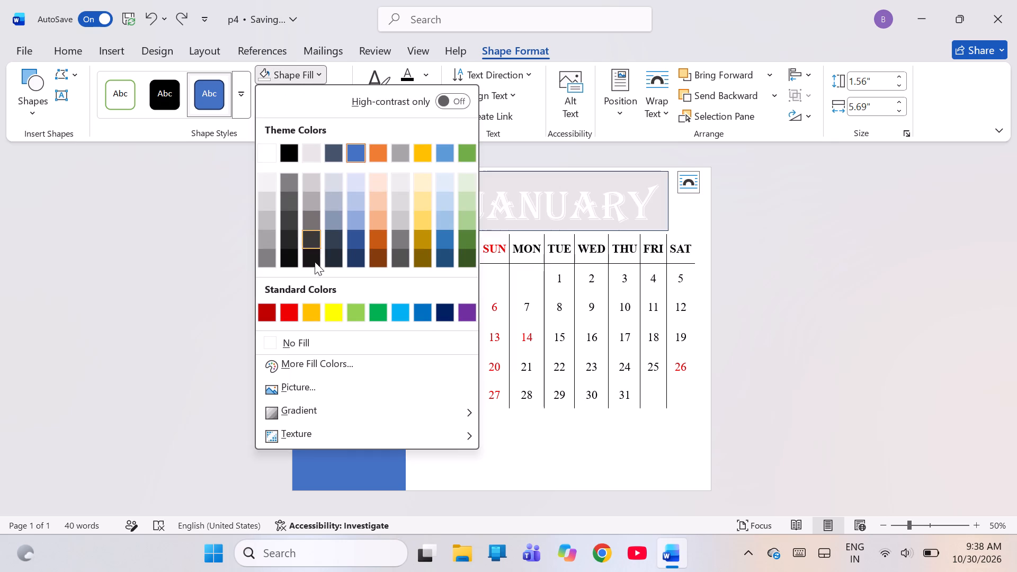
left_click(314, 338)
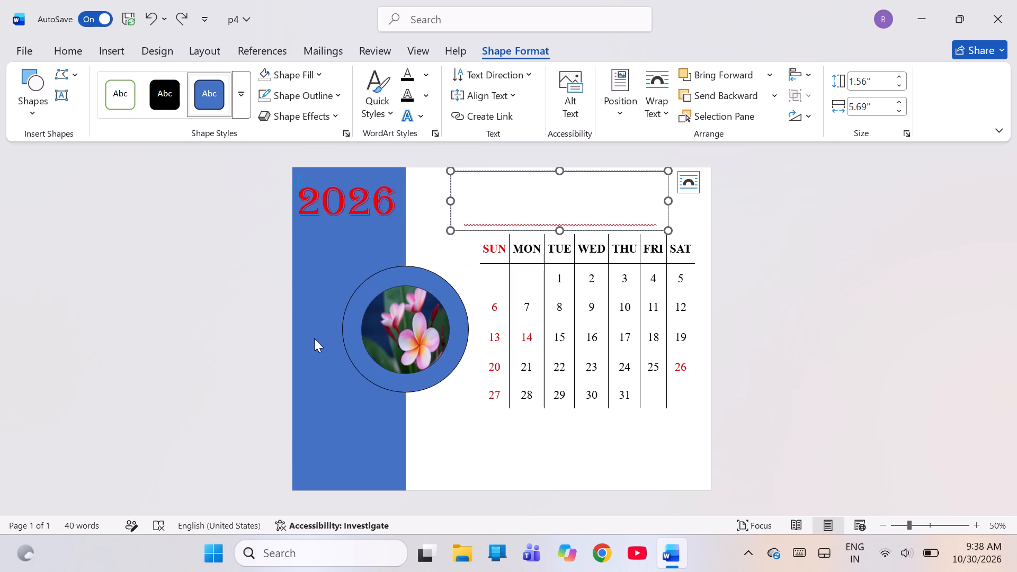
Remove the outline from the month name's rectangle.
left_click(341, 96)
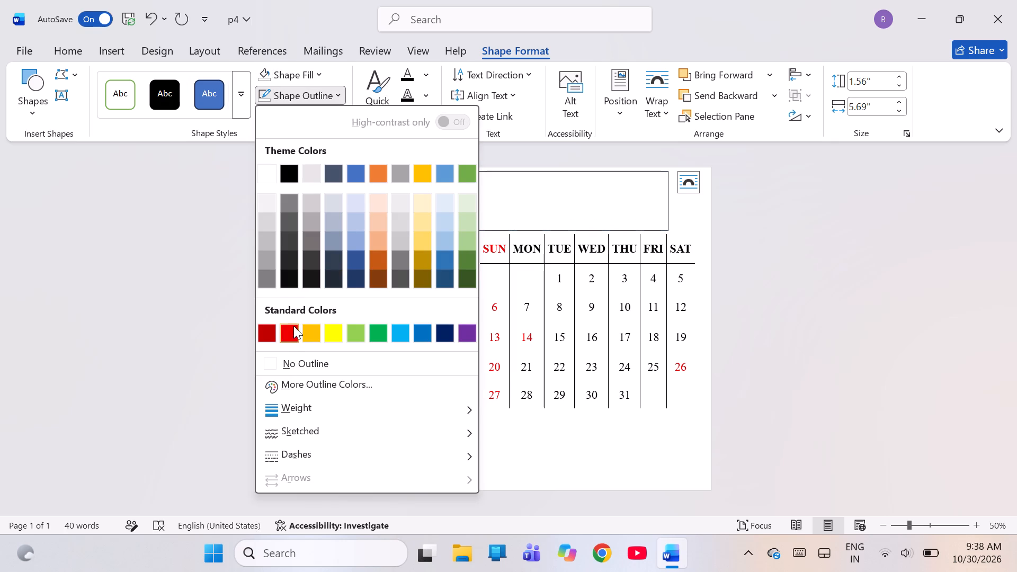
left_click(279, 364)
left_click(328, 346)
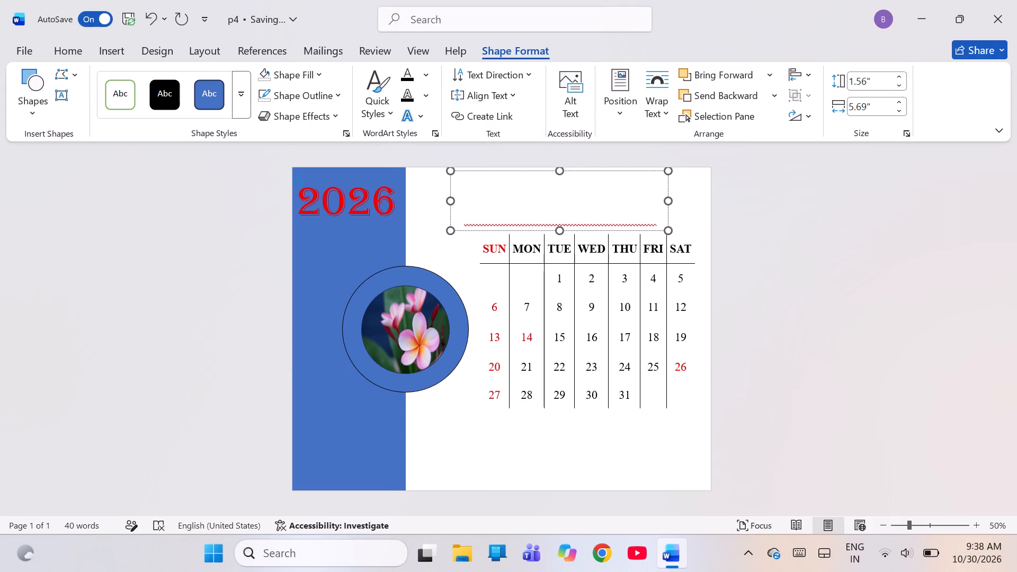
Select the month name above the calendar table and set its font colour to red.
left_click(496, 200)
left_click(496, 200)
left_click_drag(496, 200, 521, 200)
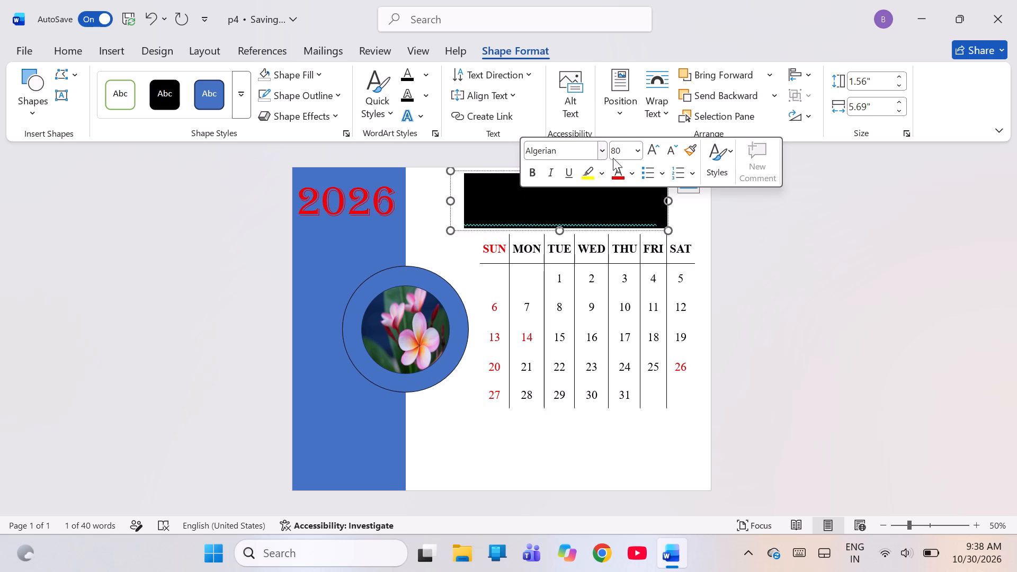
left_click(615, 173)
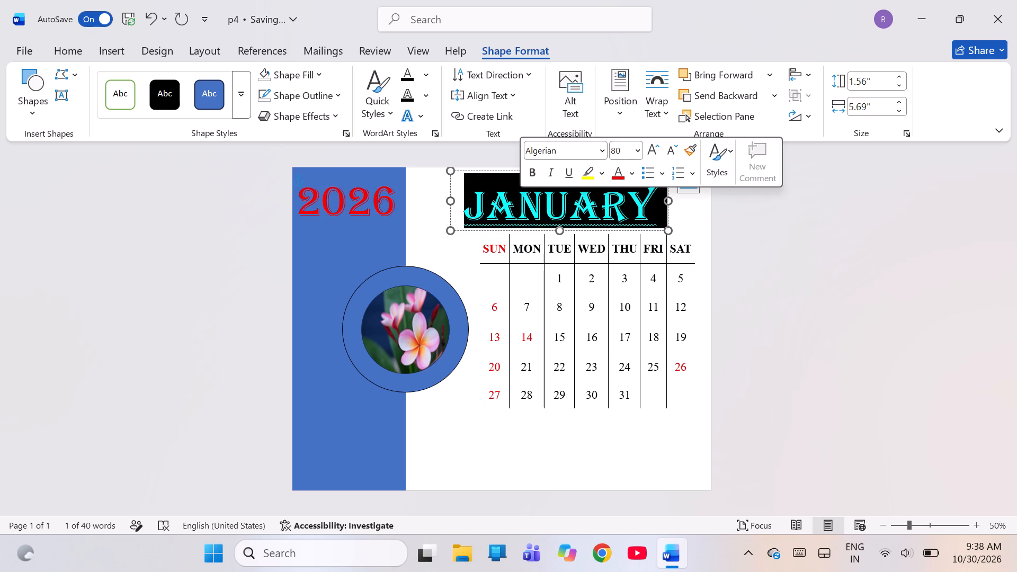
Change the month name above the calendar table to UPPERCASE.
left_click(872, 371)
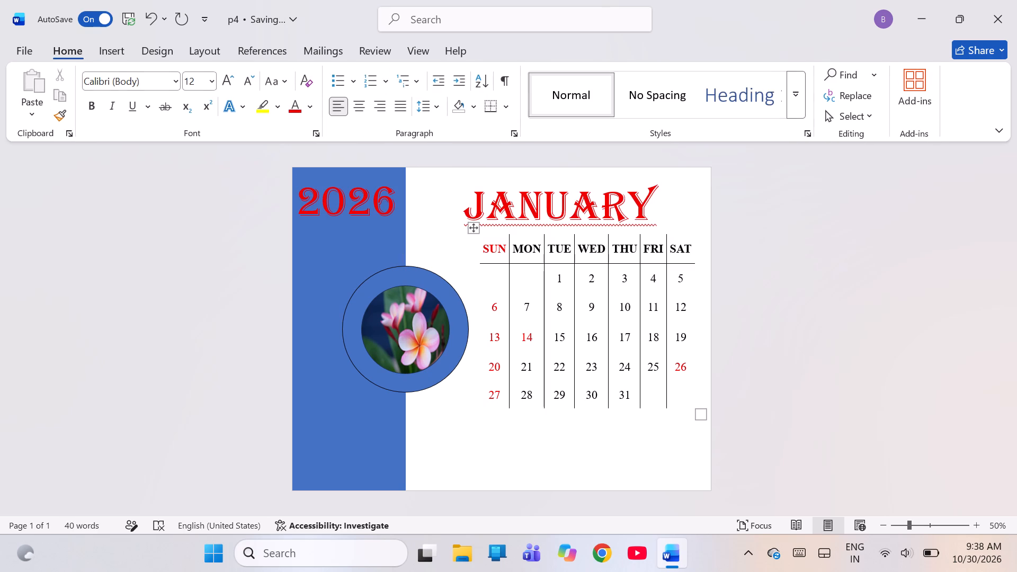
left_click(866, 300)
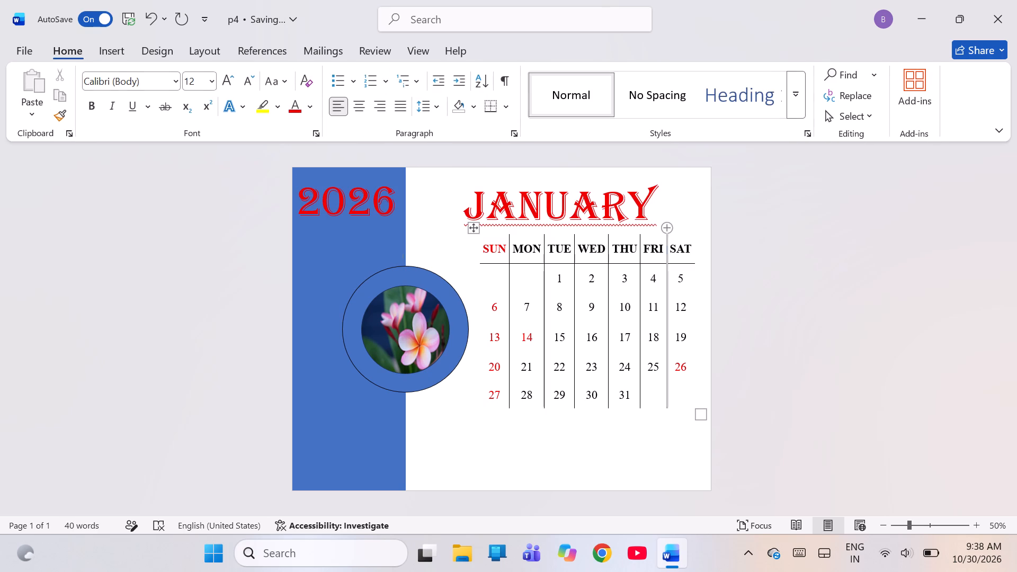
left_click(673, 220)
left_click(636, 208)
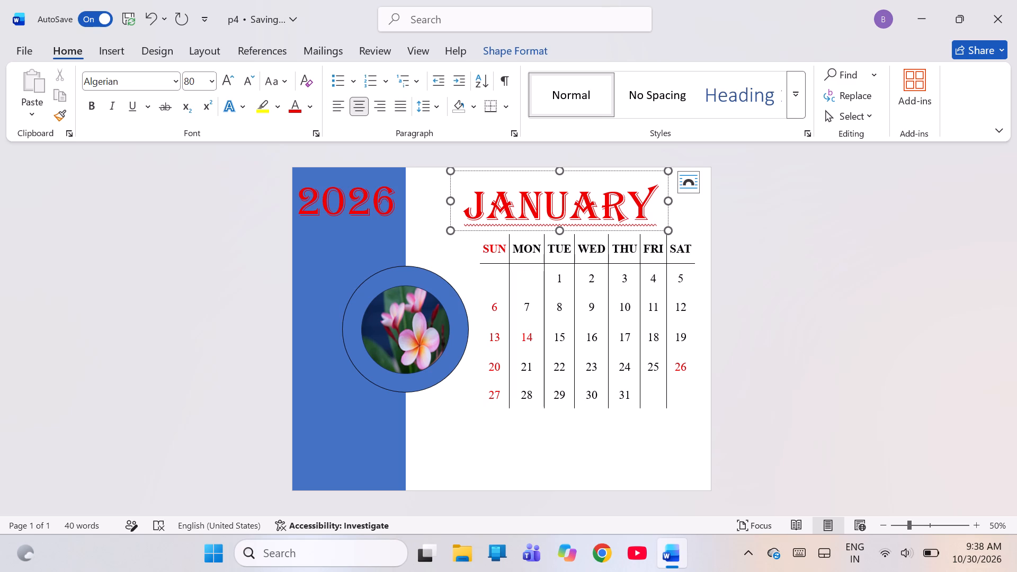
left_click(465, 199)
double_click(465, 199)
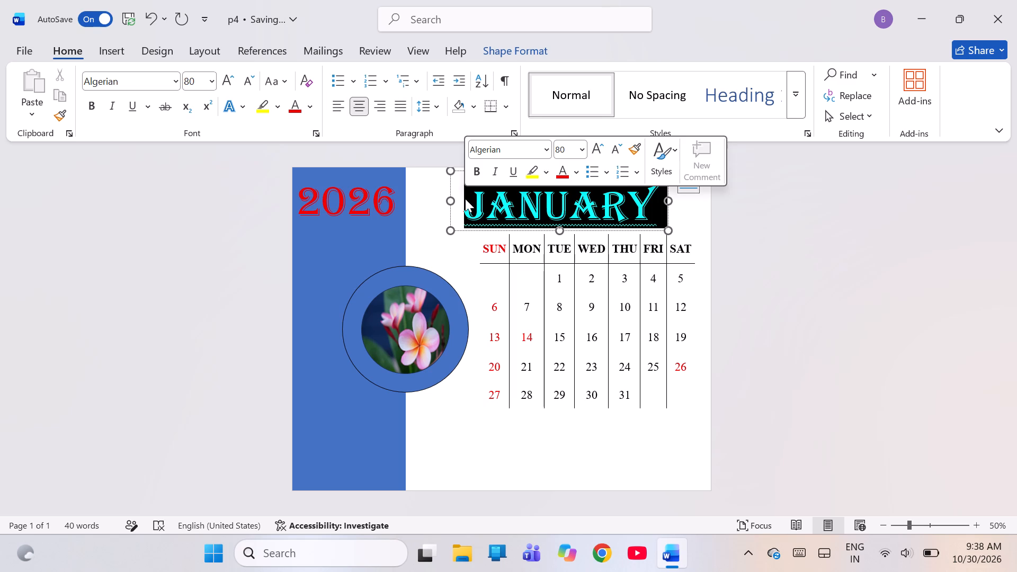
left_click(283, 84)
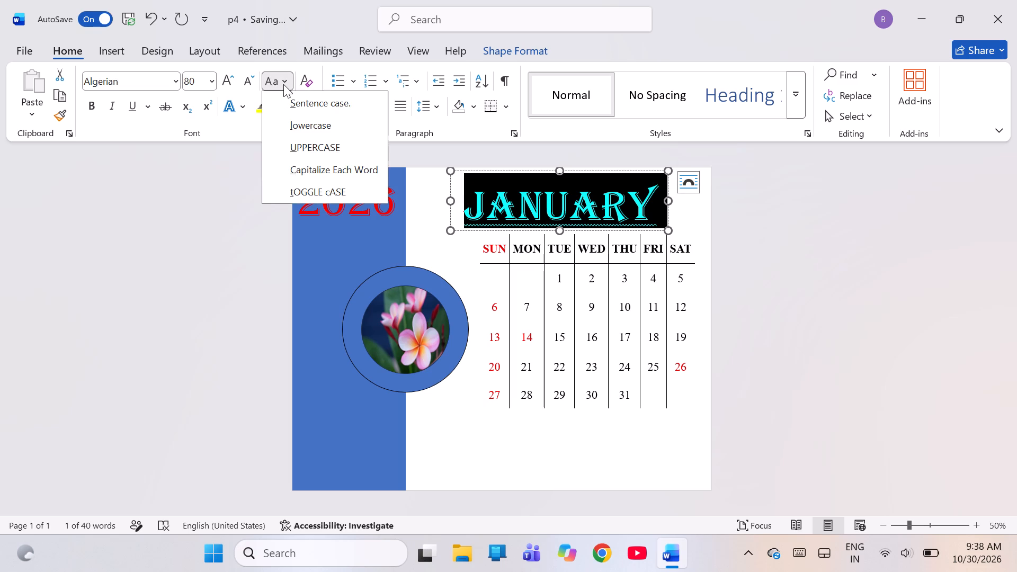
left_click(316, 138)
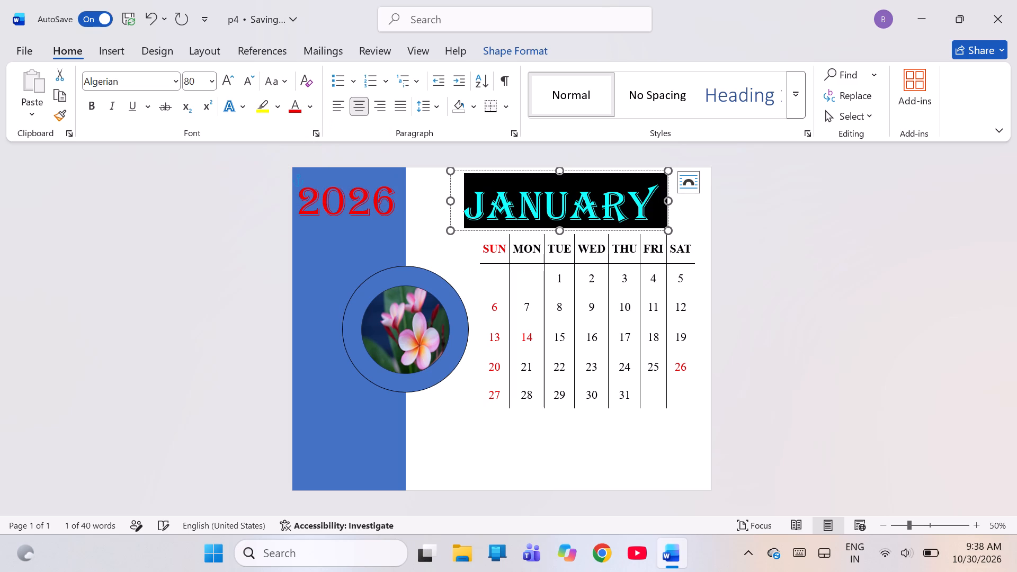
left_click(903, 289)
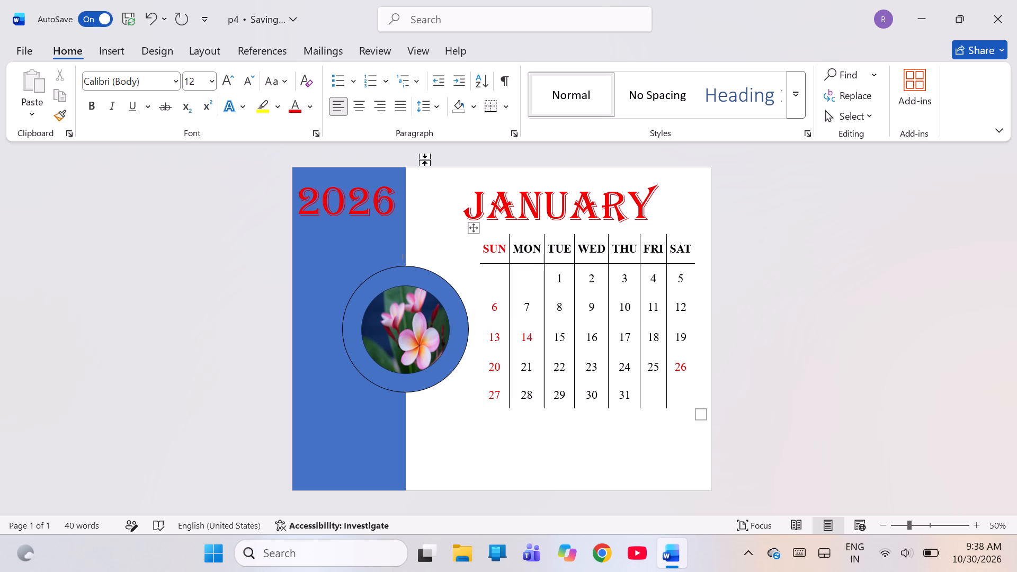
Draw a rectangle about 4.83" wide and 1.38" high below the calendar table.
left_click_drag(150, 51, 203, 43)
left_click_drag(203, 43, 63, 44)
left_click_drag(63, 44, 133, 53)
left_click(133, 53)
left_click_drag(133, 53, 115, 53)
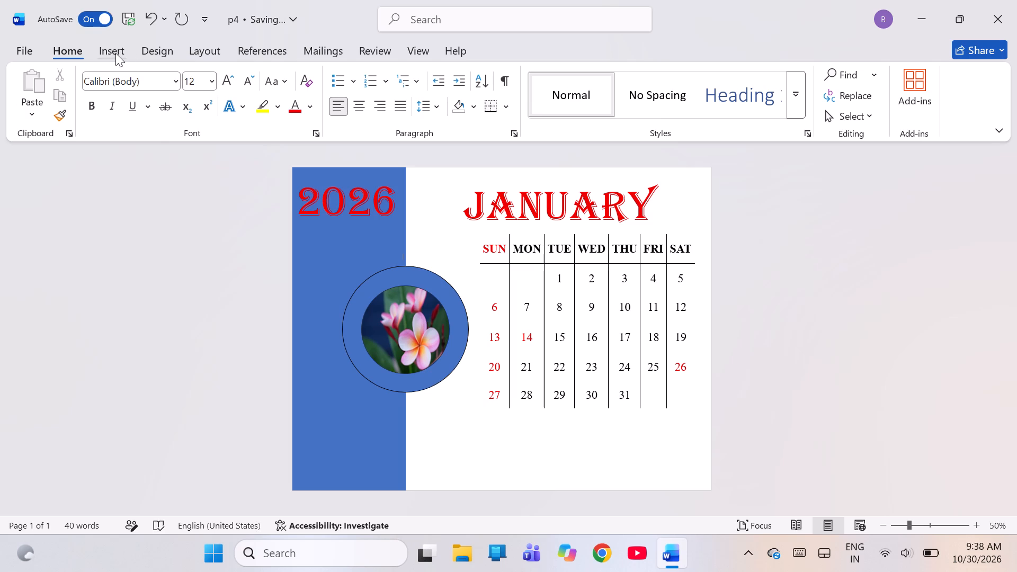
left_click_drag(115, 53, 131, 55)
left_click(221, 75)
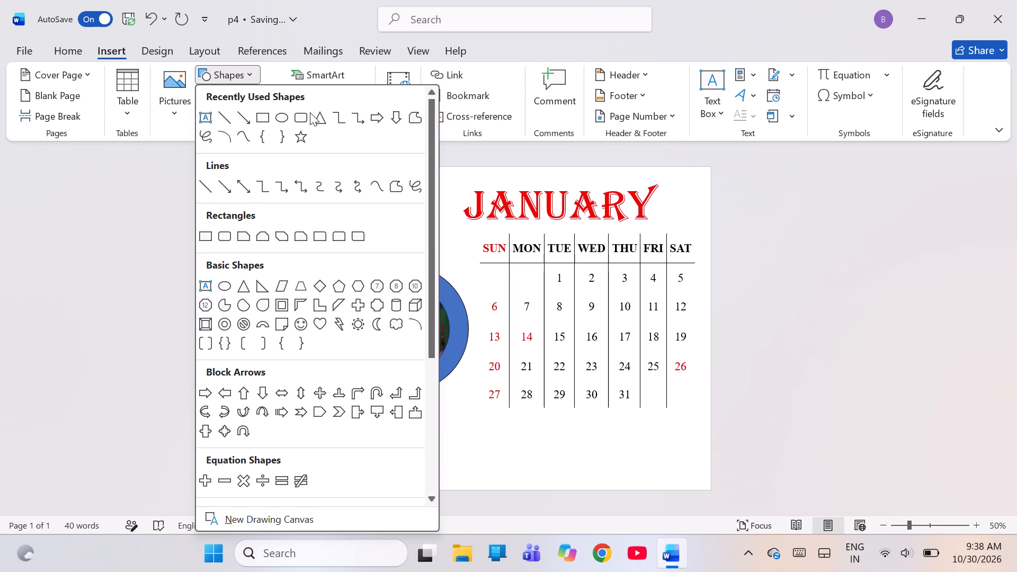
left_click(268, 112)
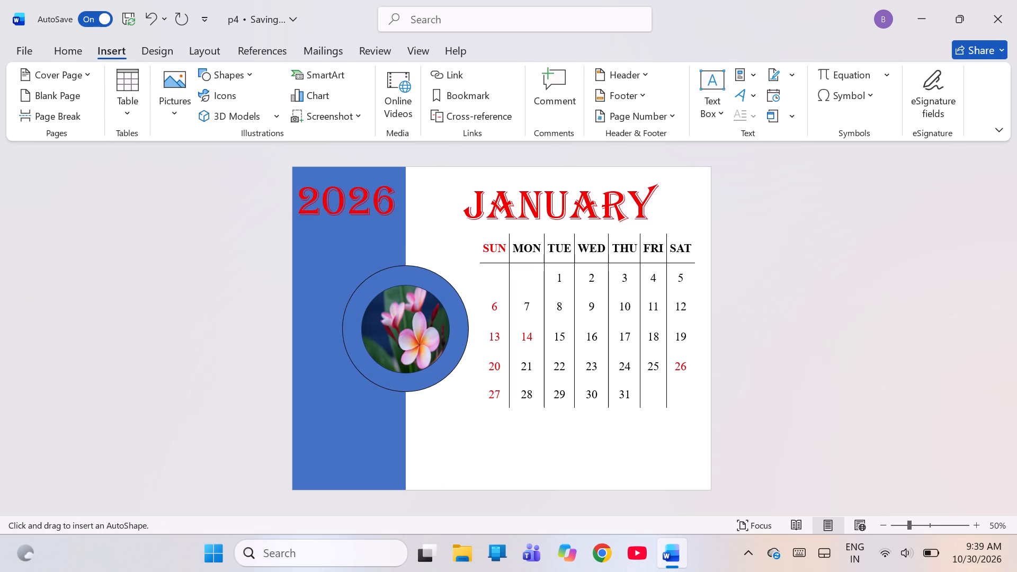
left_click_drag(490, 428, 644, 473)
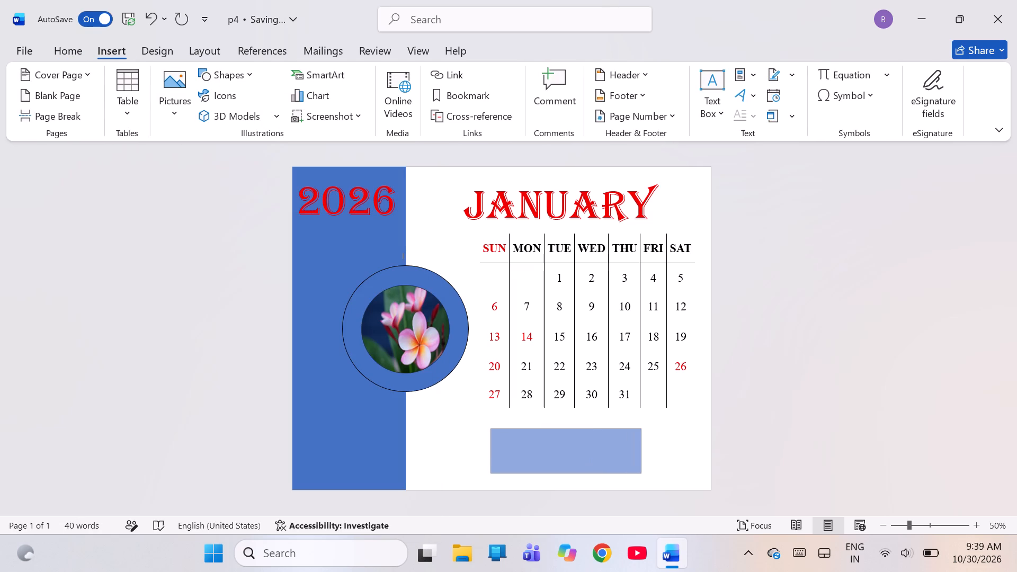
left_click_drag(644, 473, 675, 481)
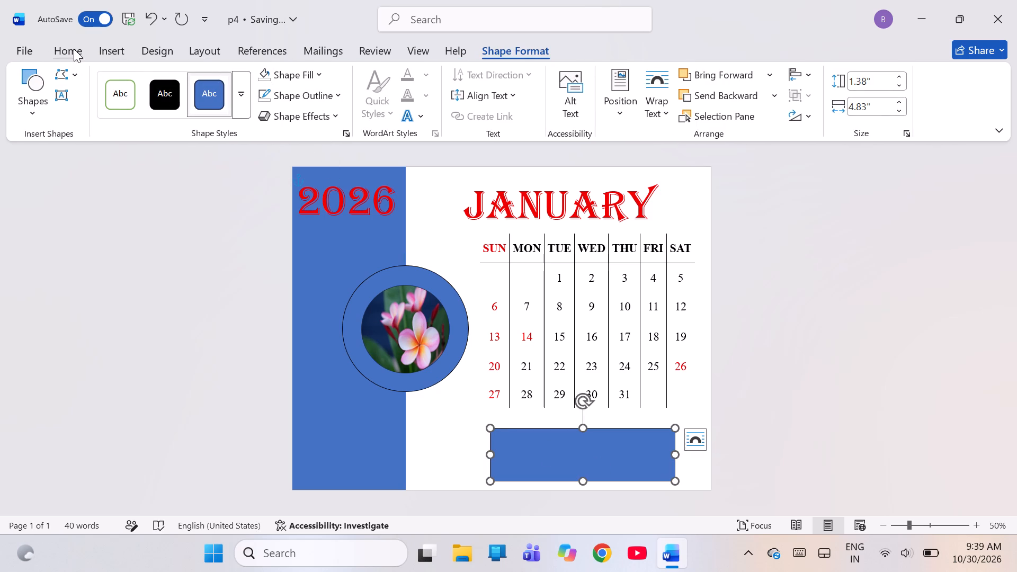
Enter the text "Thank you" in the rectangle below the calendar table.
left_click(510, 460)
type("thank")
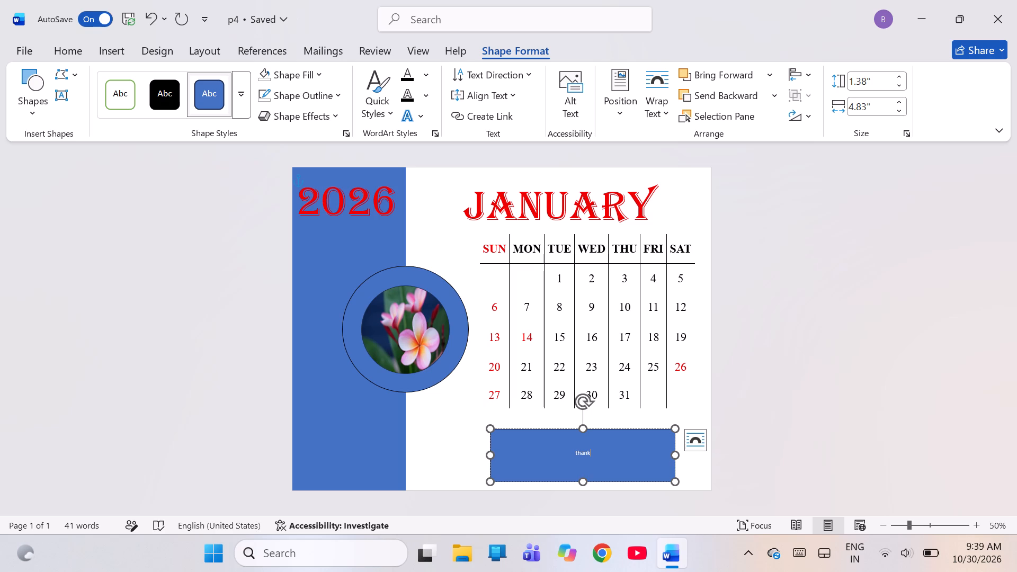
key("space")
type("you")
Select the "Thank you" text and enlarge its font size to 48.
key("ctrl+shift+period")
double_click(588, 449)
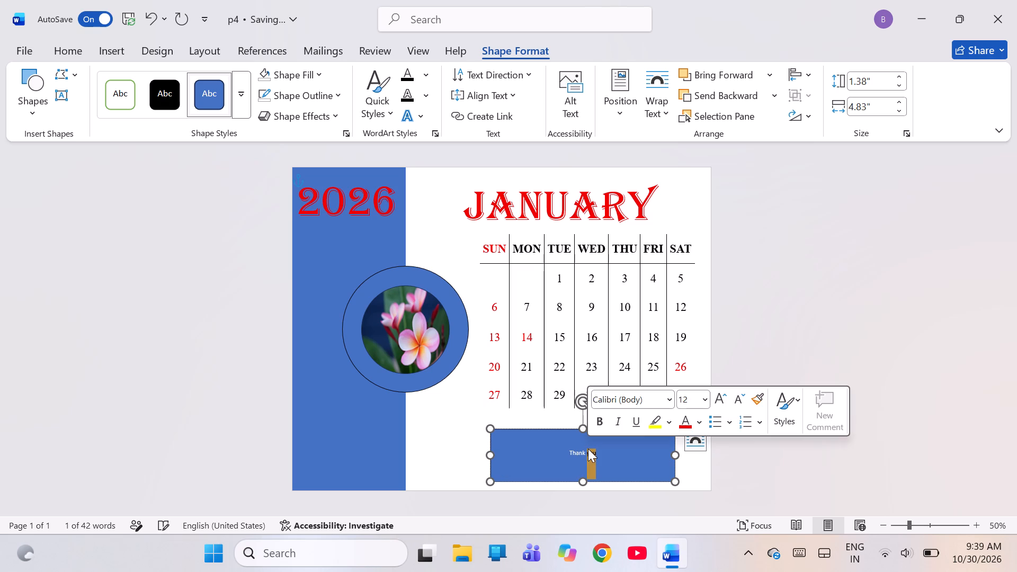
double_click(555, 453)
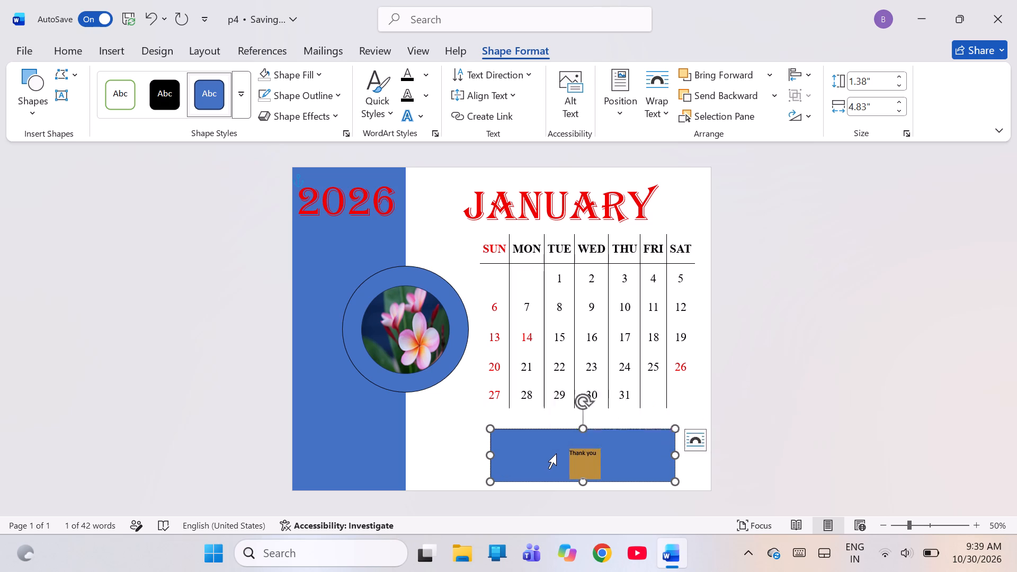
key("ctrl+shift+period")
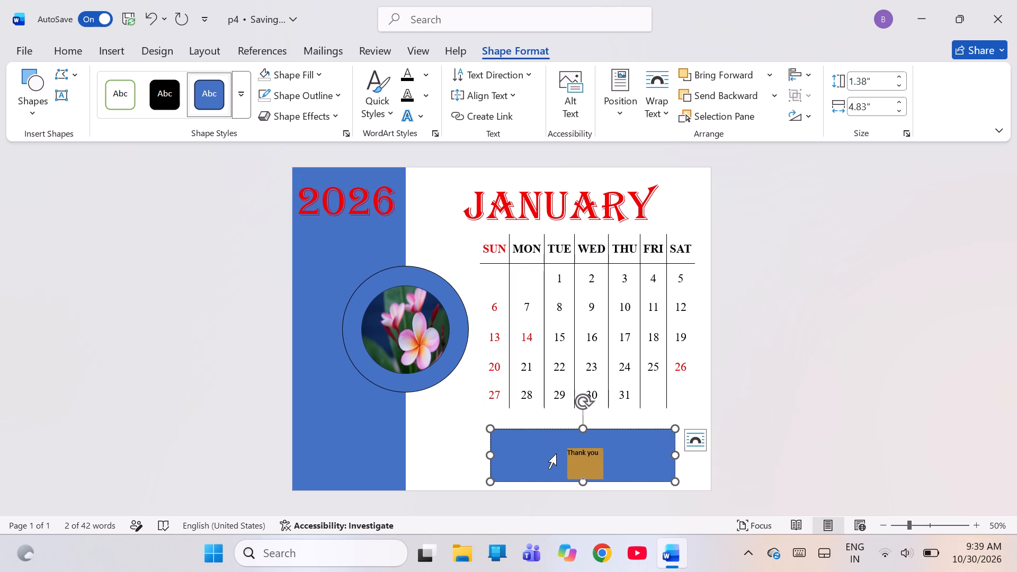
key("ctrl+shift+period")
key("ctrl+shift+period")
key("ctrl+shift+period")
key("ctrl+shift+period")
key("ctrl+shift+period")
key("ctrl+shift+period")
key("ctrl+shift+period")
key("ctrl+shift+period")
key("ctrl+shift+period")
key("ctrl+shift+period")
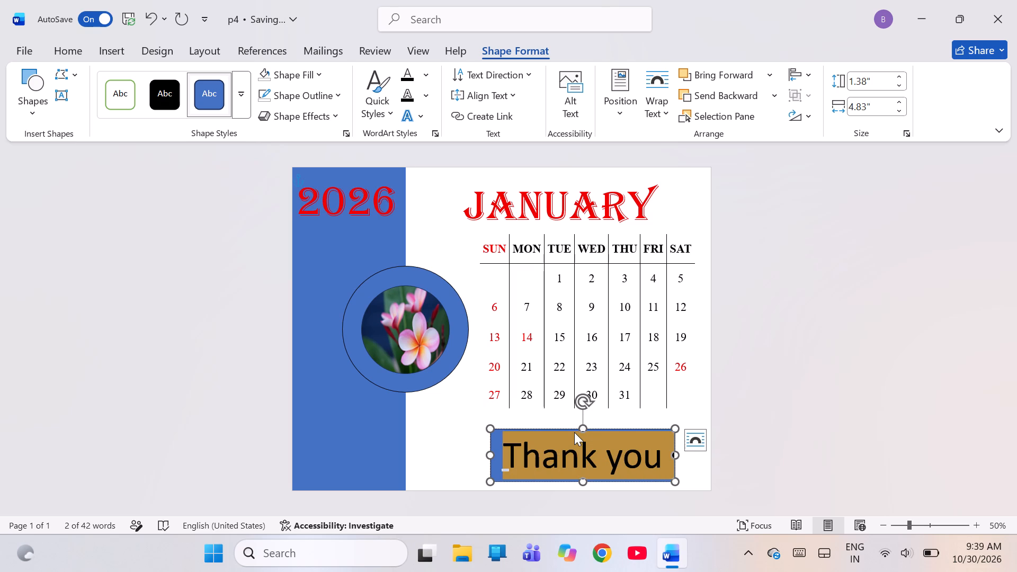
key("ctrl+shift+comma")
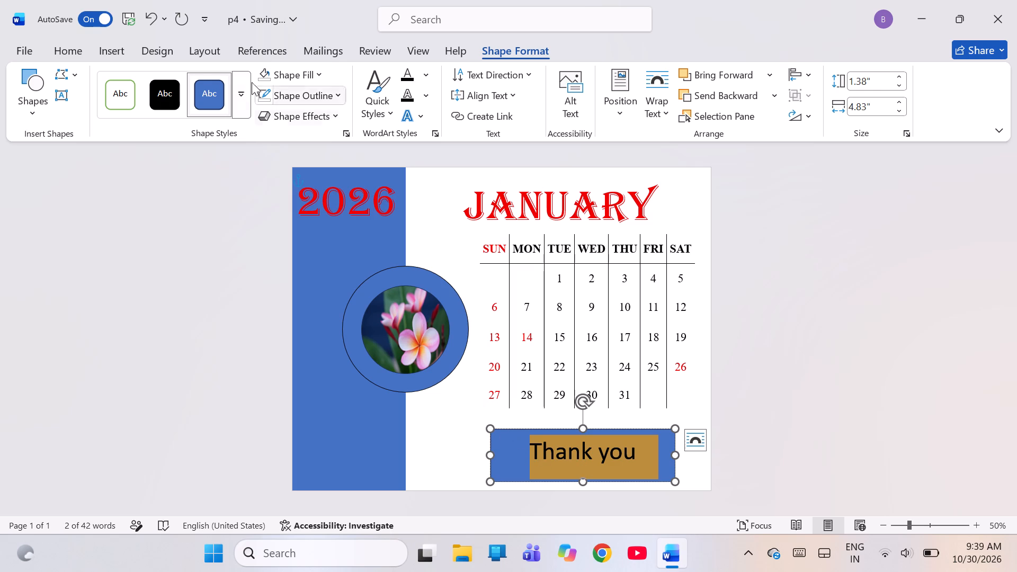
Set the font colour of the "Thank you" text to red and deselect the text.
left_click_drag(105, 50, 102, 64)
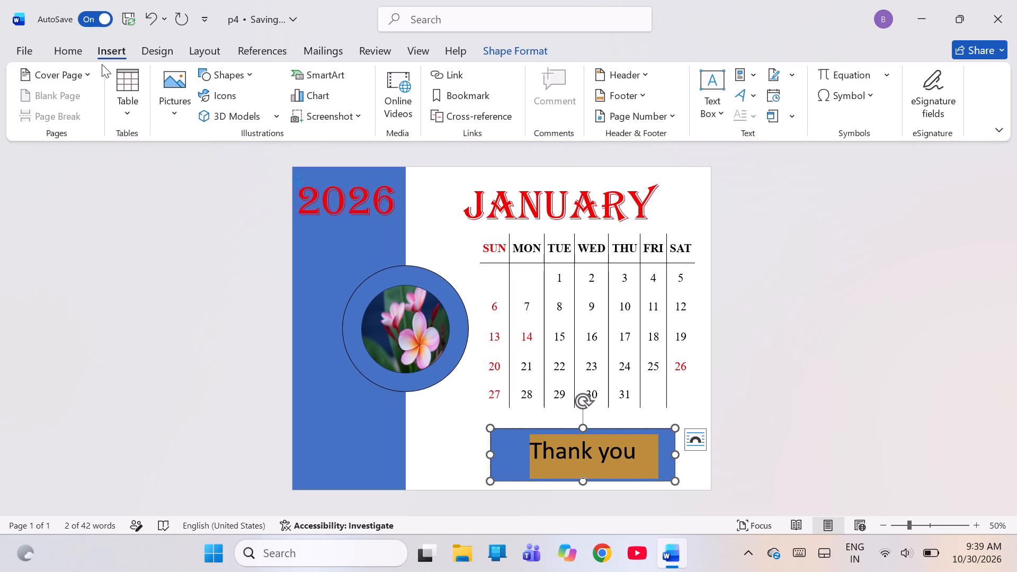
left_click_drag(102, 64, 76, 48)
left_click(76, 48)
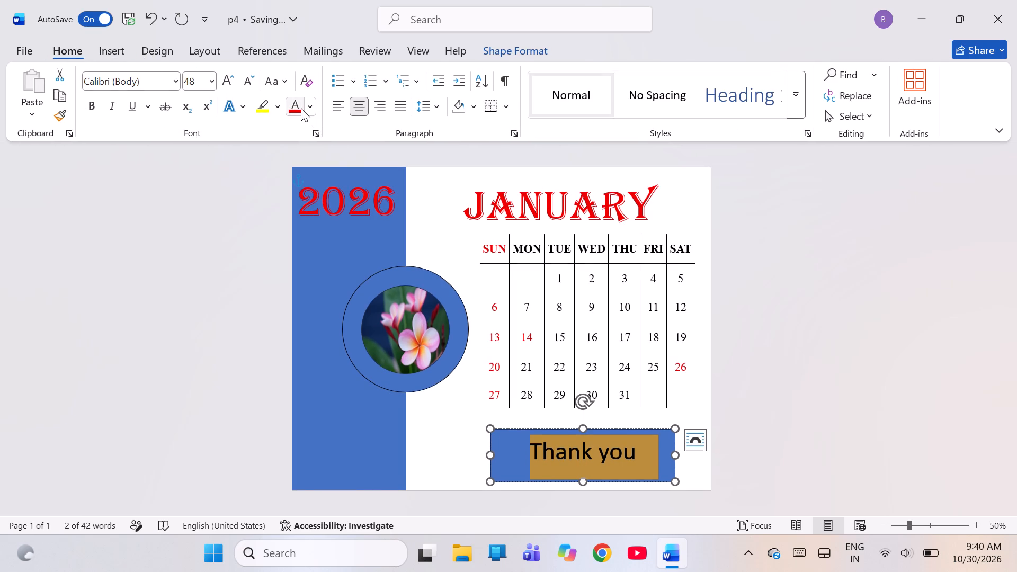
left_click(300, 108)
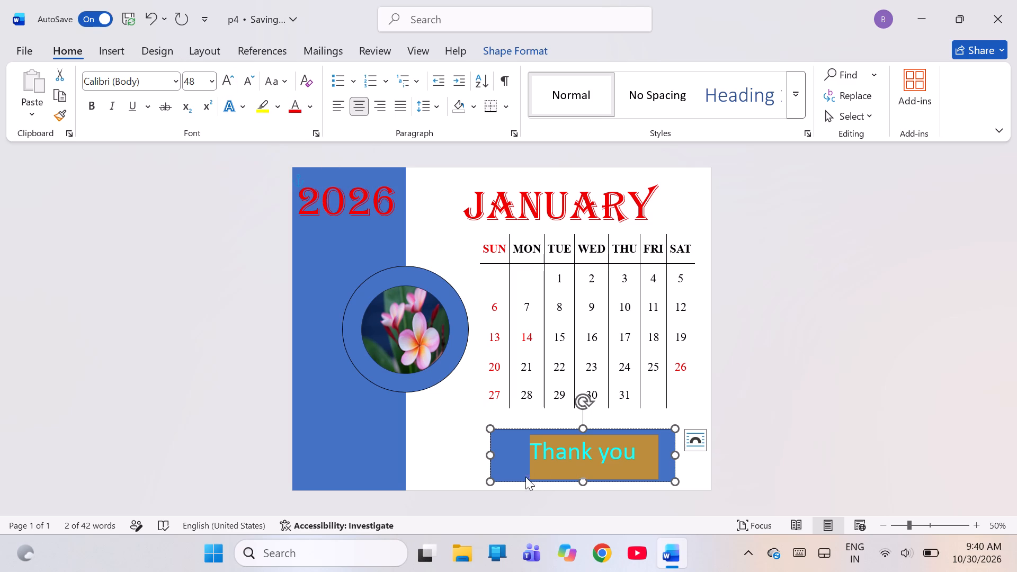
left_click(513, 471)
left_click(510, 460)
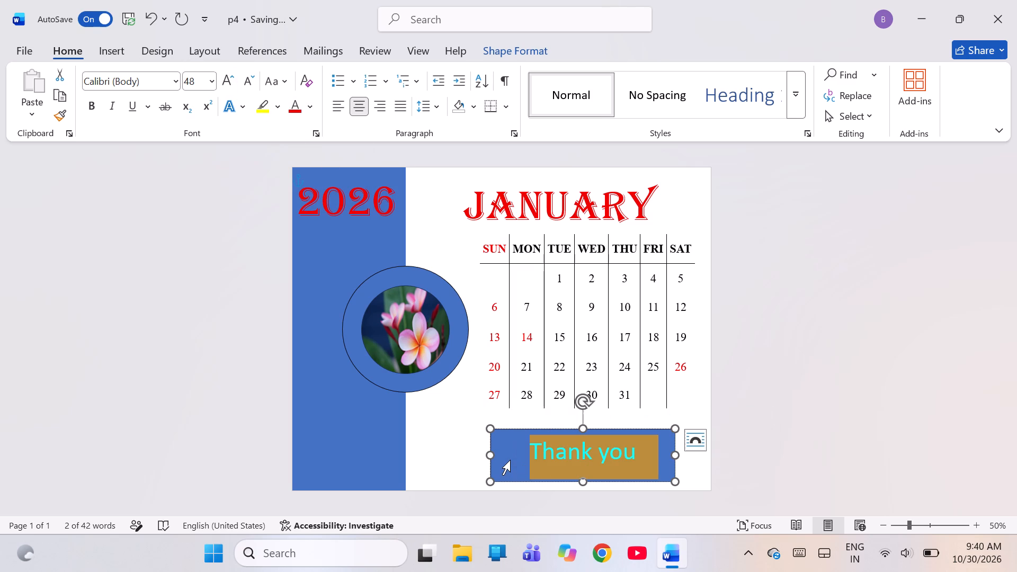
left_click(510, 460)
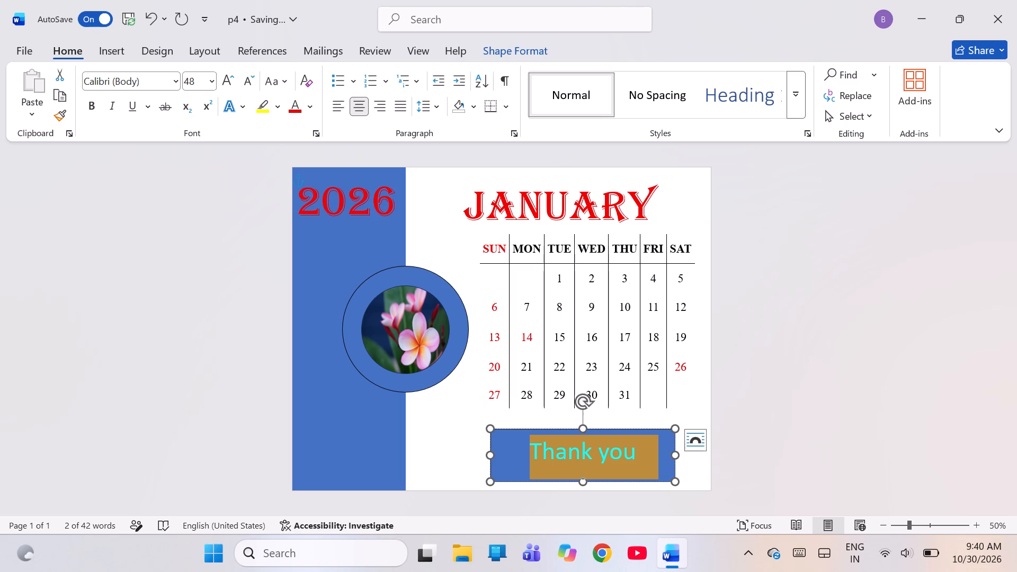
left_click(478, 462)
left_click(478, 462)
left_click(530, 474)
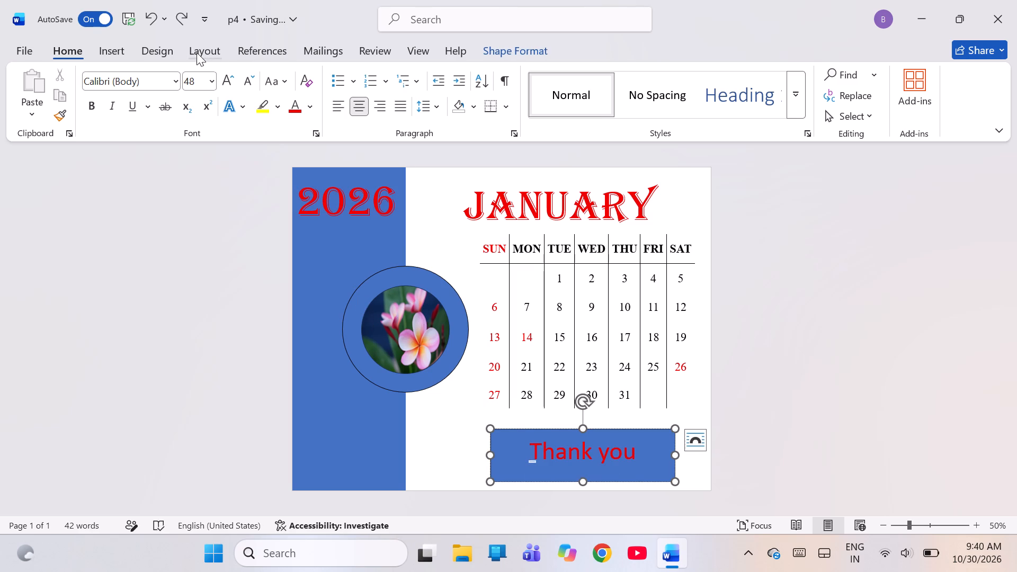
Set the "Thank you" rectangle to No Fill.
left_click_drag(162, 46, 512, 43)
left_click(512, 43)
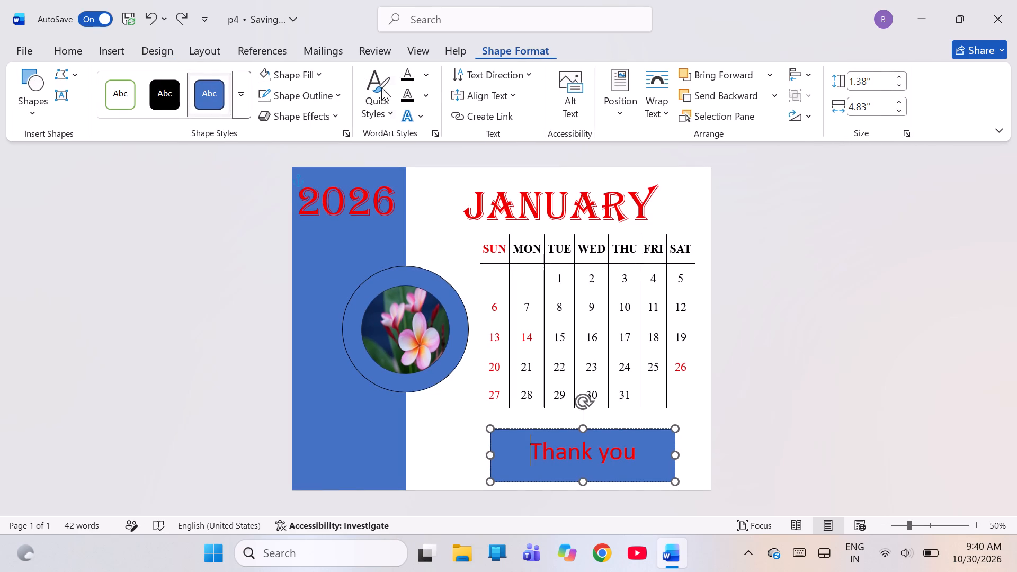
left_click_drag(317, 79, 334, 284)
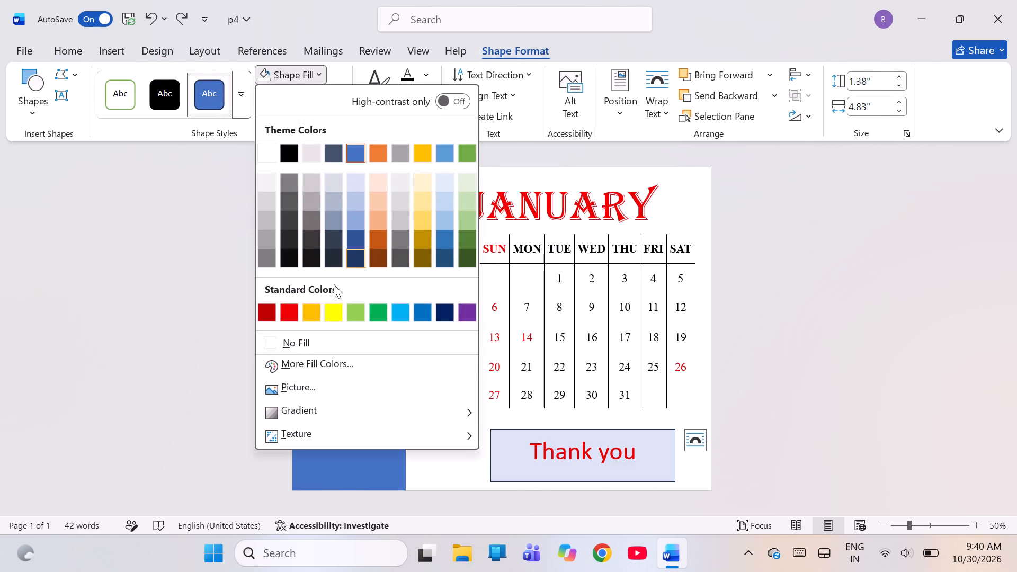
left_click_drag(334, 284, 319, 343)
left_click_drag(319, 343, 326, 96)
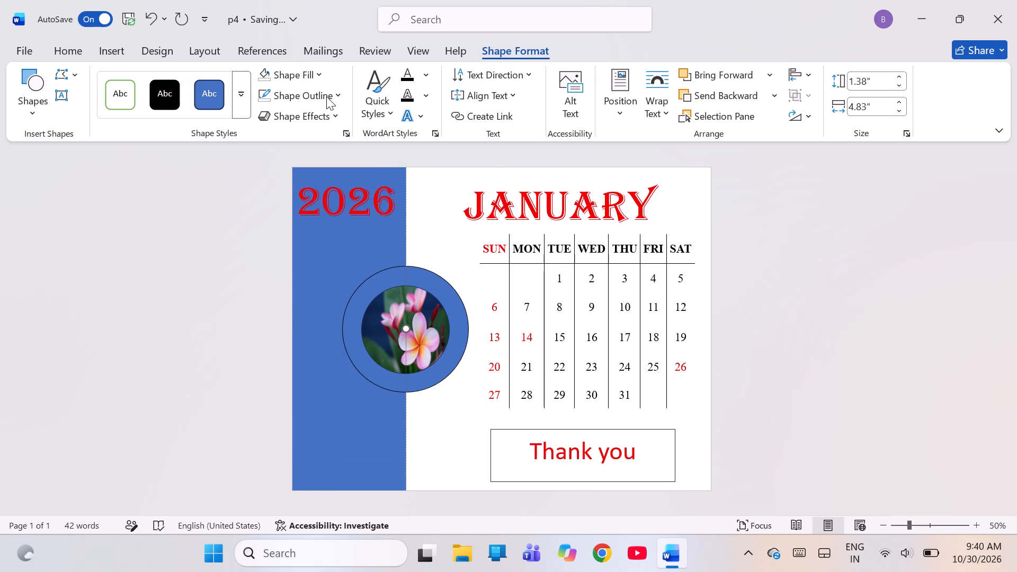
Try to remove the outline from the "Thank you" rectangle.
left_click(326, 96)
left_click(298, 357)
Change the font of the whole "Thank you" text to Blackadder ITC and deselect it.
double_click(529, 451)
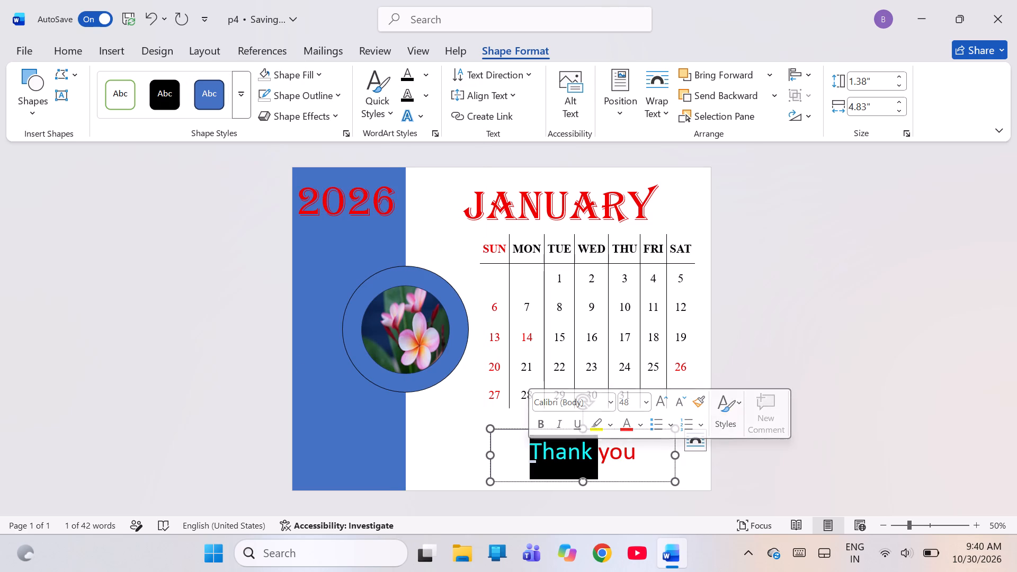
left_click(644, 459)
double_click(526, 449)
left_click_drag(526, 449, 563, 448)
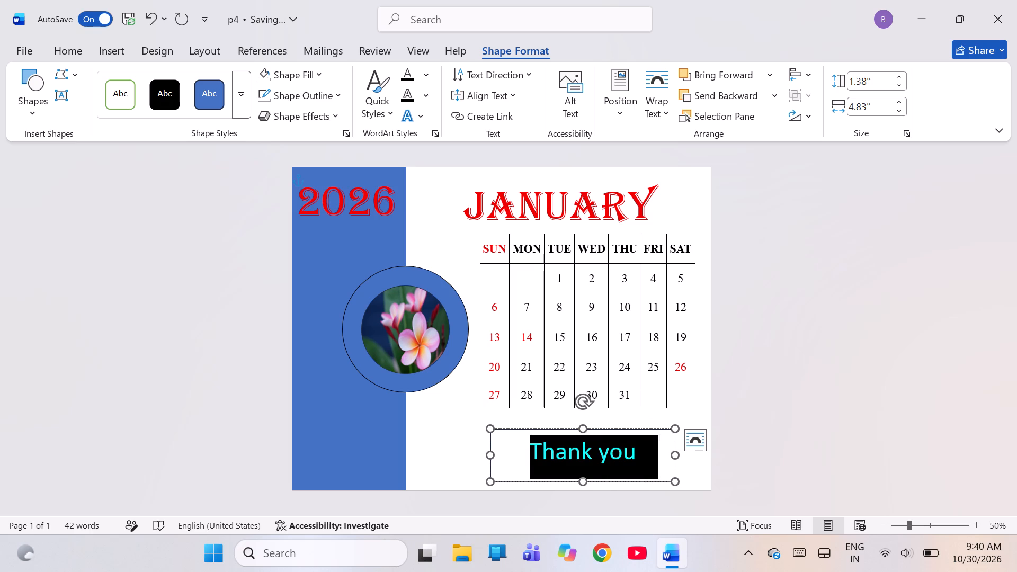
left_click_drag(563, 448, 580, 450)
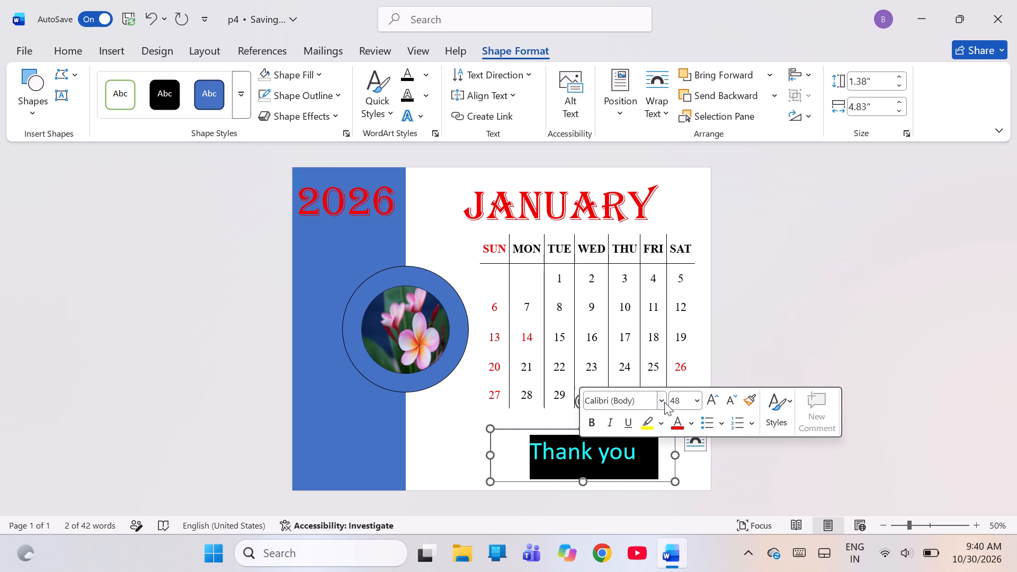
left_click(663, 402)
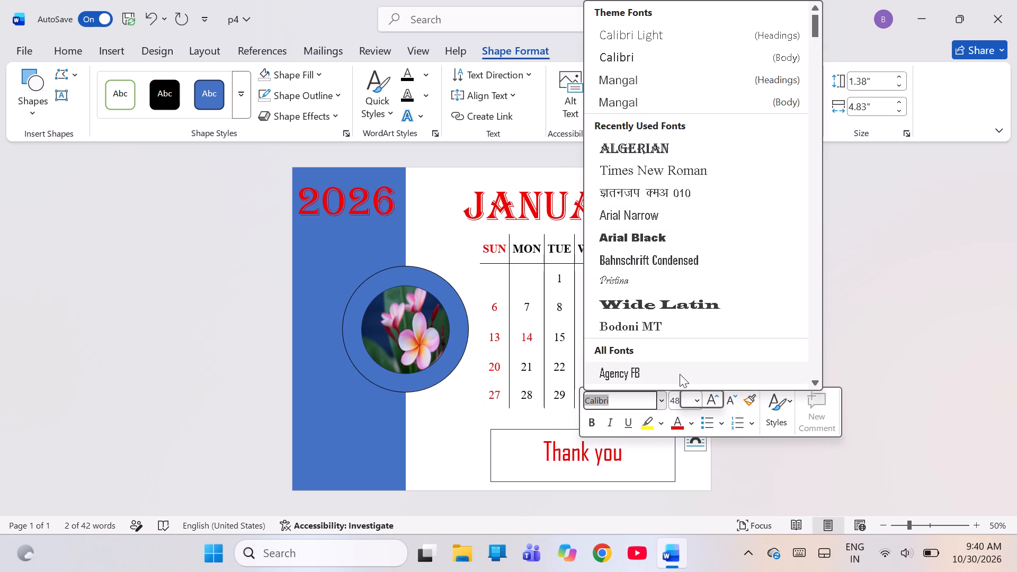
scroll(680, 374, "down", 1)
scroll(680, 374, "up", 1)
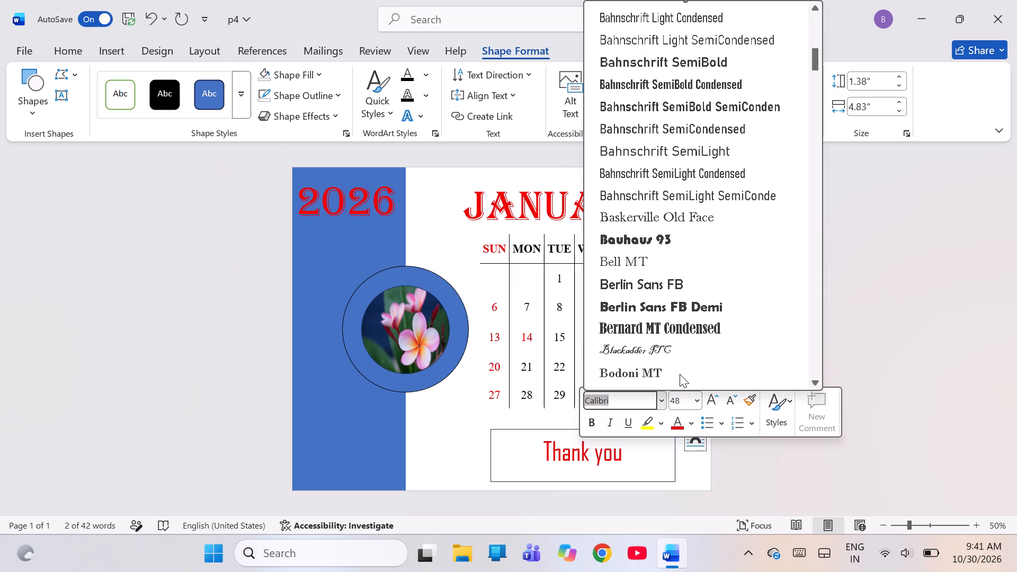
scroll(680, 374, "up", 1)
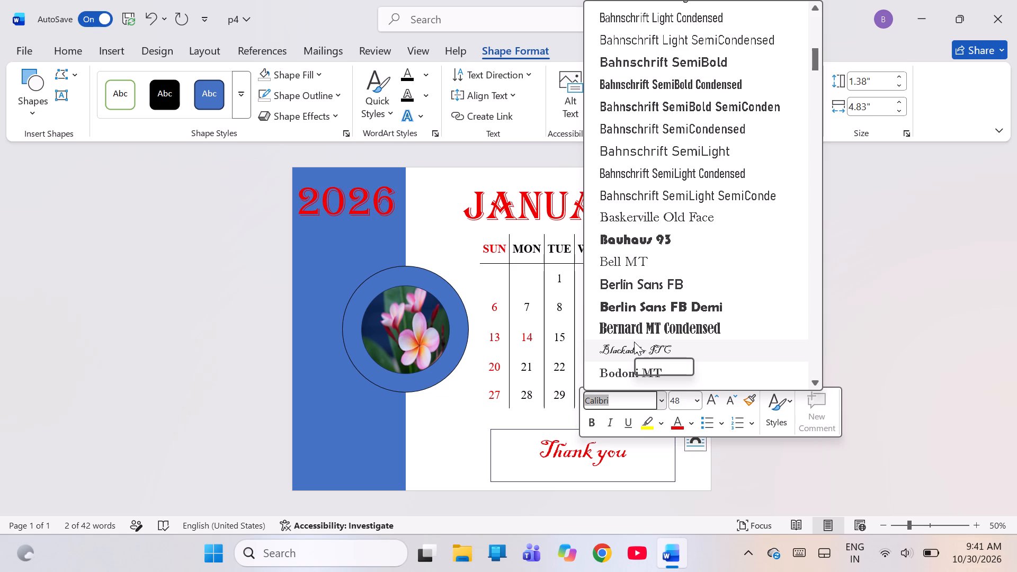
scroll(634, 342, "up", 1)
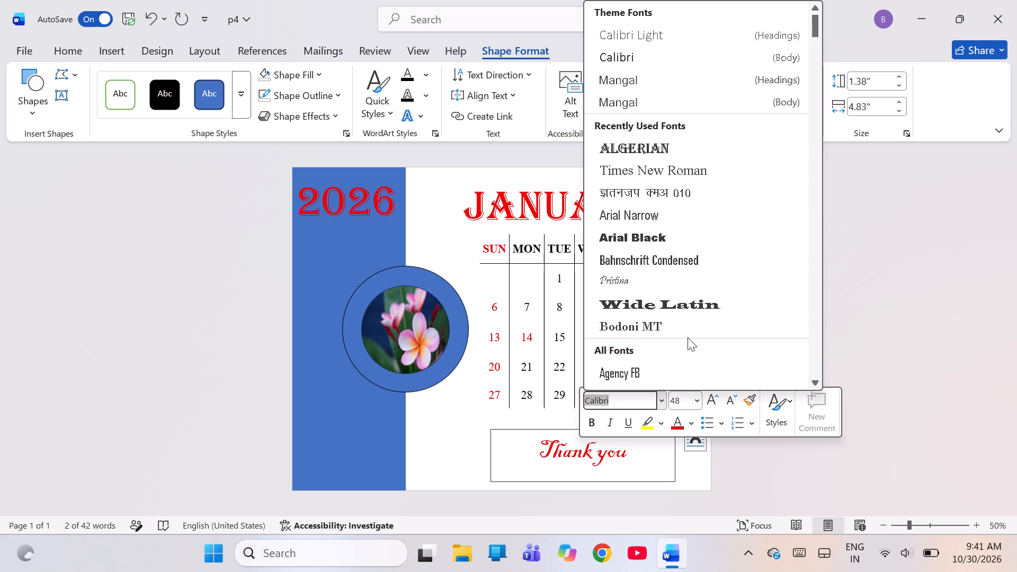
scroll(688, 337, "up", 1)
scroll(688, 337, "down", 1)
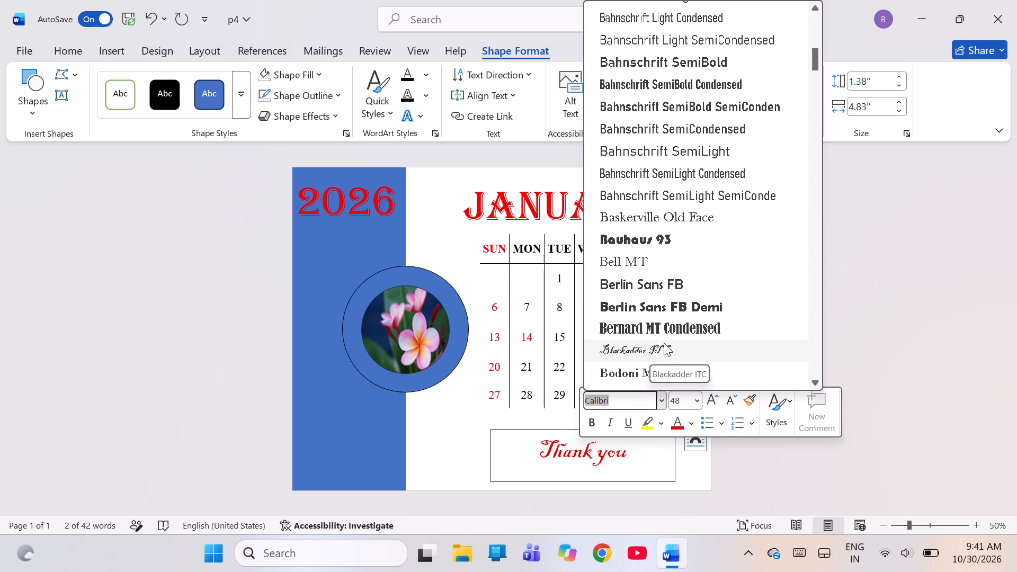
scroll(742, 257, "up", 1)
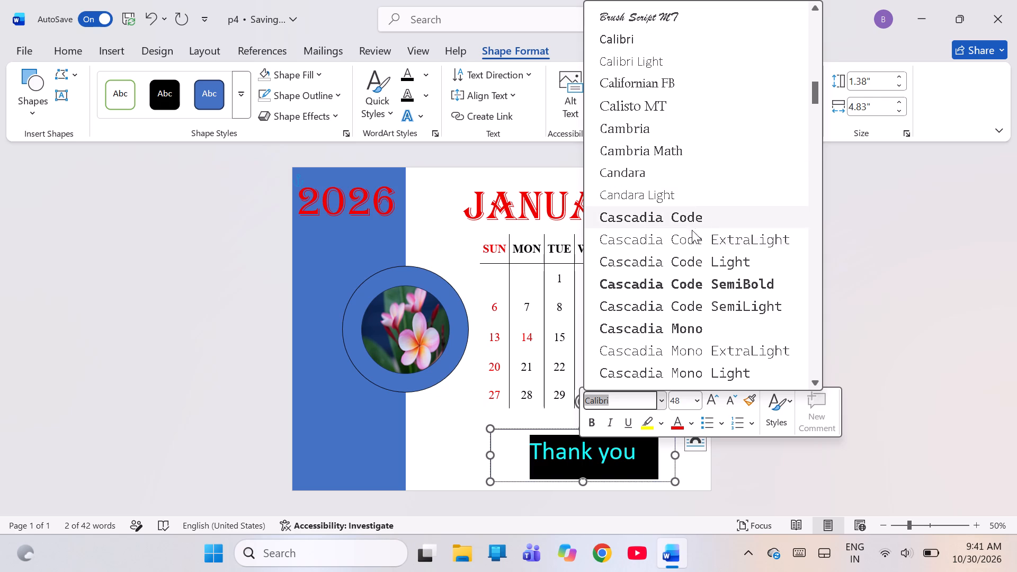
scroll(692, 334, "up", 1, "ctrl")
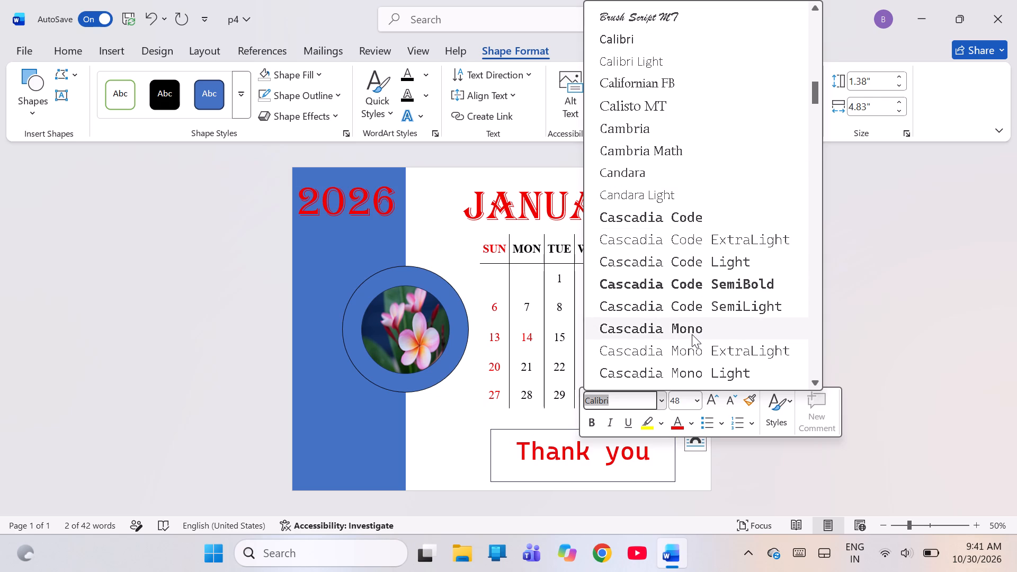
scroll(692, 334, "down", 4)
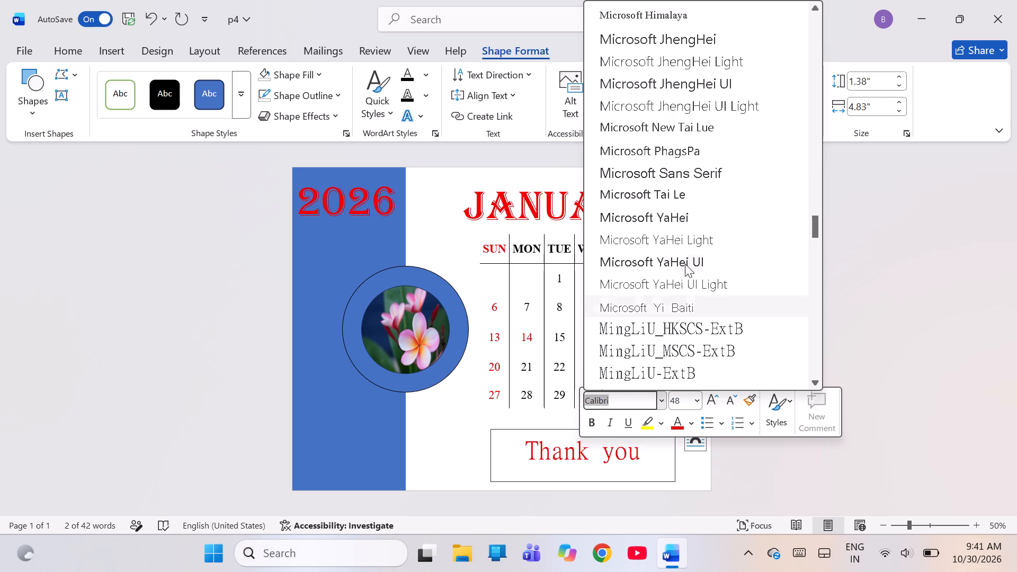
scroll(685, 260, "up", 1)
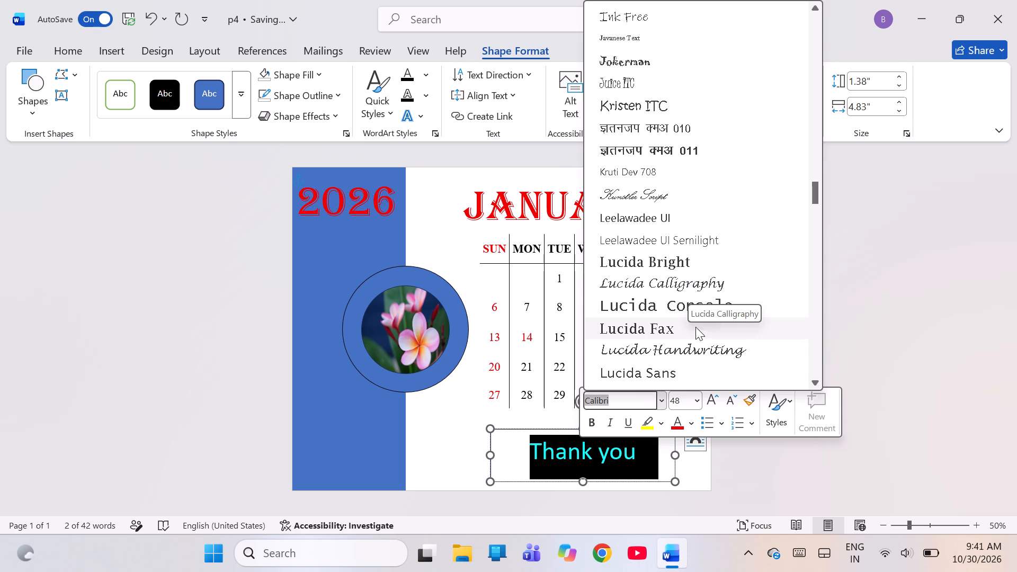
scroll(733, 360, "down", 1)
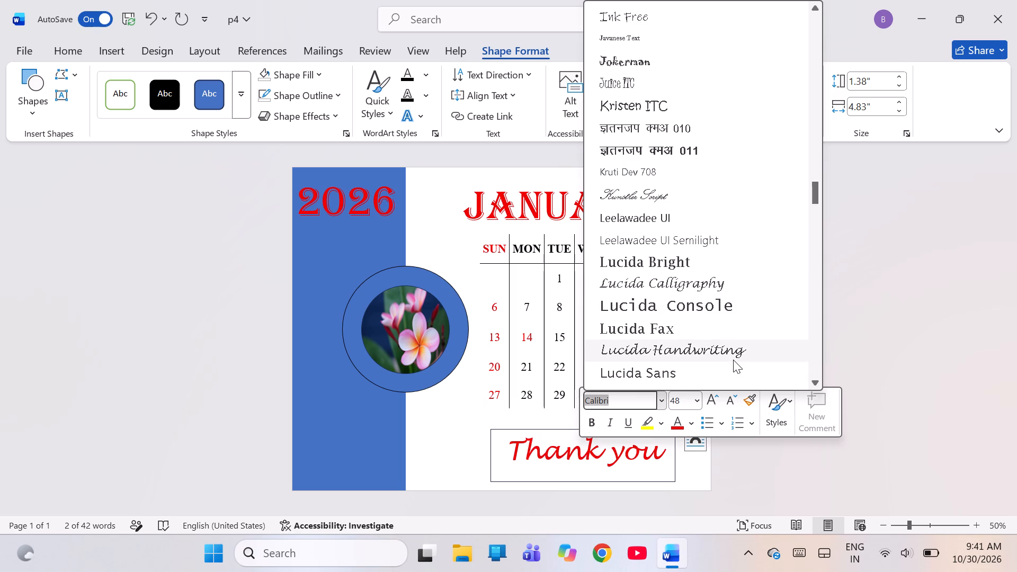
scroll(733, 360, "down", 3)
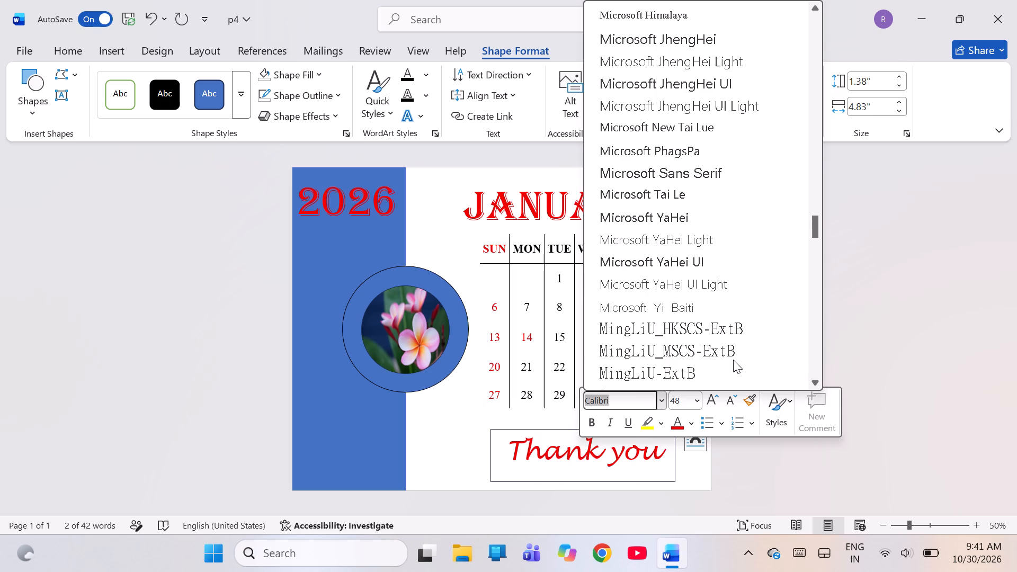
scroll(733, 360, "down", 2)
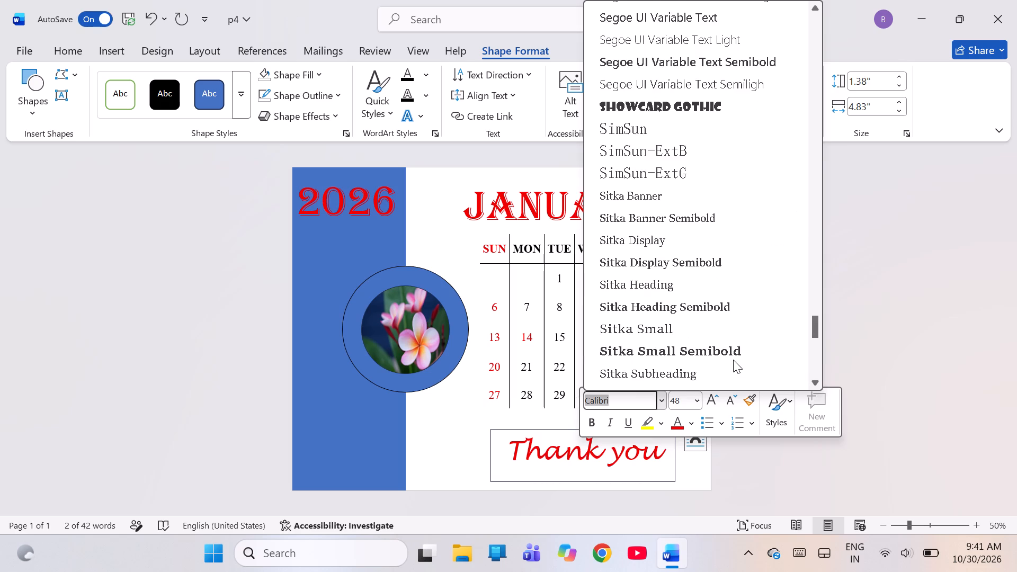
scroll(733, 360, "down", 1)
scroll(733, 360, "up", 1, "ctrl")
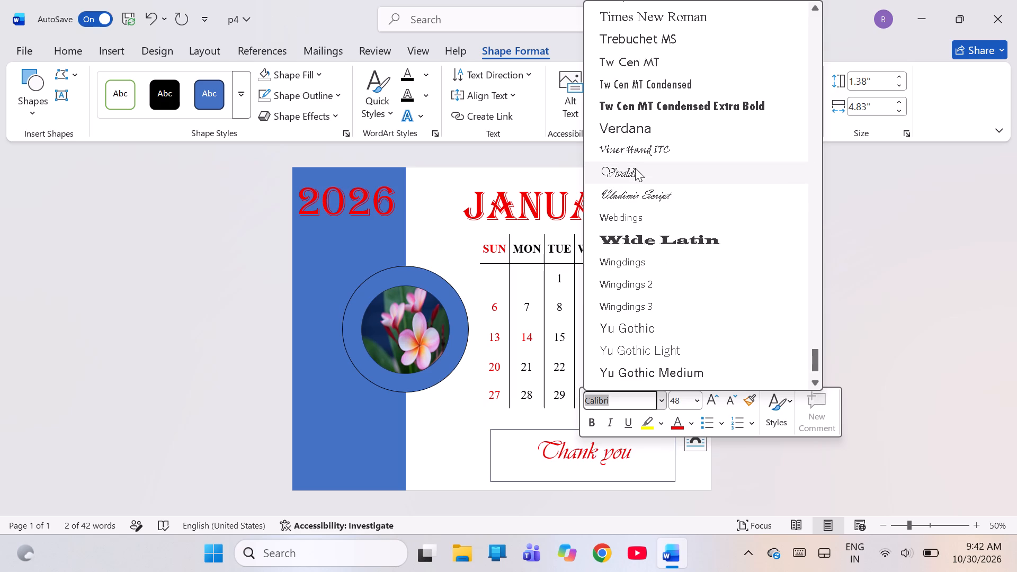
scroll(631, 149, "up", 9)
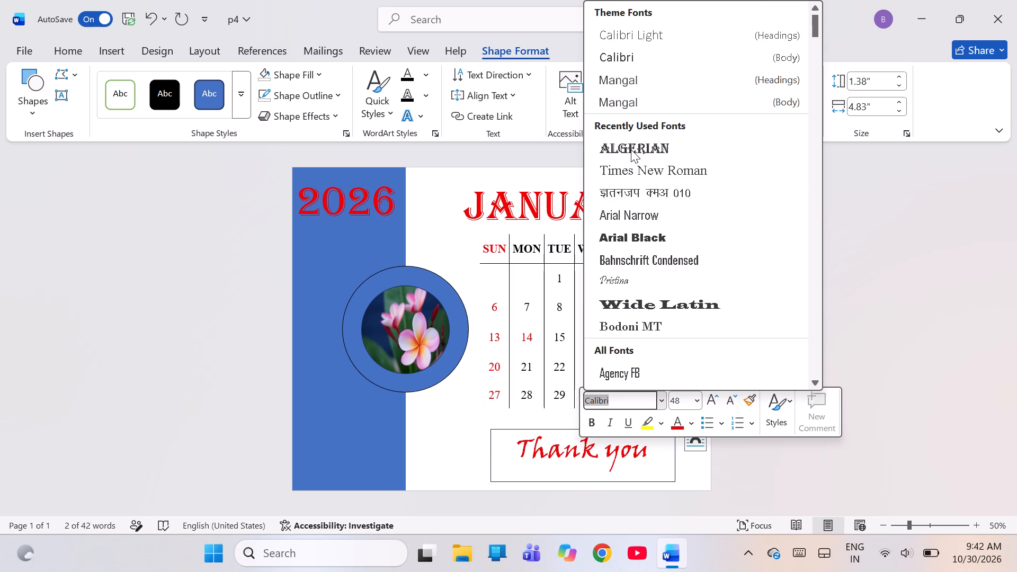
scroll(631, 149, "up", 1)
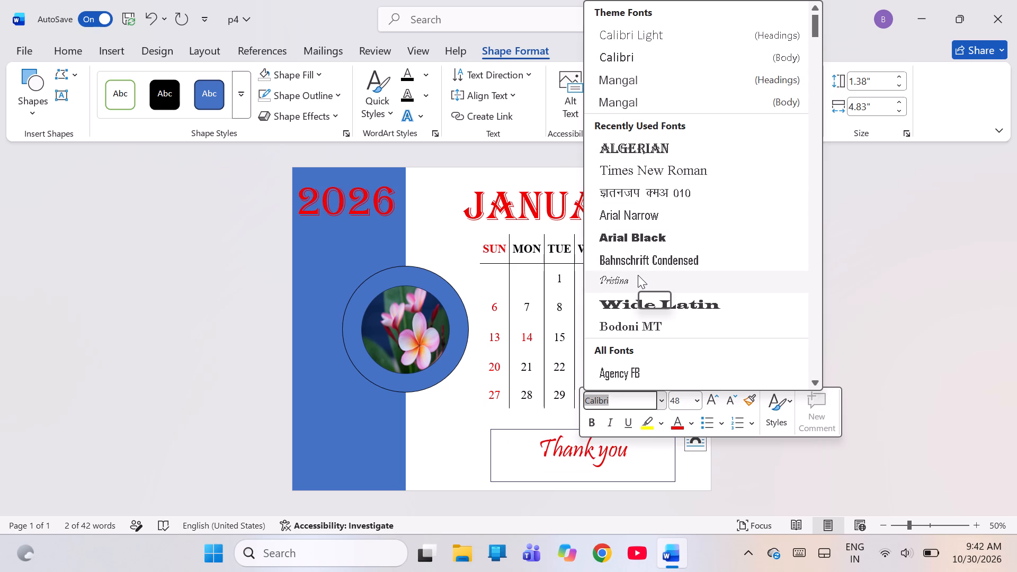
scroll(638, 275, "down", 1)
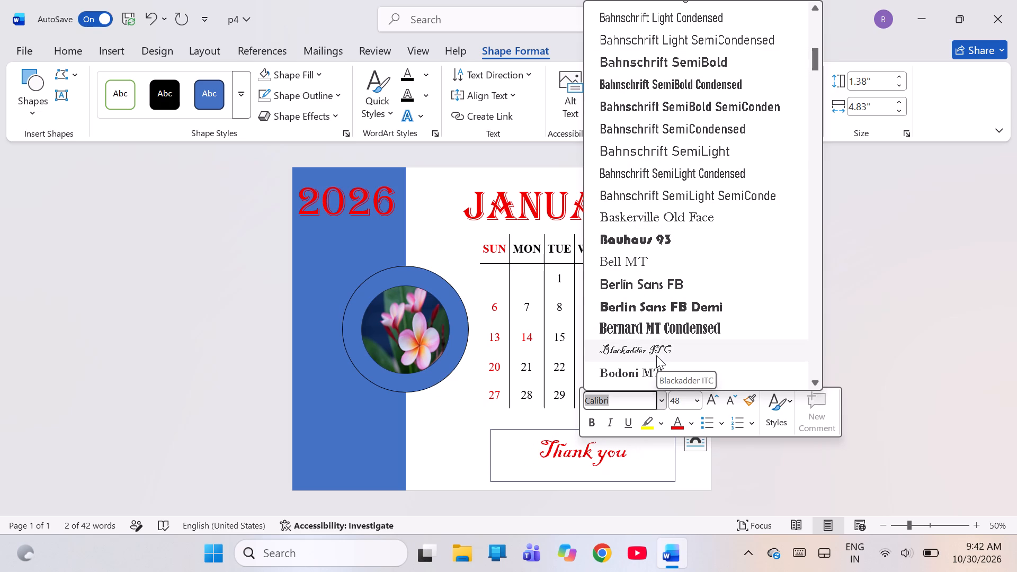
scroll(656, 355, "down", 1)
scroll(656, 355, "up", 1, "ctrl")
scroll(656, 355, "down", 1, "ctrl")
scroll(656, 355, "down", 1)
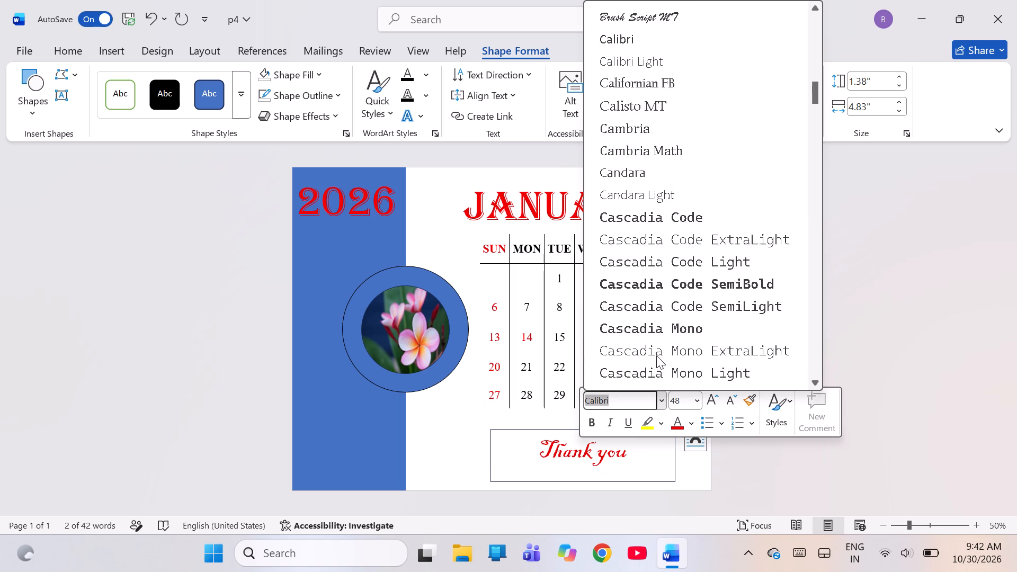
scroll(656, 355, "down", 2)
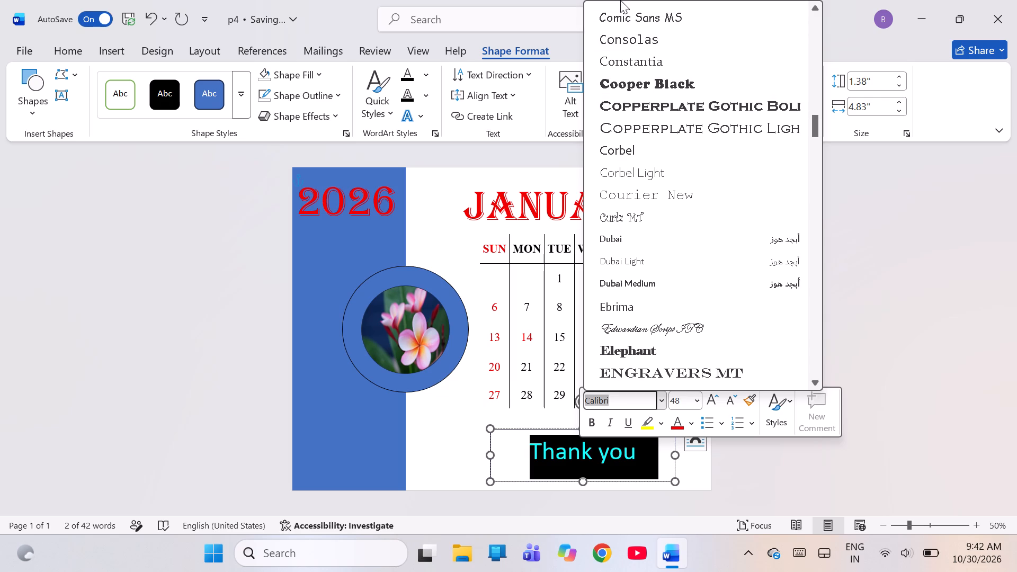
scroll(620, 0, "up", 1)
scroll(667, 24, "up", 1)
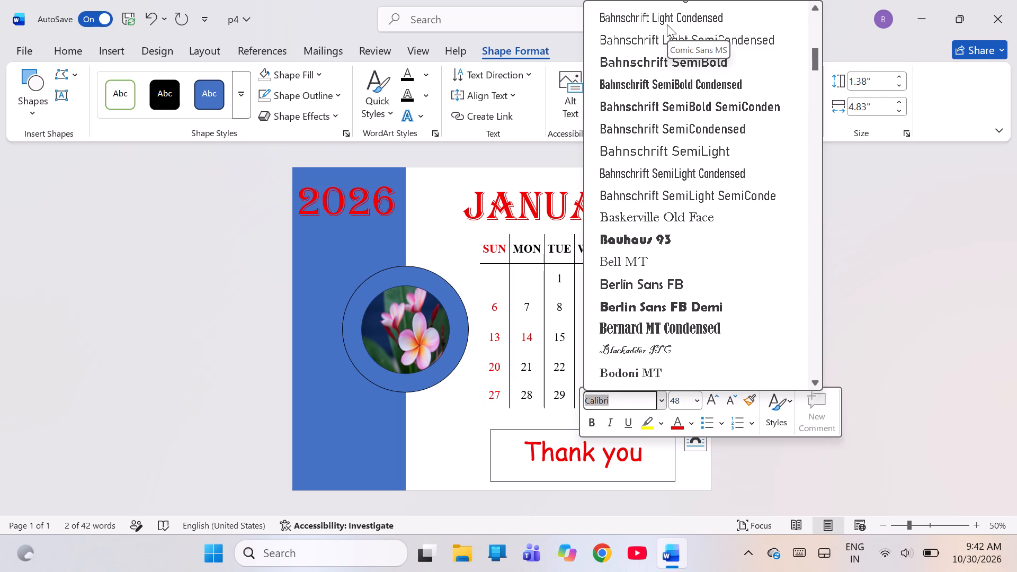
scroll(667, 24, "up", 1)
scroll(667, 24, "down", 1)
scroll(667, 24, "up", 2)
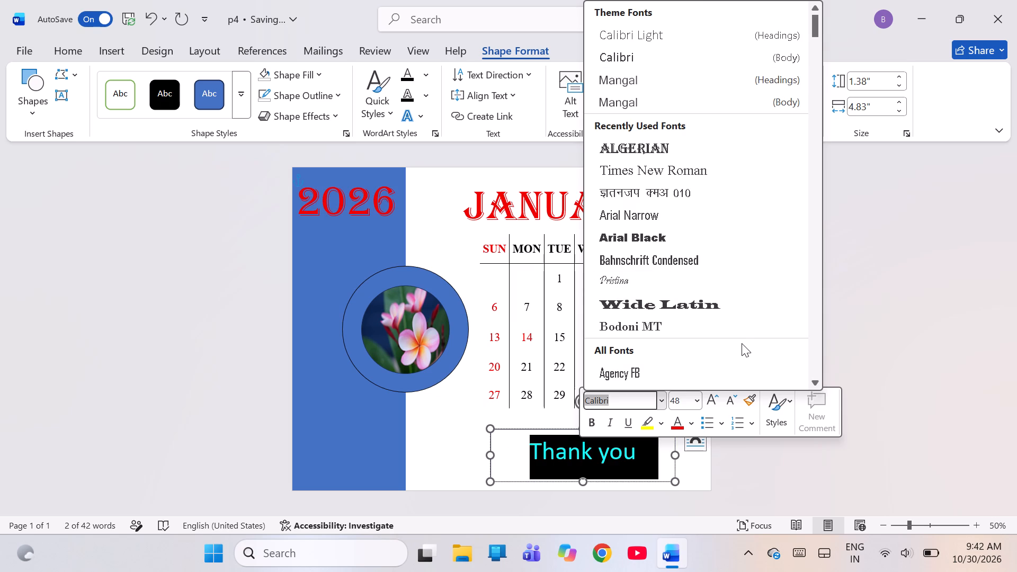
scroll(697, 272, "down", 1)
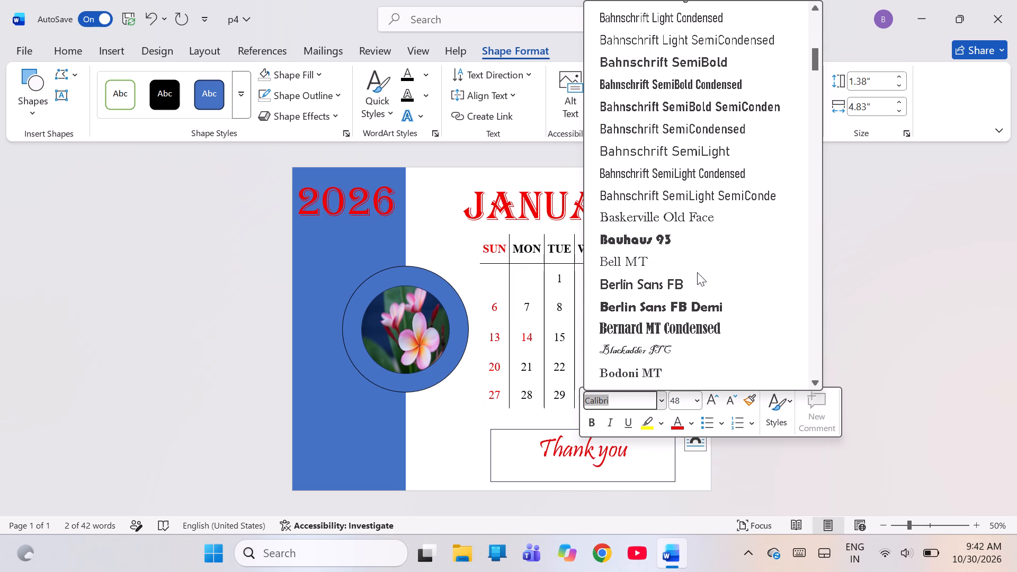
left_click(674, 345)
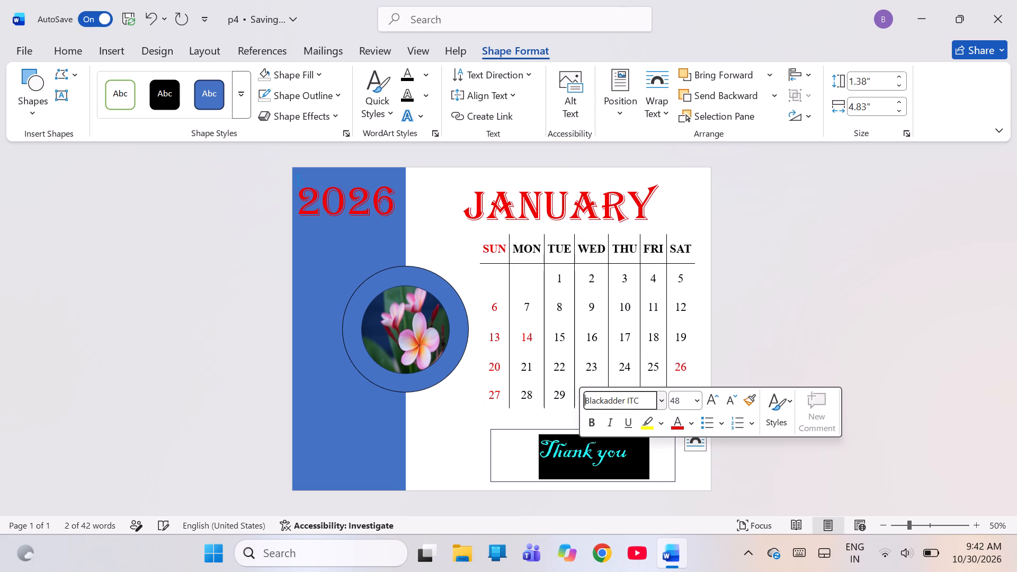
left_click(885, 260)
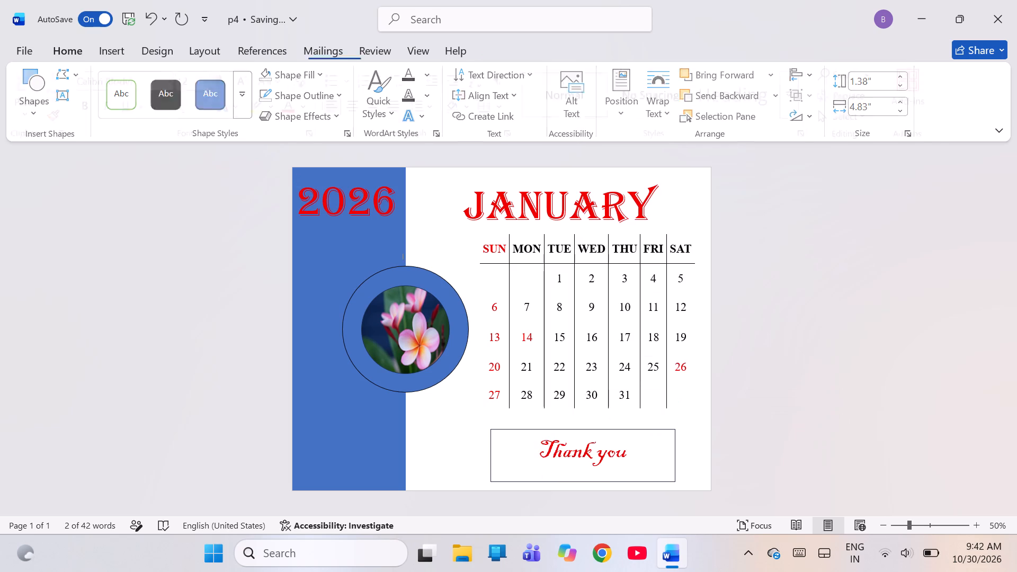
Enlarge the "Thank you" text to font size 72 and deselect it.
left_click(533, 454)
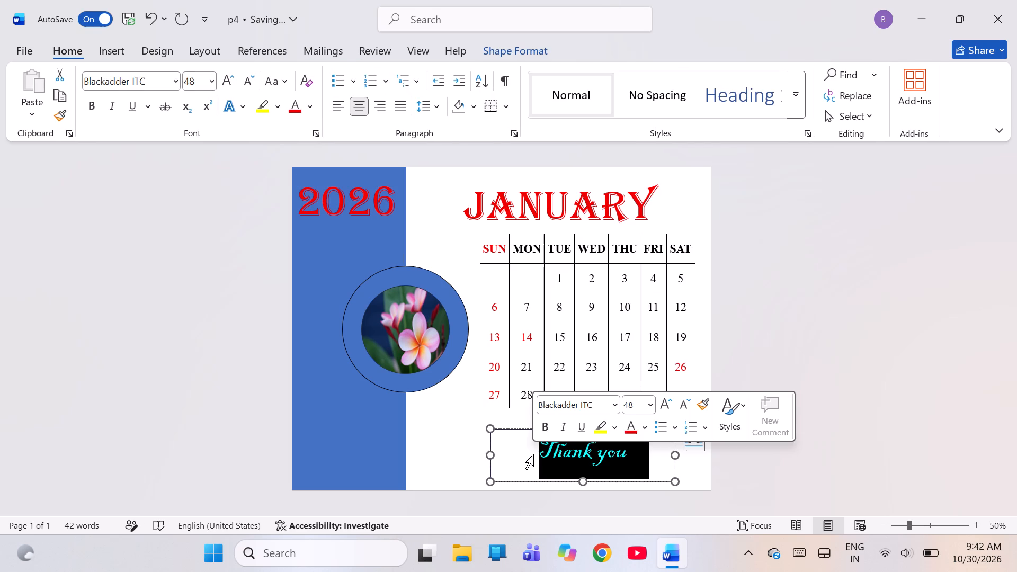
left_click(668, 400)
left_click(855, 299)
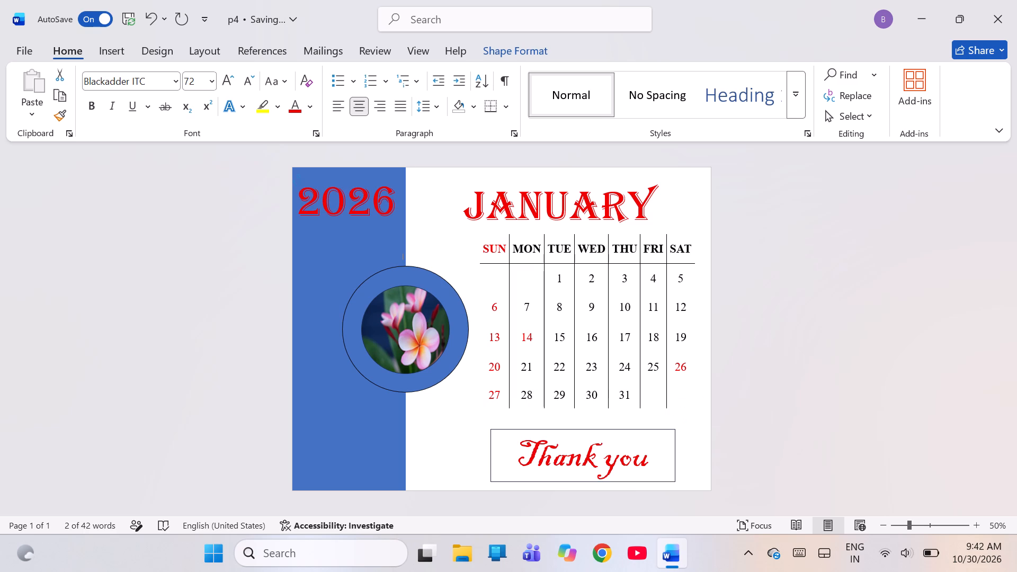
Move the "Thank you" rectangle closer to the blue panel and slightly up, just below the date table.
left_click(505, 435)
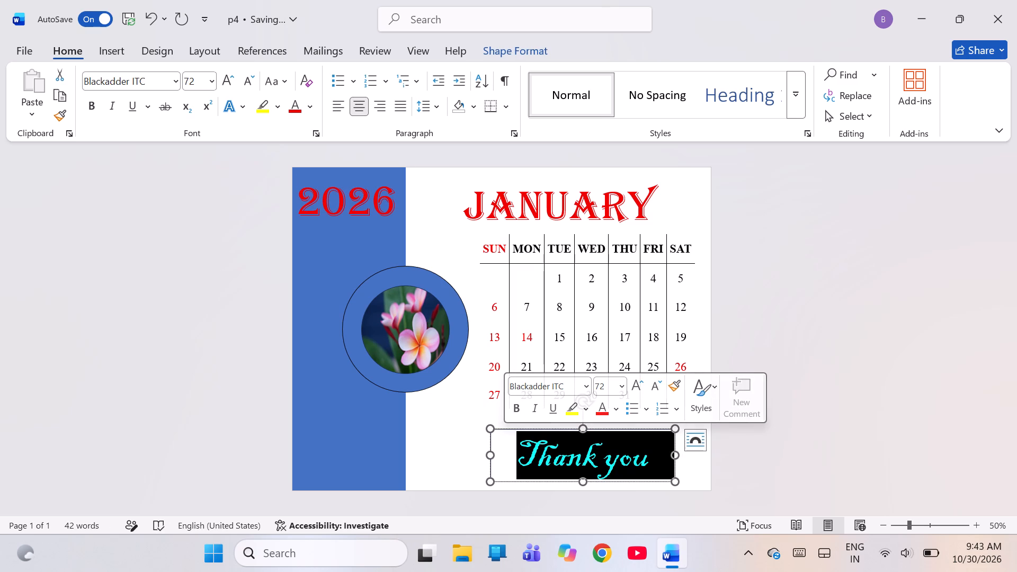
left_click_drag(492, 440, 465, 436)
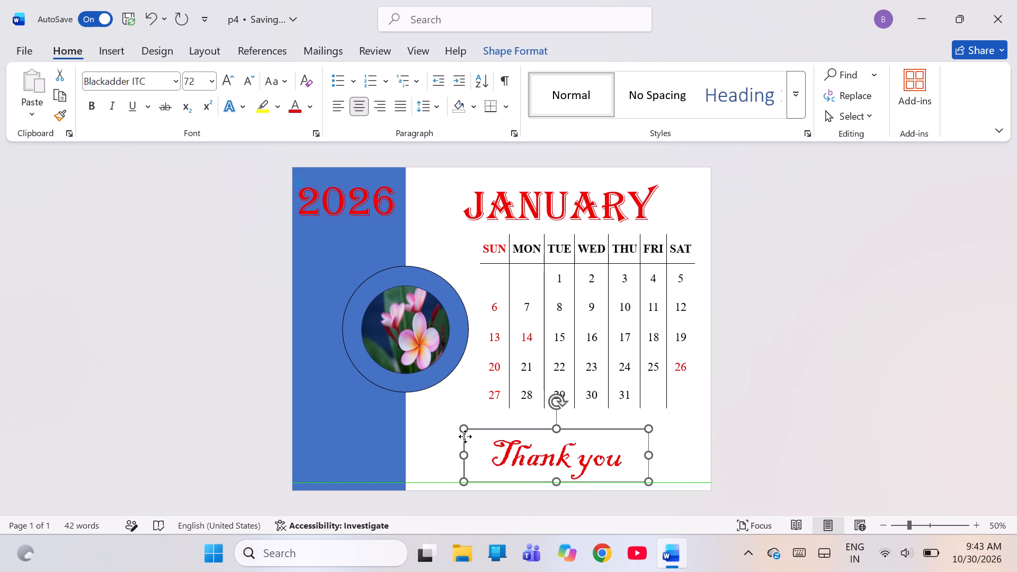
left_click_drag(465, 436, 449, 427)
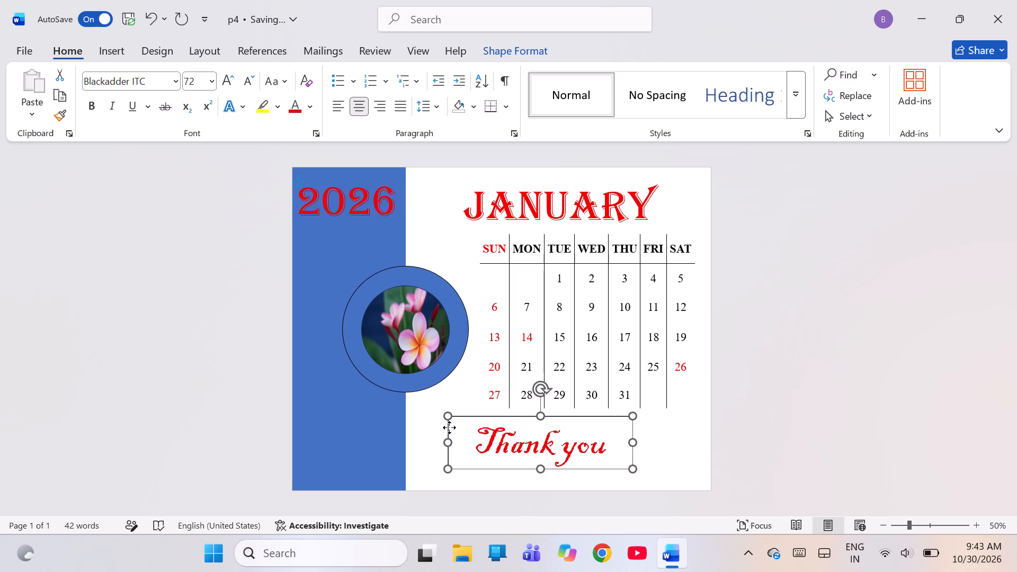
left_click_drag(449, 427, 442, 431)
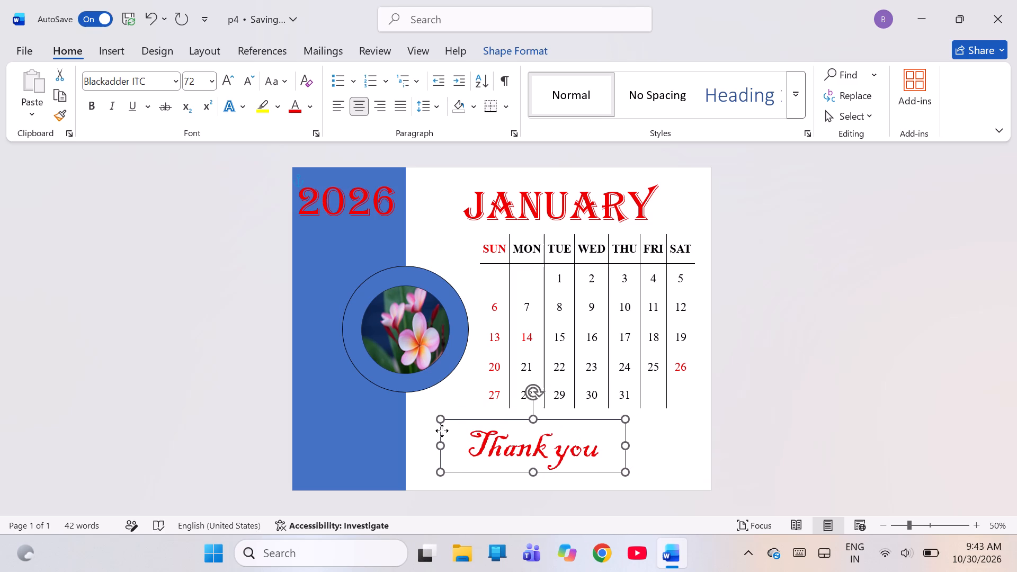
left_click_drag(442, 431, 435, 431)
left_click(435, 431)
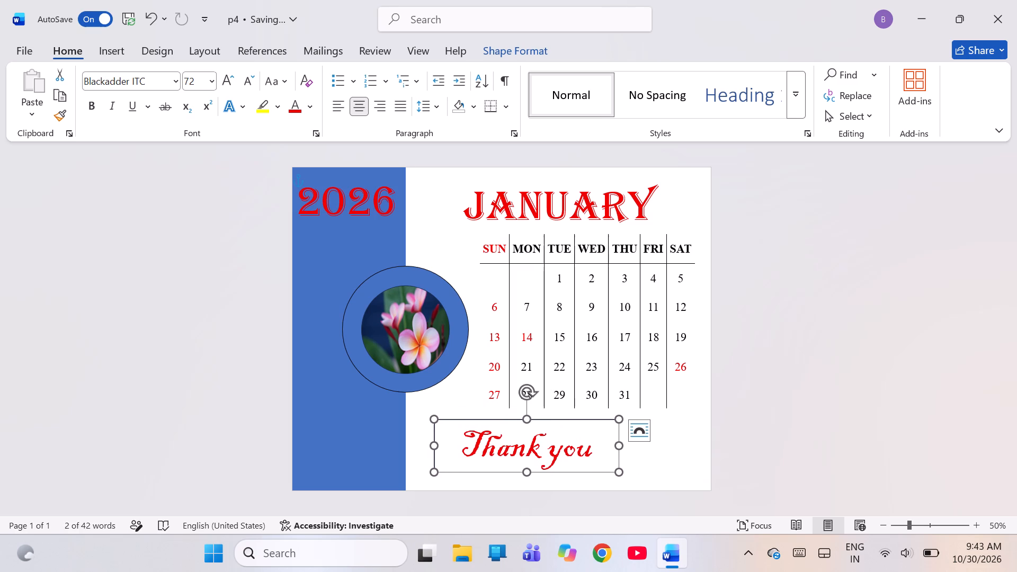
Reduce the font size of the JANUARY title to 48 and deselect it.
left_click(491, 218)
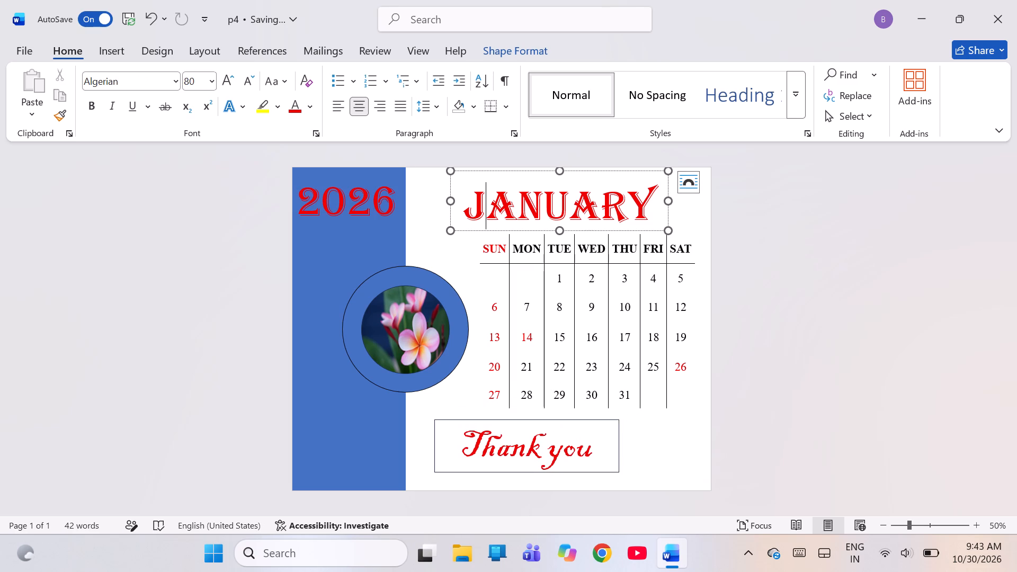
key("ctrl+shift+comma")
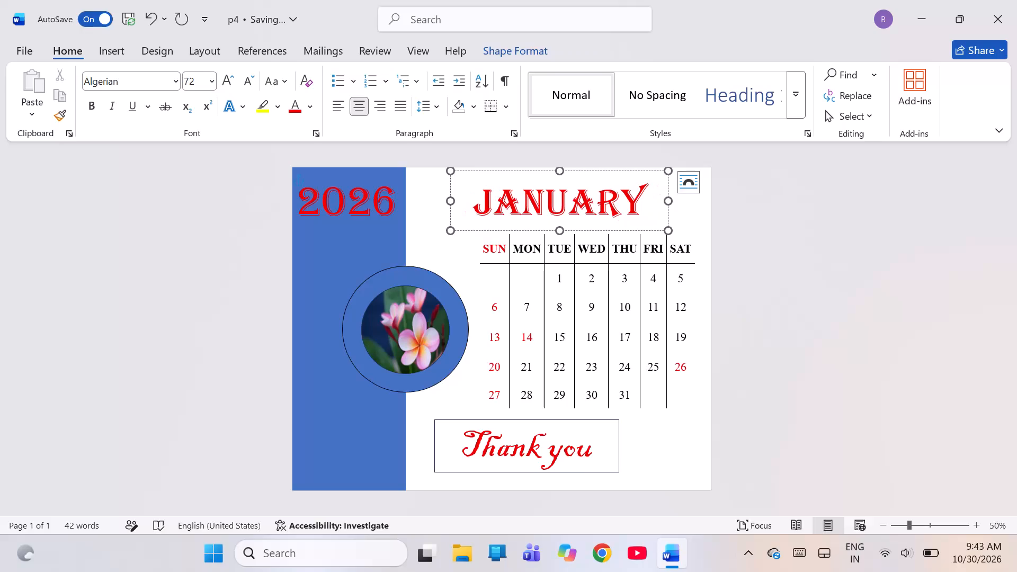
key("ctrl+shift+comma")
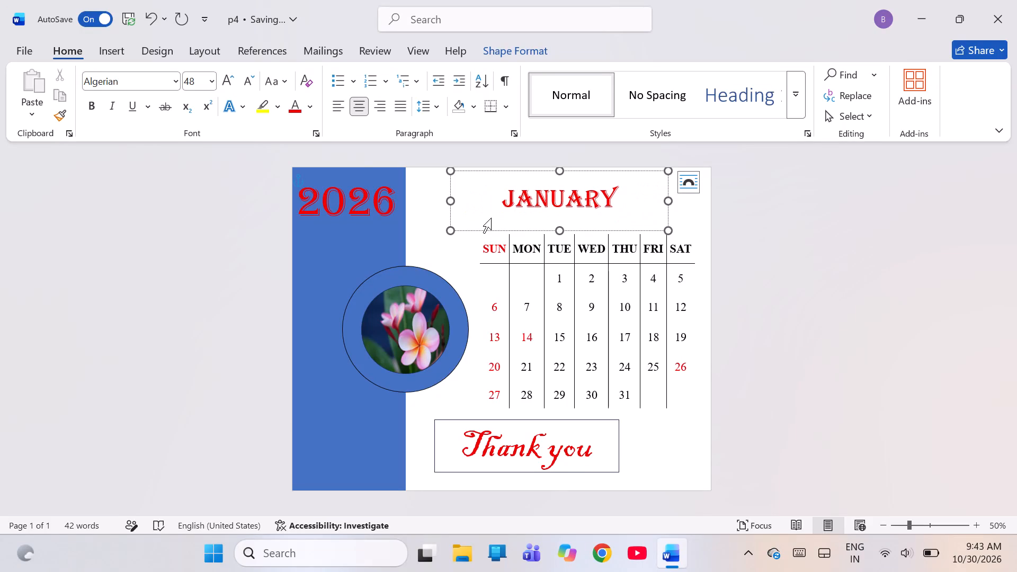
left_click(777, 302)
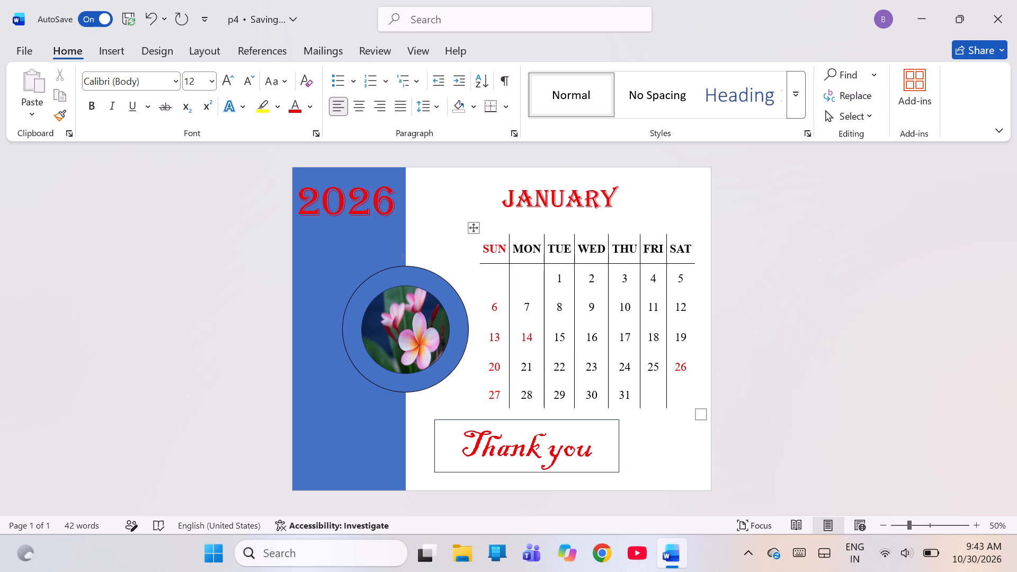
Resize the date table to be shorter and very slightly wider, leaving more space above the "Thank you" rectangle.
left_click_drag(704, 414, 707, 389)
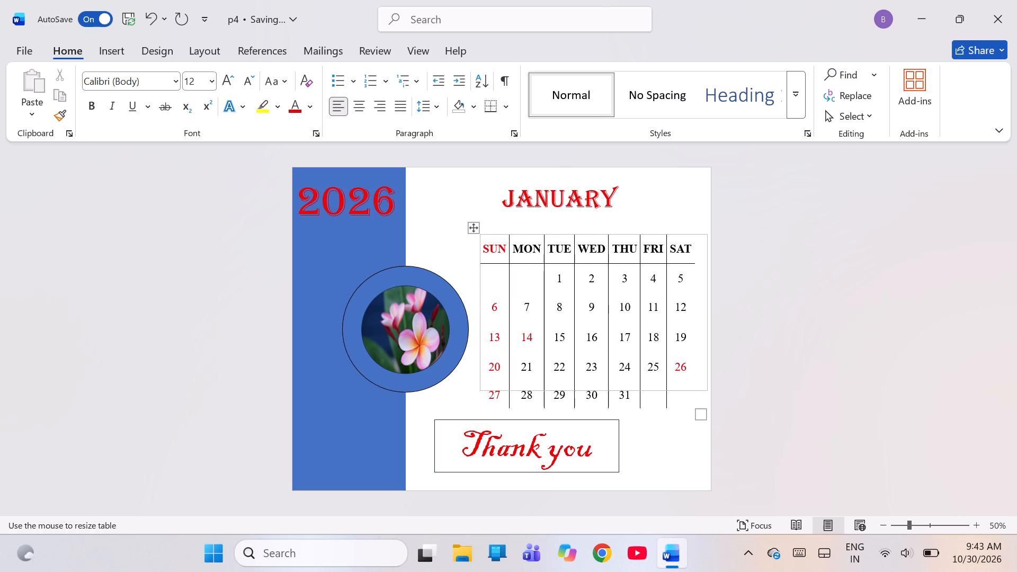
left_click_drag(707, 389, 697, 386)
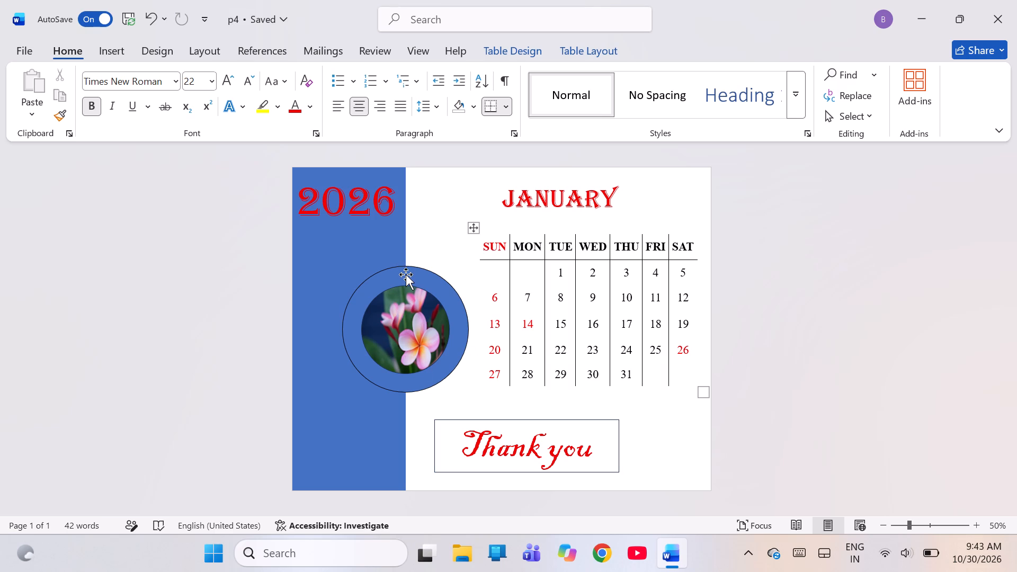
Move the blue circle and the round flower picture slightly up, keeping the picture centred inside the circle.
left_click_drag(409, 271, 406, 254)
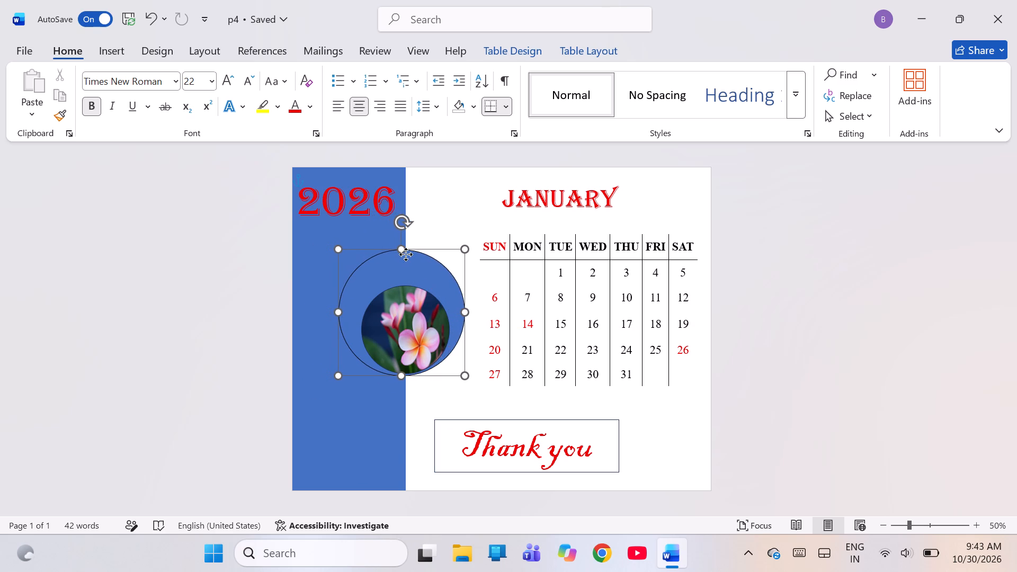
left_click_drag(406, 254, 409, 254)
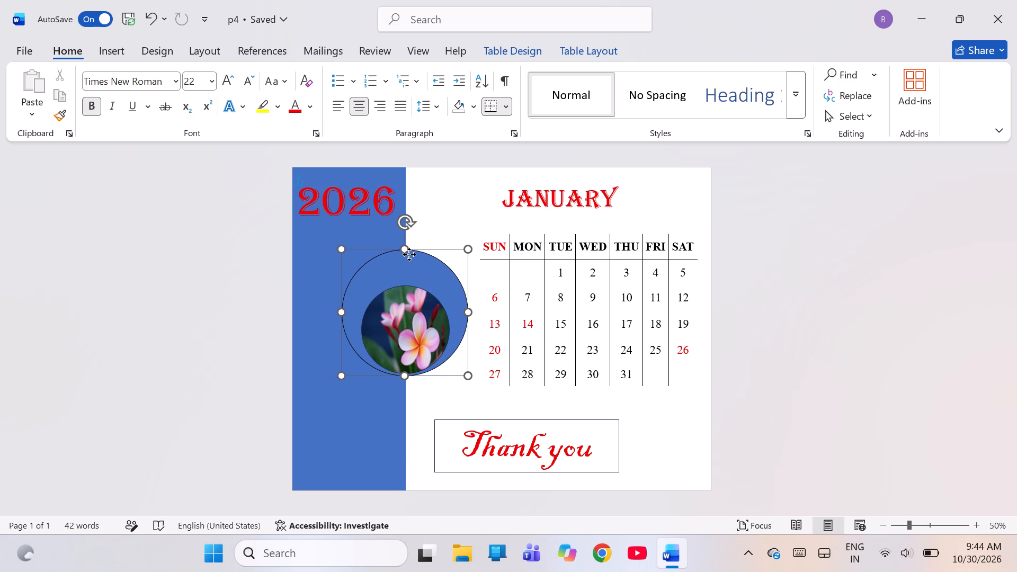
left_click_drag(409, 254, 409, 256)
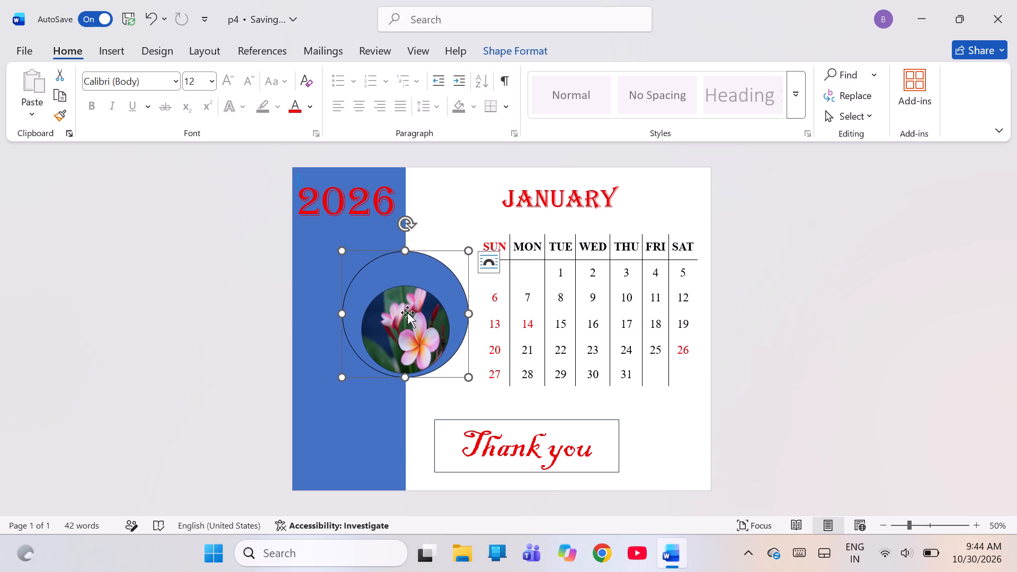
left_click_drag(407, 327, 407, 303)
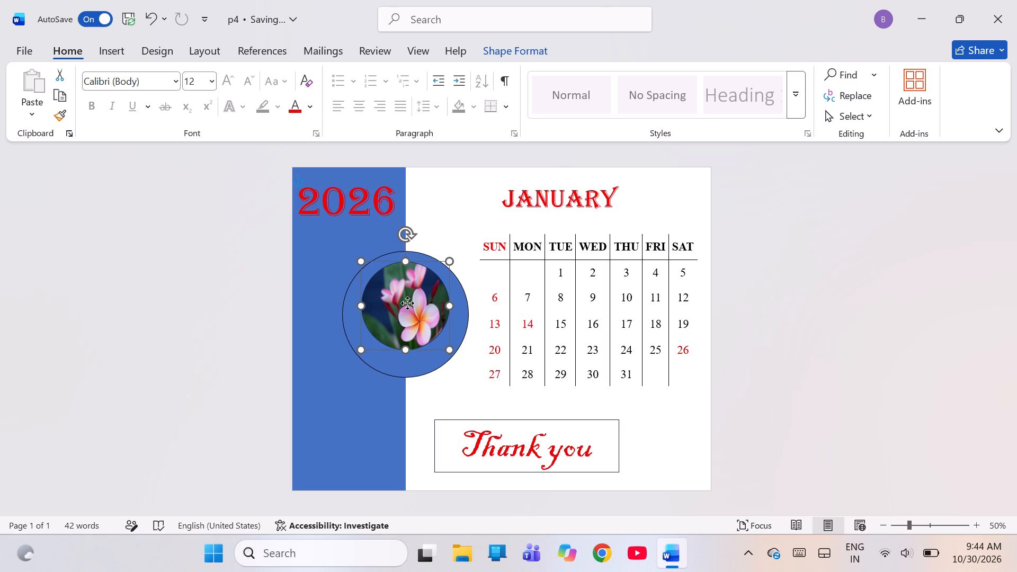
left_click_drag(407, 303, 407, 312)
left_click(482, 212)
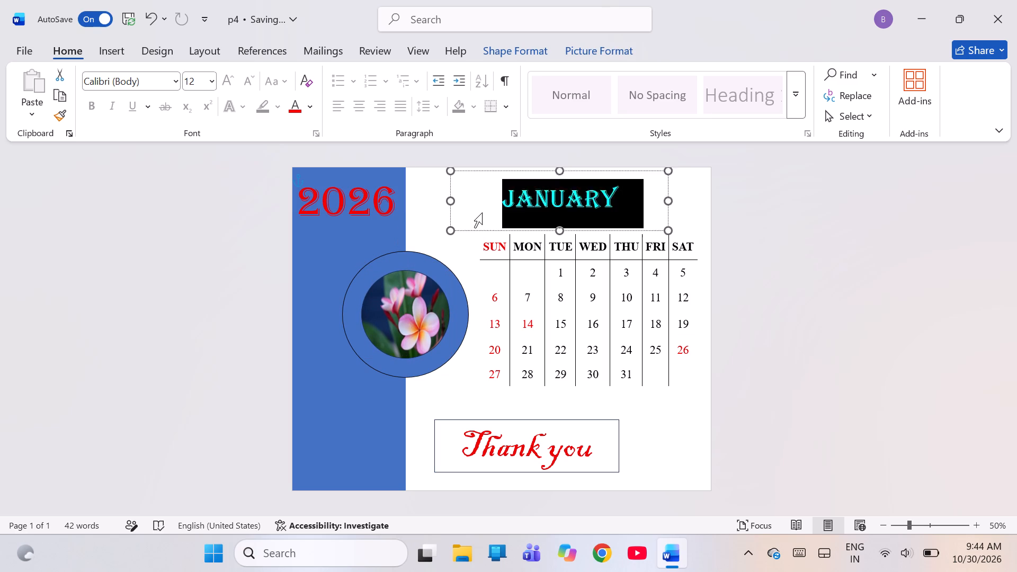
left_click(426, 399)
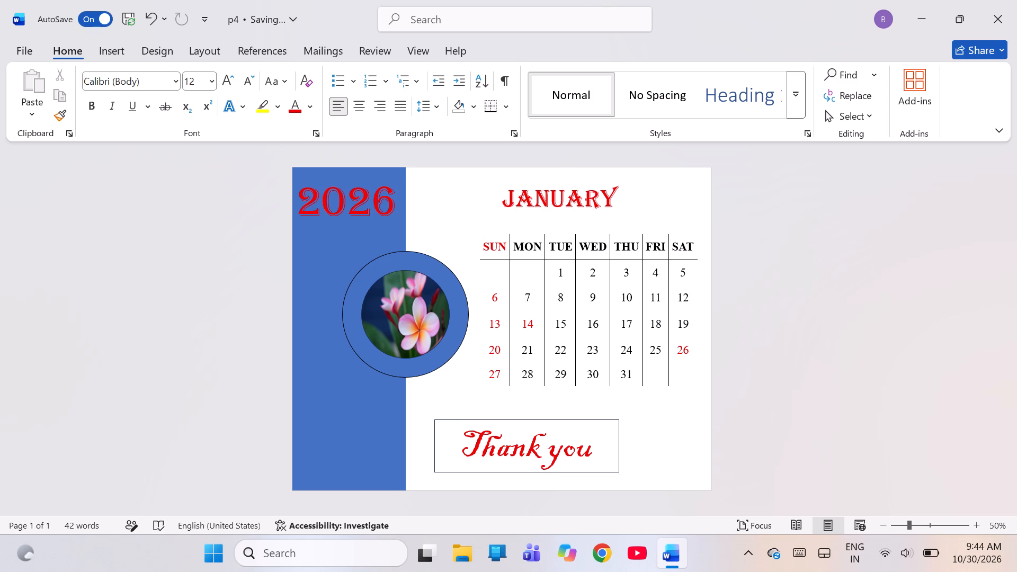
Move the "Thank you" rectangle away from the blue panel and slightly up, roughly centred beneath the date table.
left_click_drag(435, 421, 480, 412)
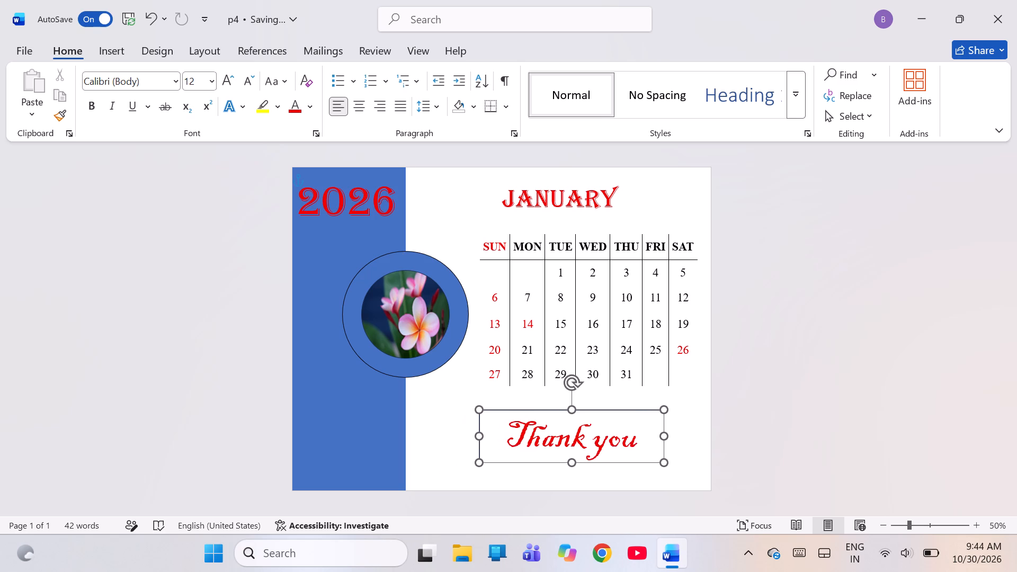
left_click_drag(480, 412, 478, 408)
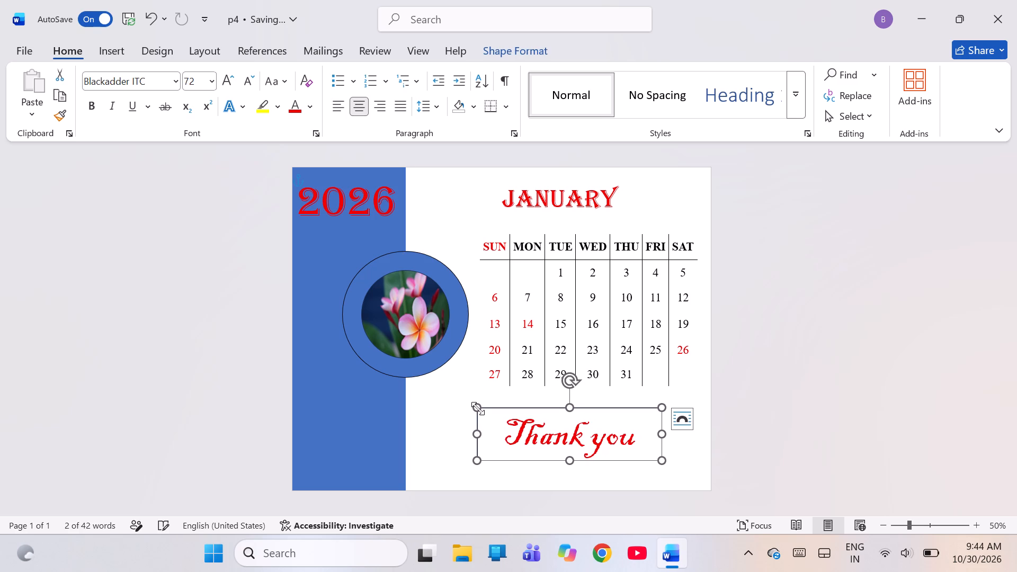
left_click(441, 420)
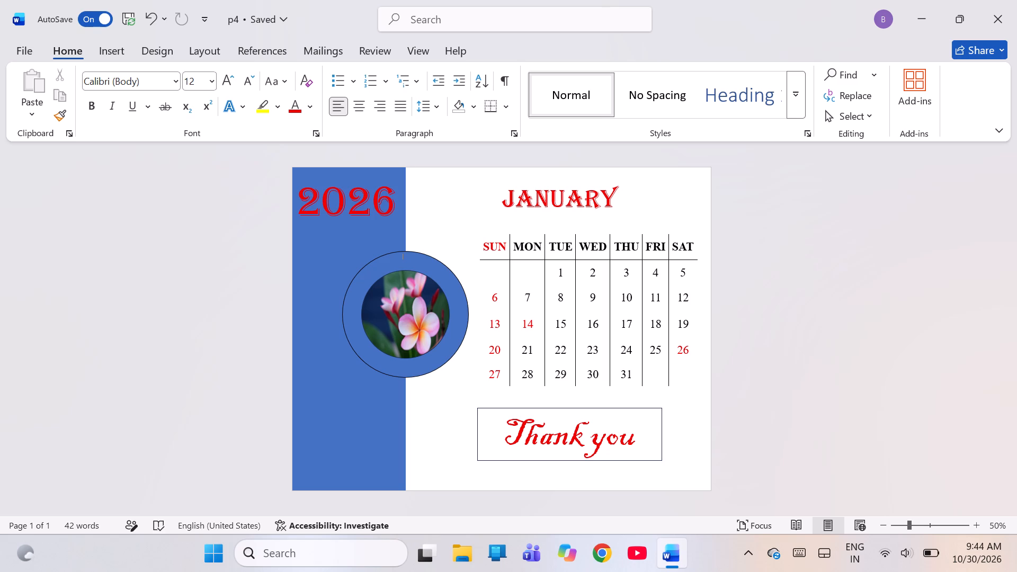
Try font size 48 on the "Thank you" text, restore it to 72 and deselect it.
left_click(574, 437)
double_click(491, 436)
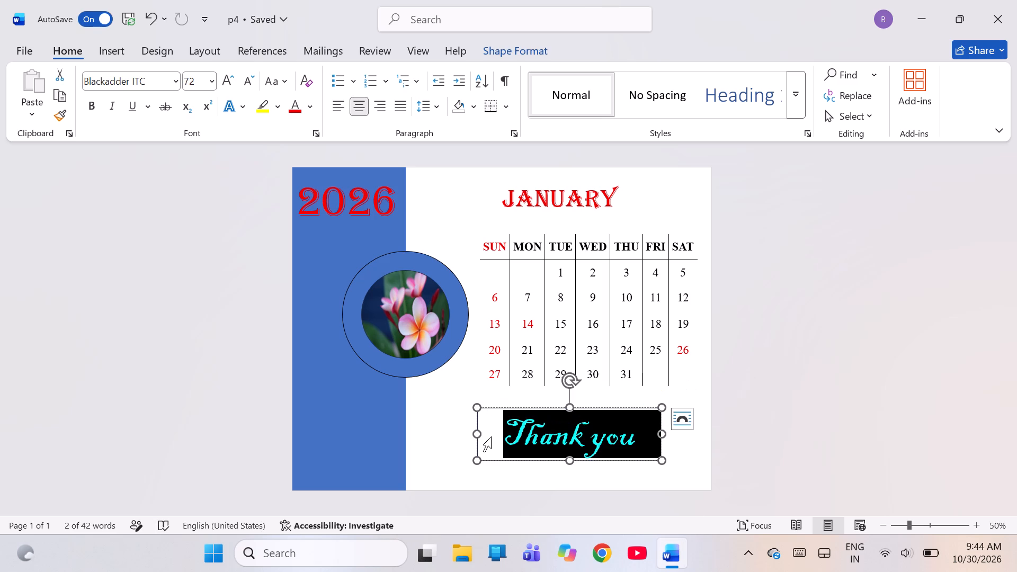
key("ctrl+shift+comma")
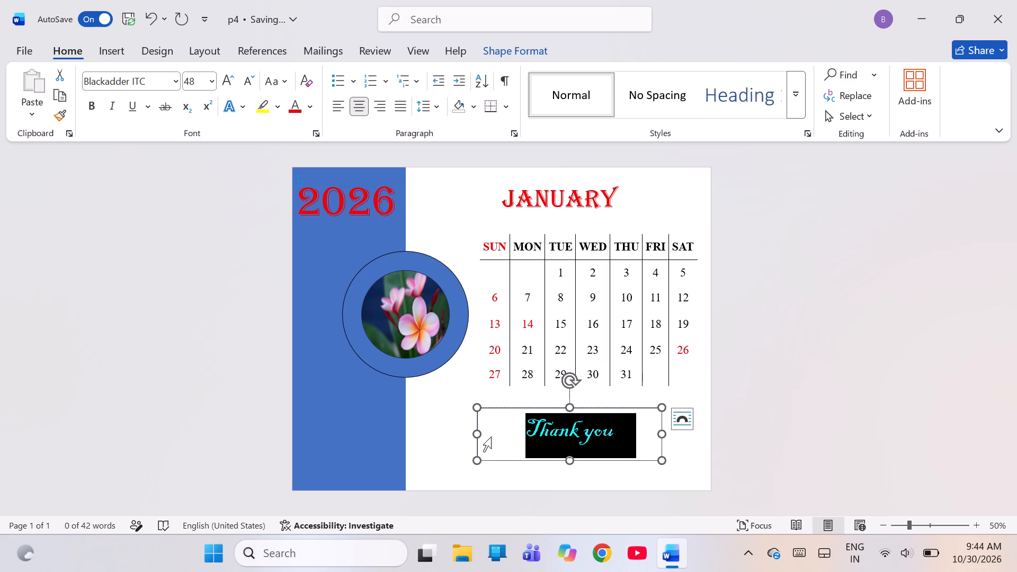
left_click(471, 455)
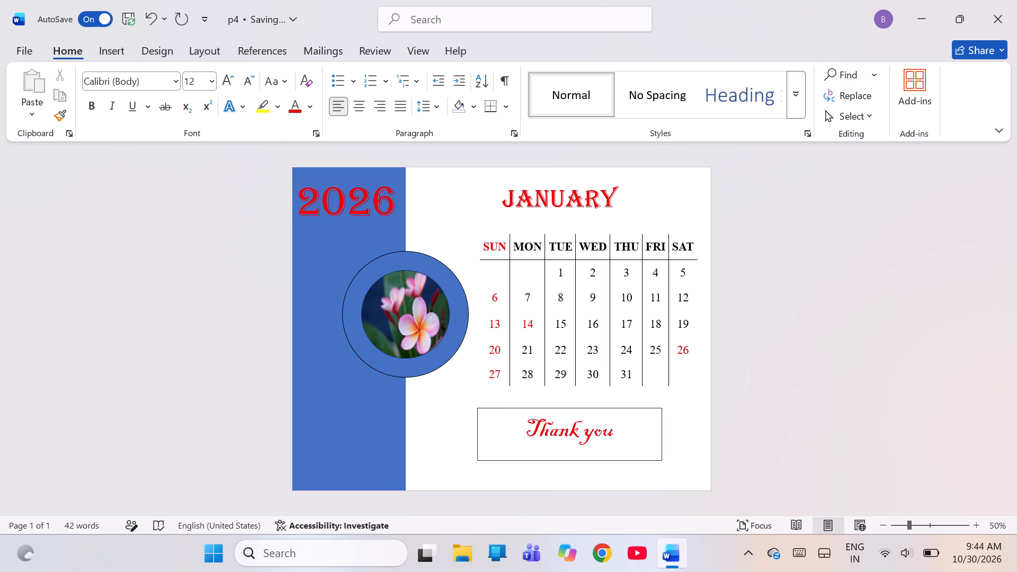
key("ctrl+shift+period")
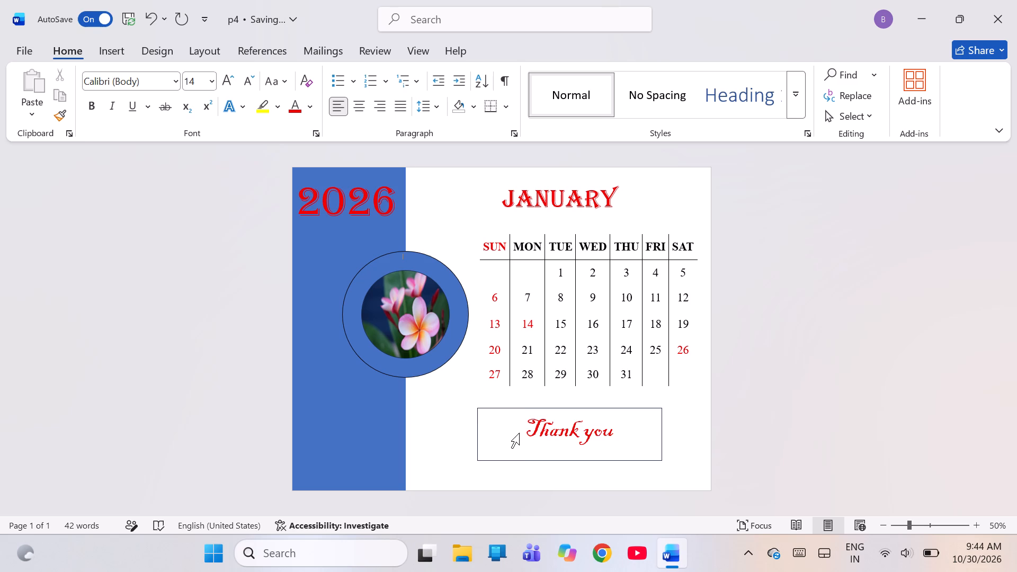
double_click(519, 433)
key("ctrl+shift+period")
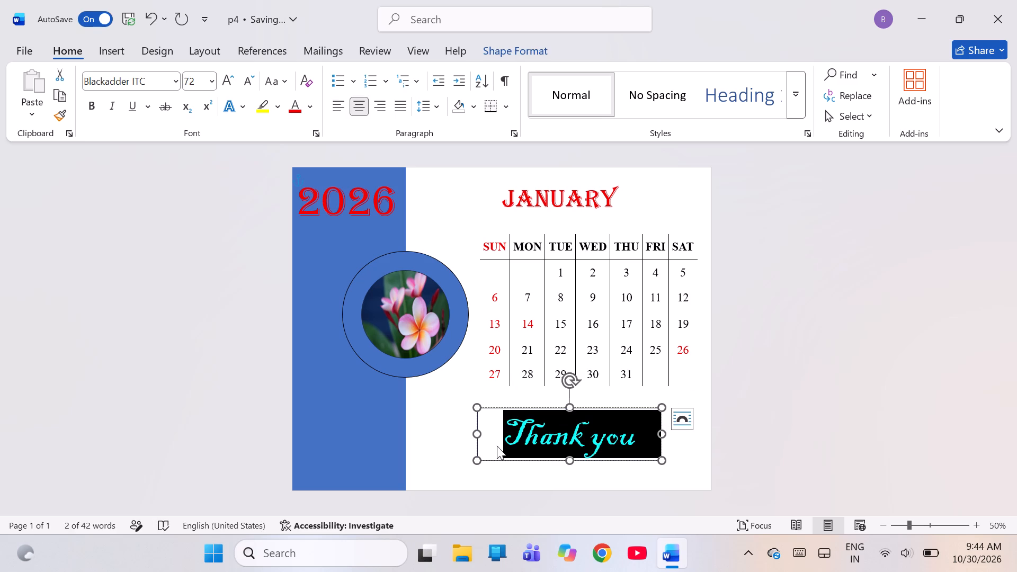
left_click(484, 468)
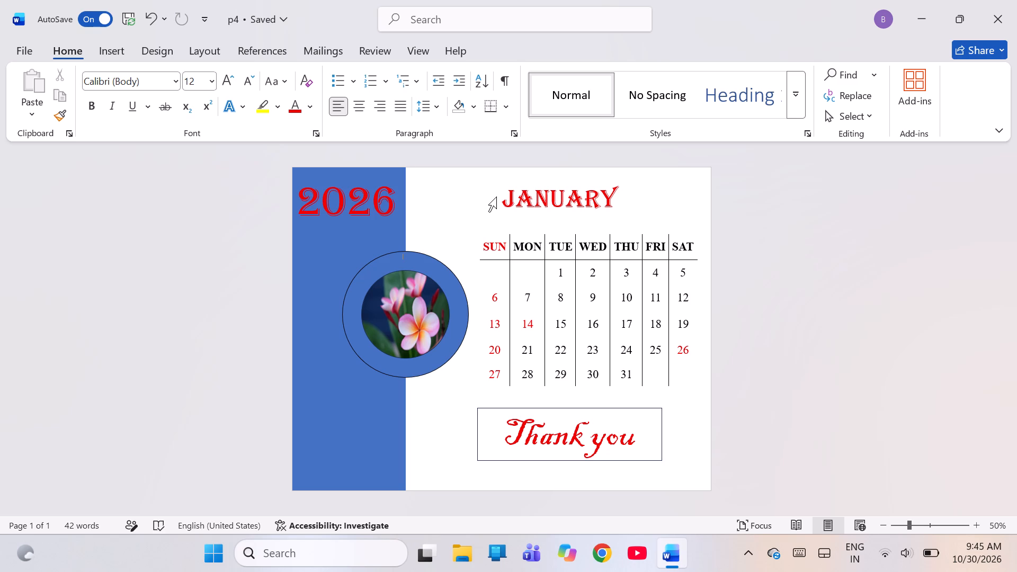
Reduce the font size of the 2026 title on the blue panel by one size increment and deselect it.
double_click(297, 199)
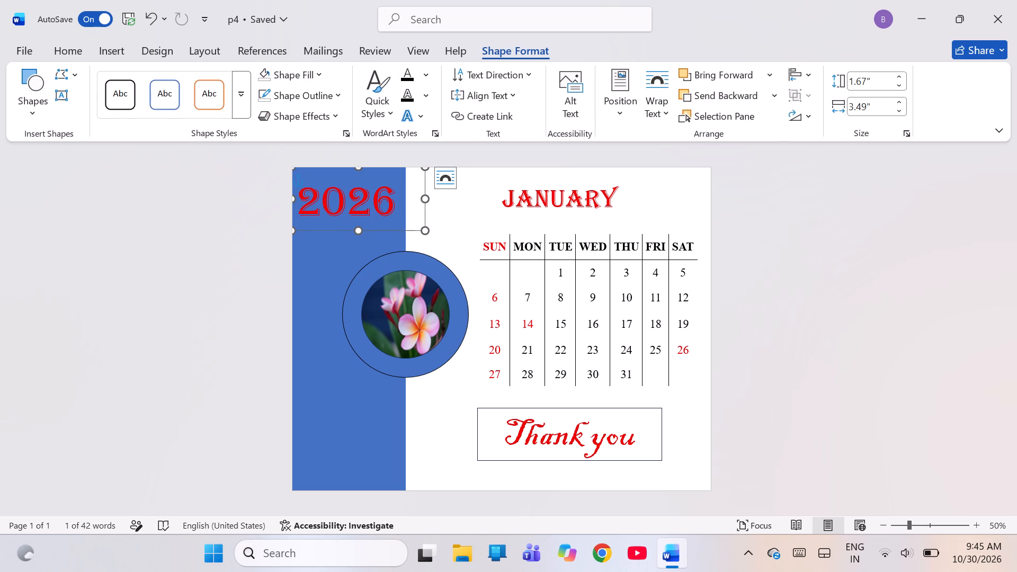
double_click(332, 201)
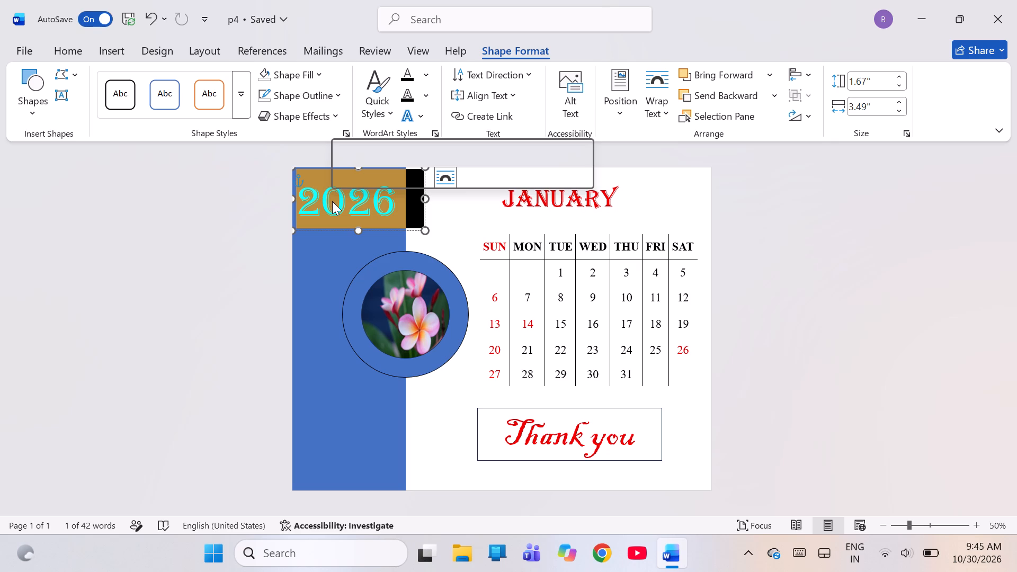
key("ctrl+shift+period")
key("ctrl+shift+comma")
key("ctrl+shift+comma")
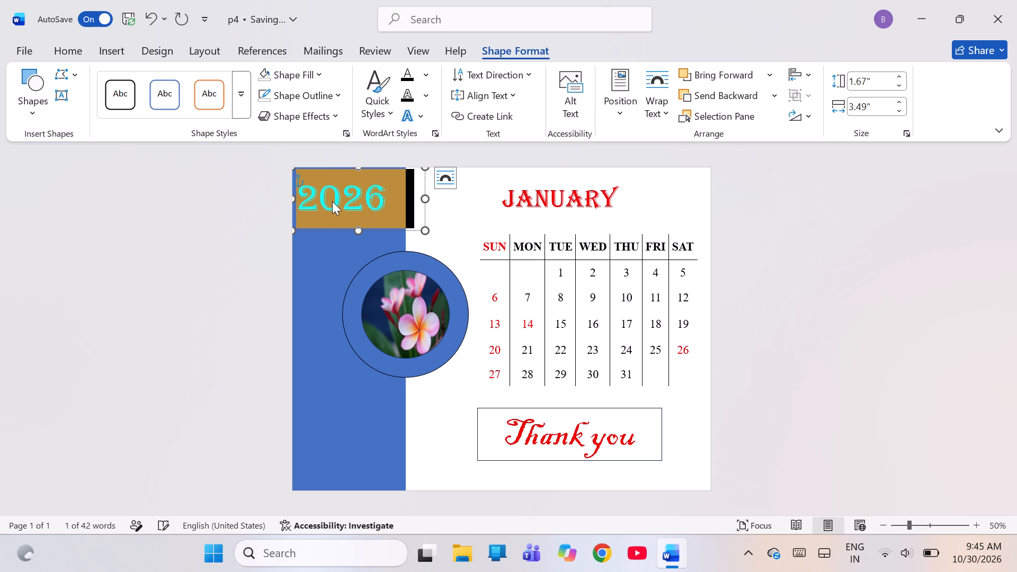
left_click(464, 200)
left_click(369, 240)
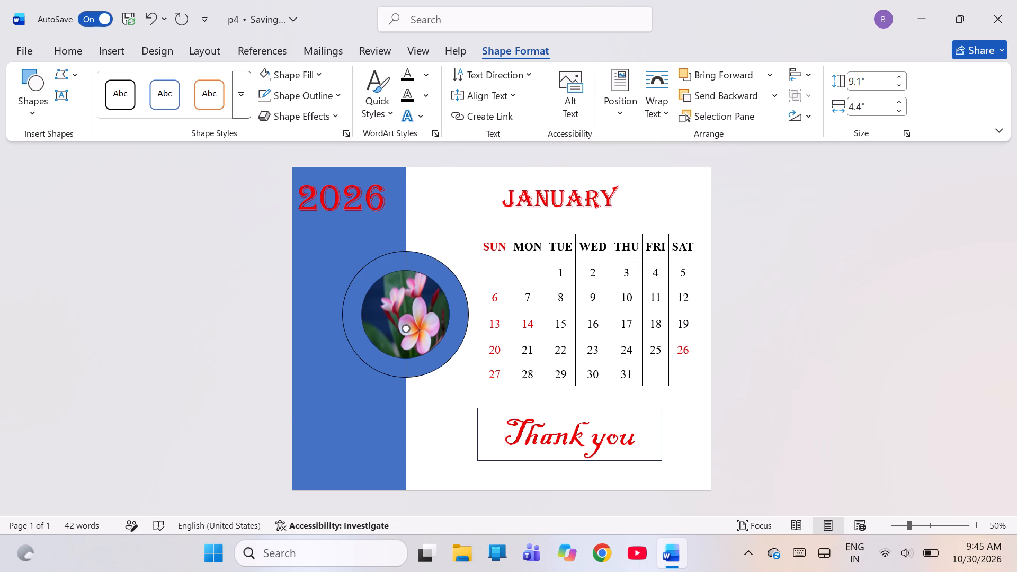
Reposition the JANUARY title box slightly higher and further from the blue panel, close above the date table.
left_click_drag(472, 172, 440, 148)
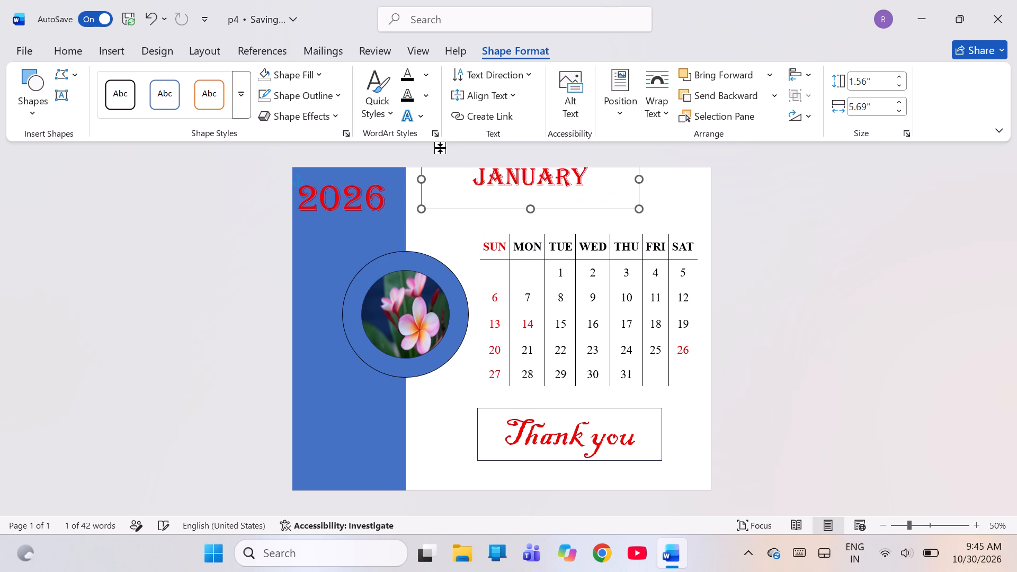
left_click_drag(448, 184, 451, 184)
left_click_drag(451, 184, 417, 182)
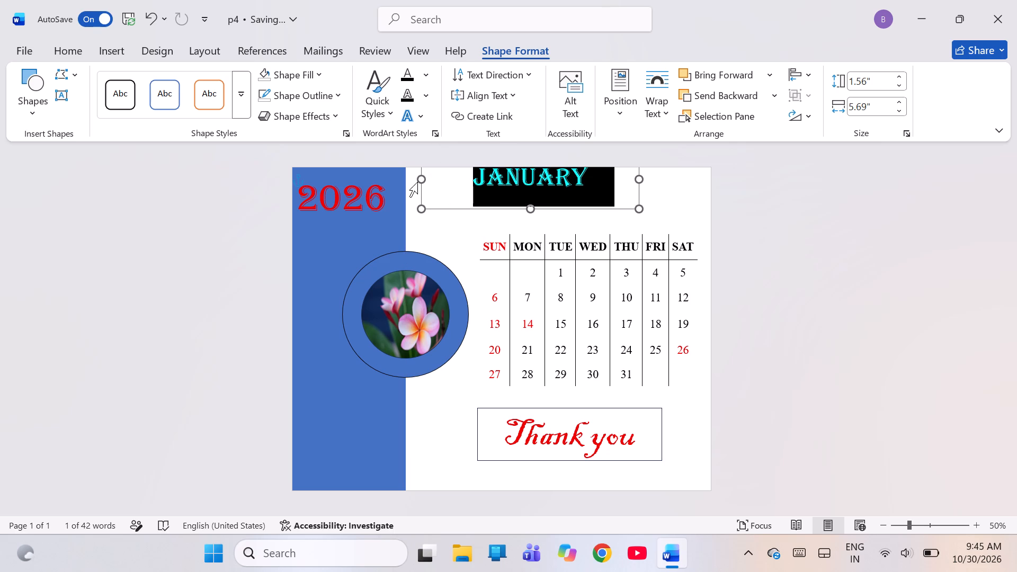
left_click_drag(417, 182, 433, 189)
double_click(433, 189)
double_click(433, 189)
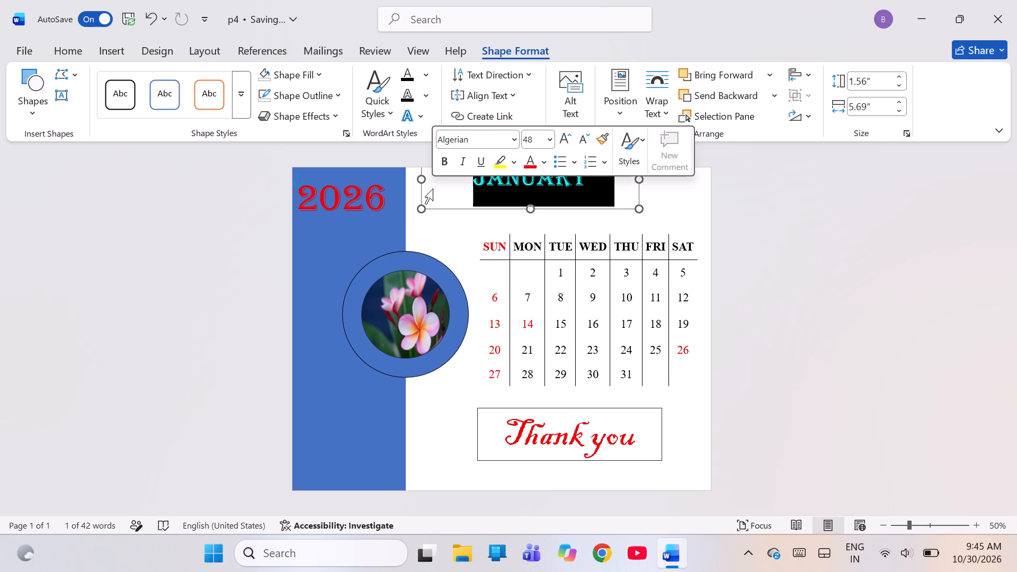
left_click(466, 240)
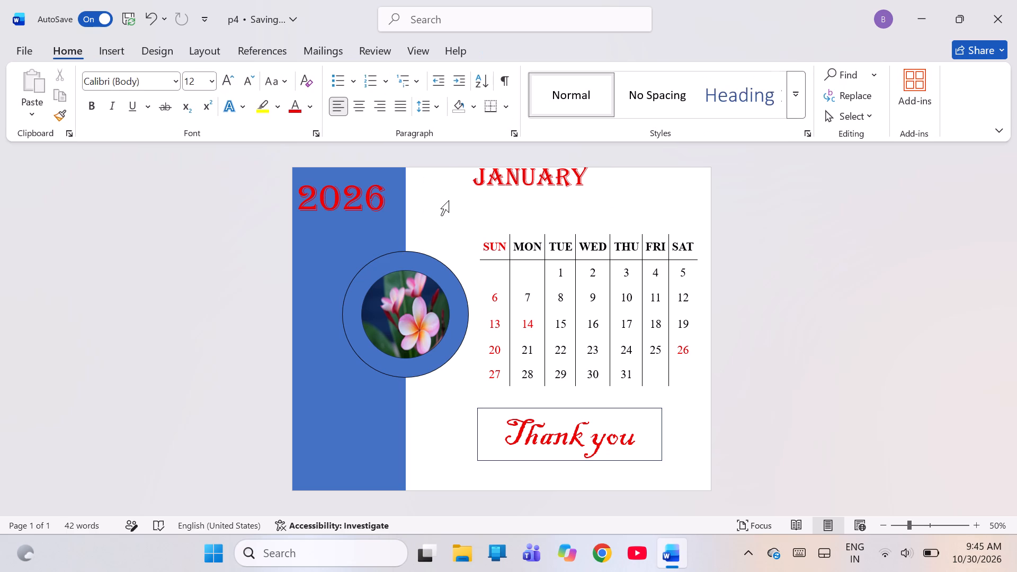
left_click(449, 200)
key("Down")
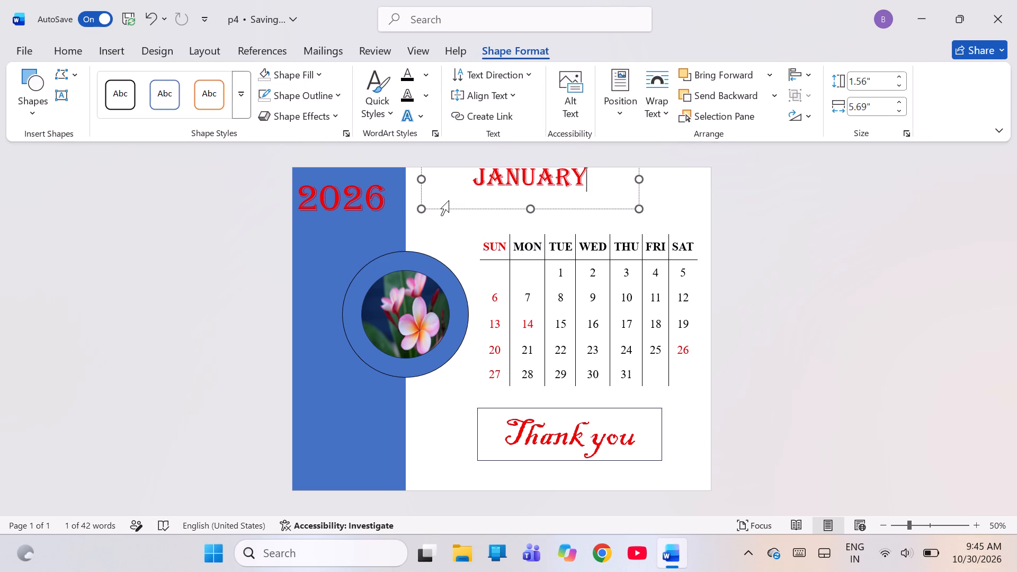
key("Down")
key("Down")
left_click(449, 200)
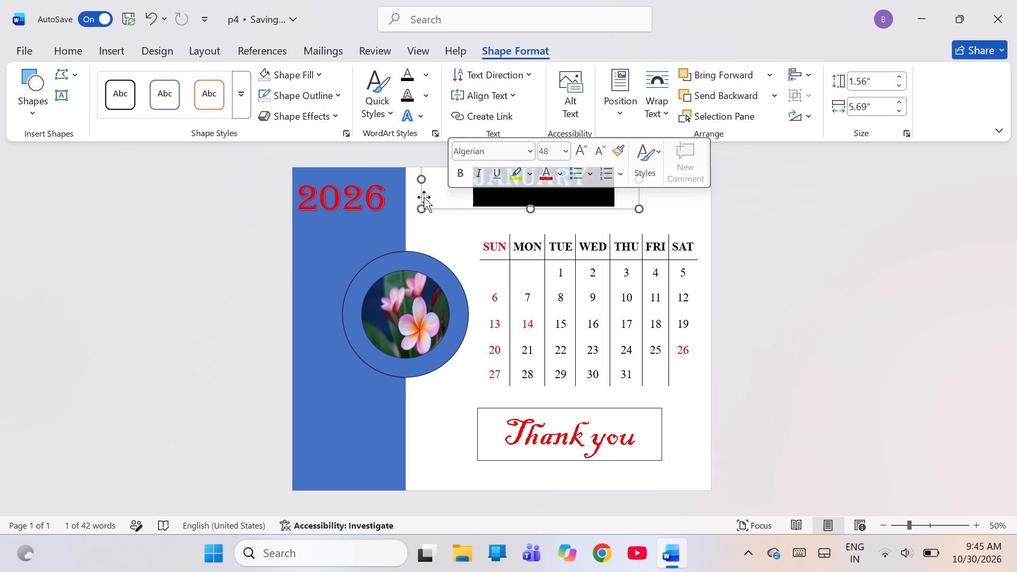
left_click_drag(423, 197, 449, 209)
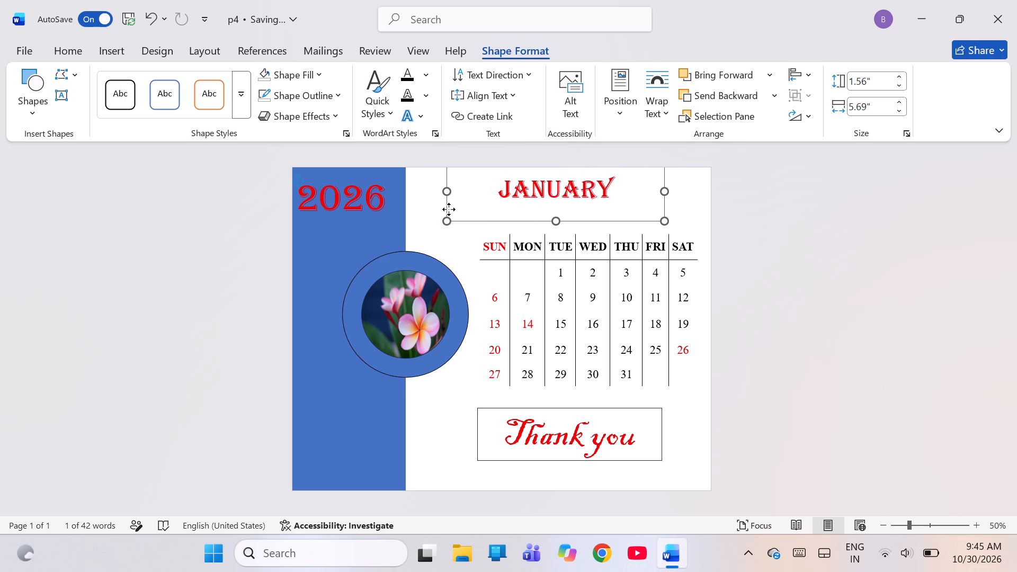
left_click_drag(449, 209, 462, 213)
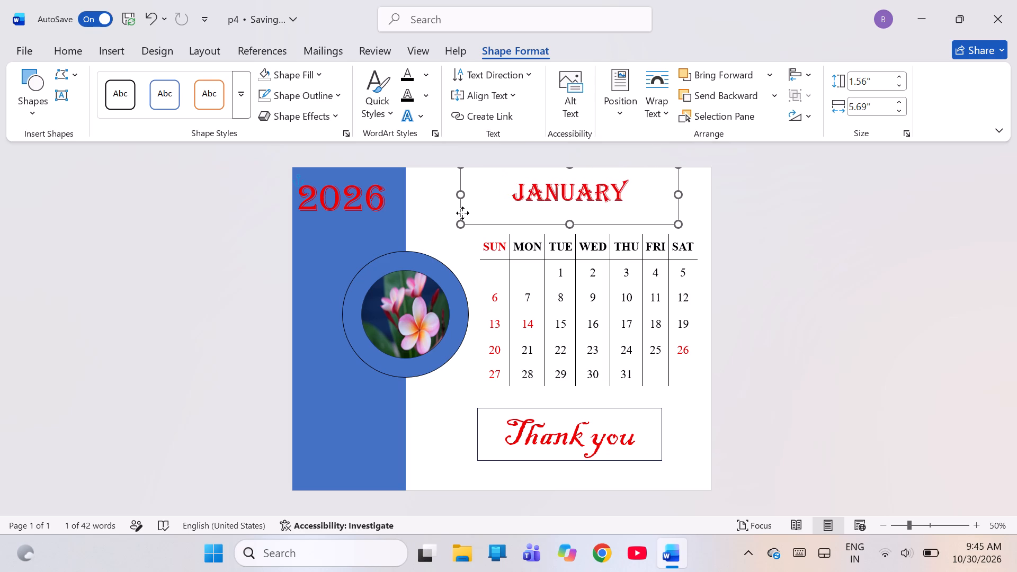
Nudge the JANUARY title box slightly down towards the date table and deselect it.
left_click_drag(462, 213, 464, 216)
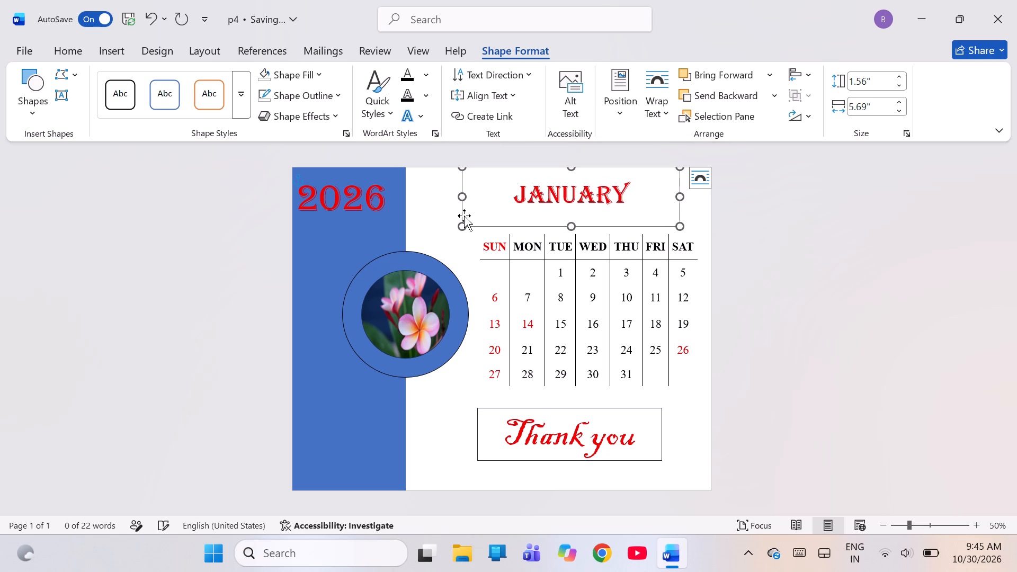
left_click(438, 215)
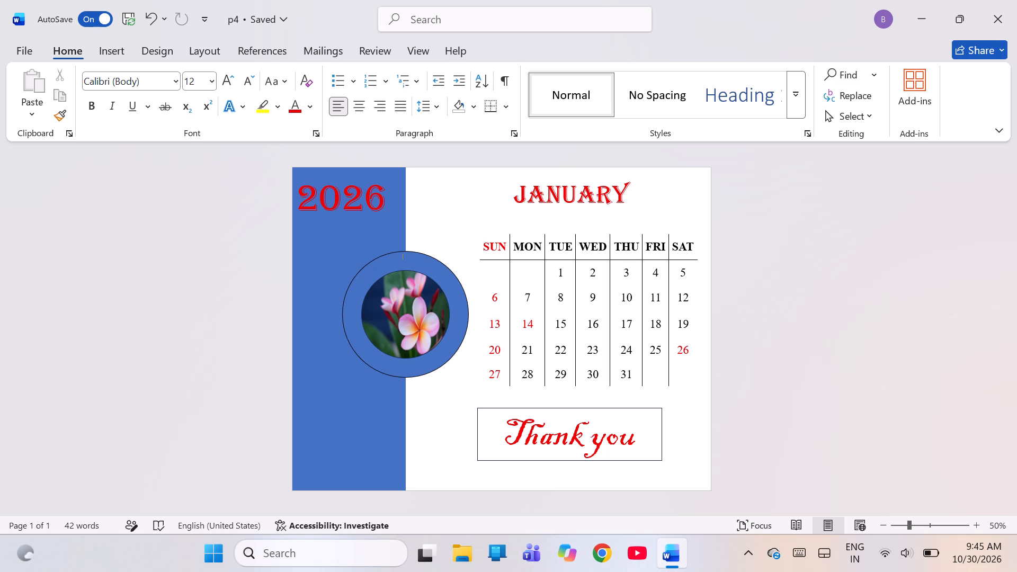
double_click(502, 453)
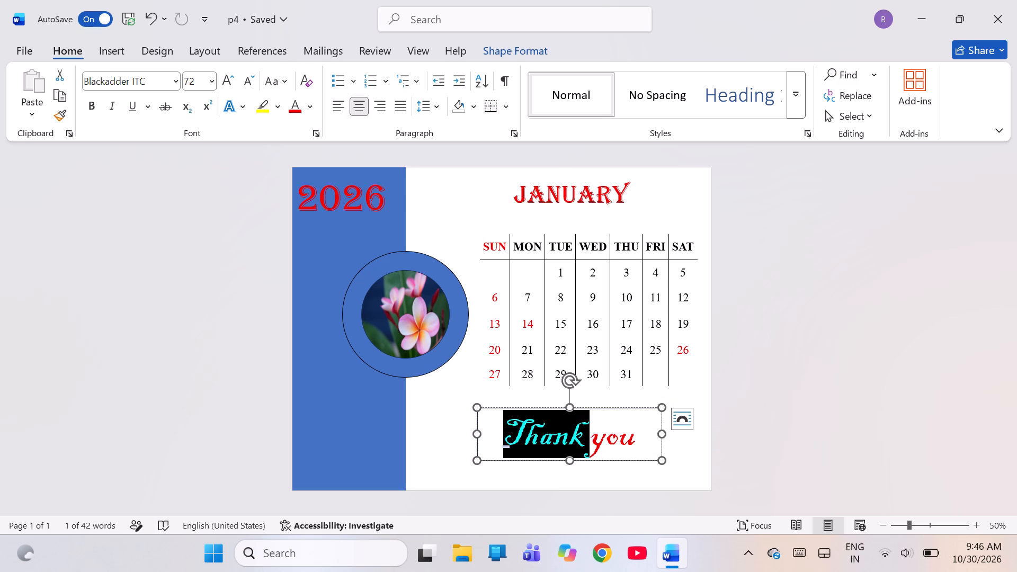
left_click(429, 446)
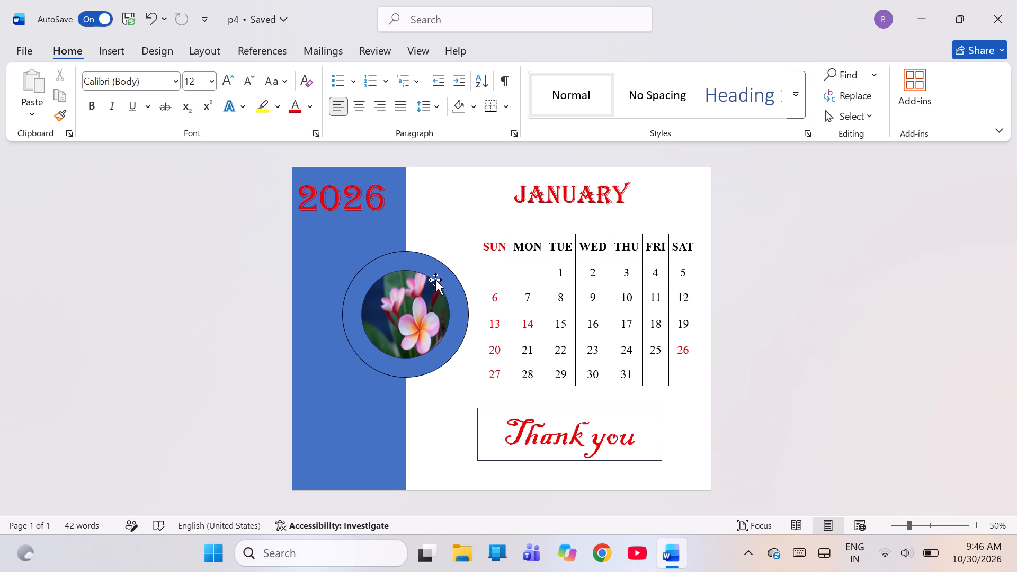
Increase the JANUARY title's font size to 72 and deselect it.
double_click(526, 195)
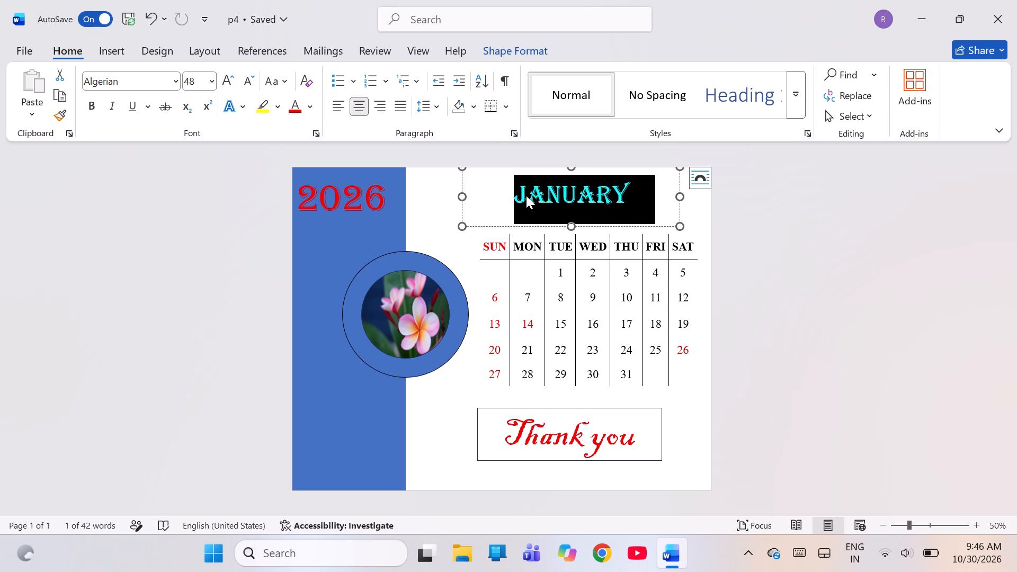
key("ctrl+shift+period")
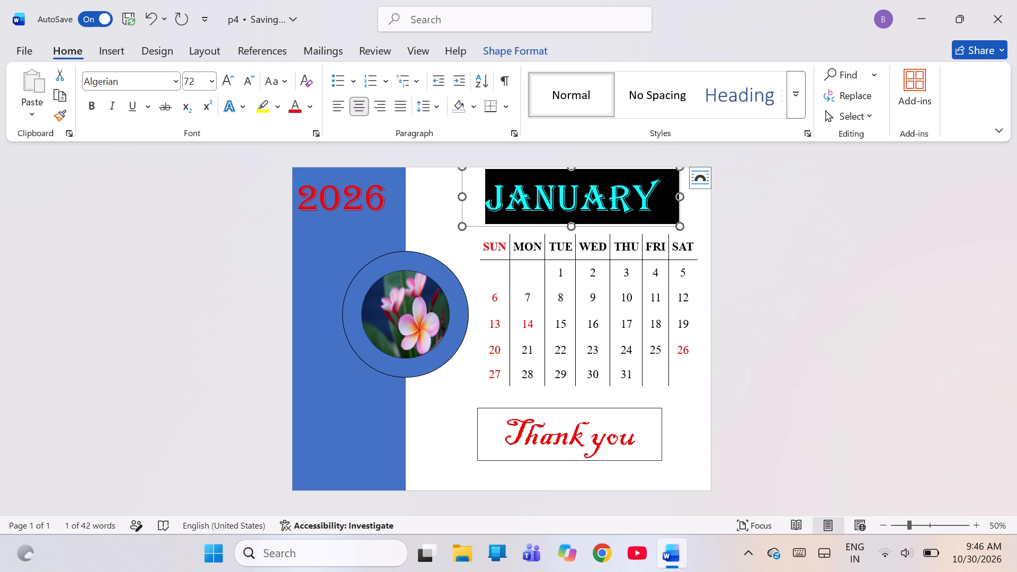
left_click(885, 410)
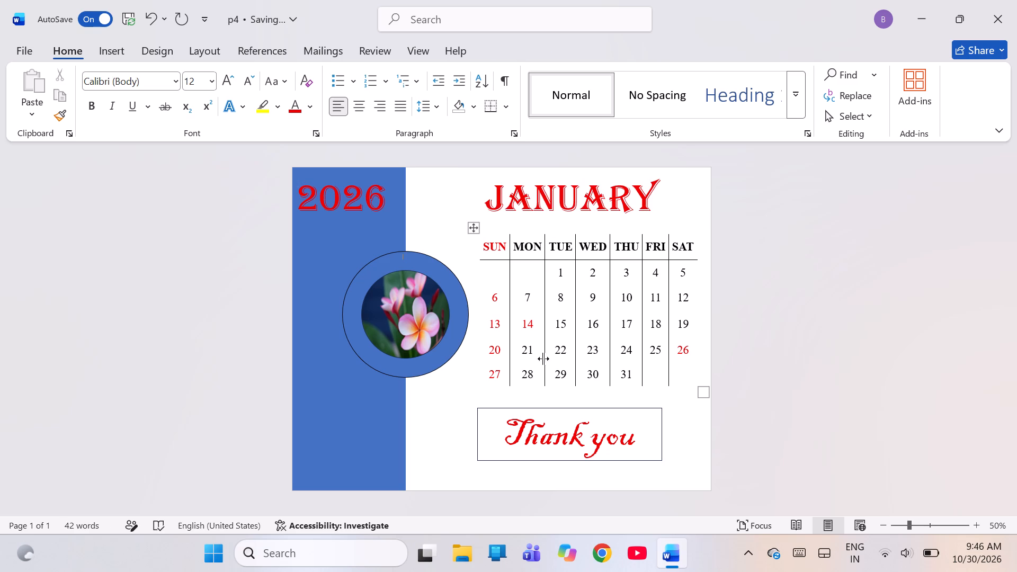
left_click(429, 432)
Remove the outline from the "Thank you" rectangle and deselect it.
left_click(501, 450)
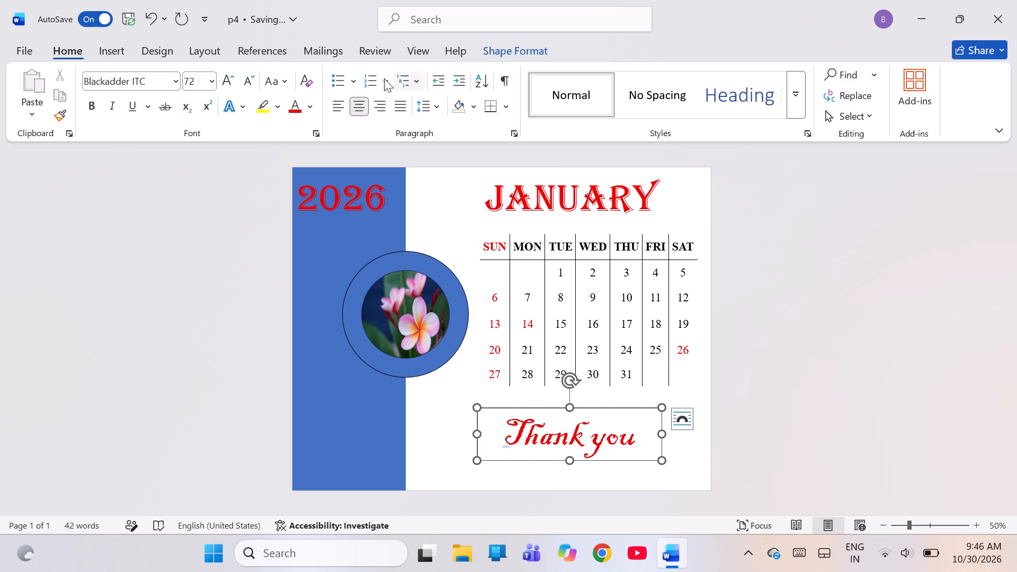
left_click(524, 50)
left_click_drag(524, 50, 457, 55)
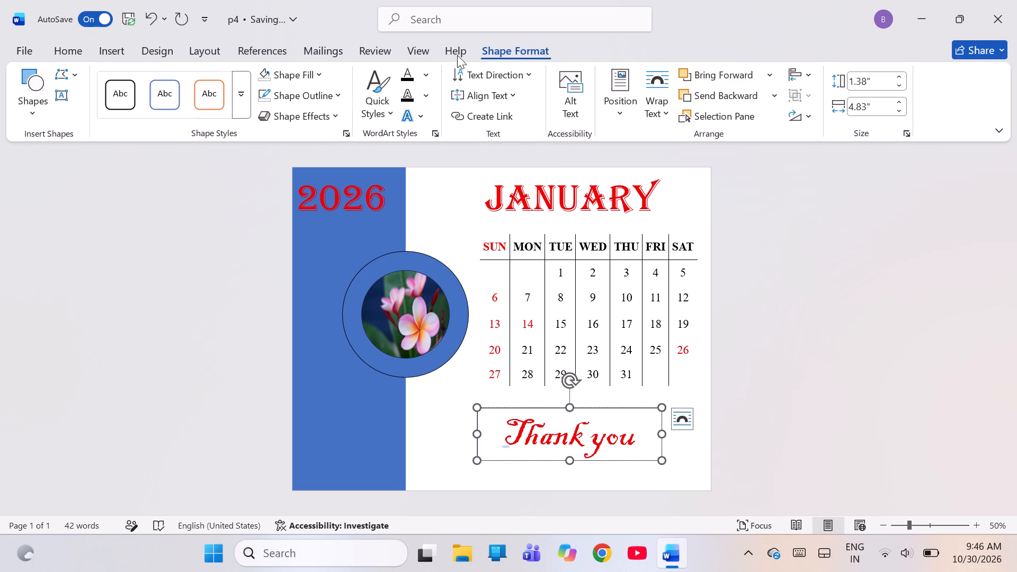
left_click_drag(457, 55, 309, 98)
left_click(309, 98)
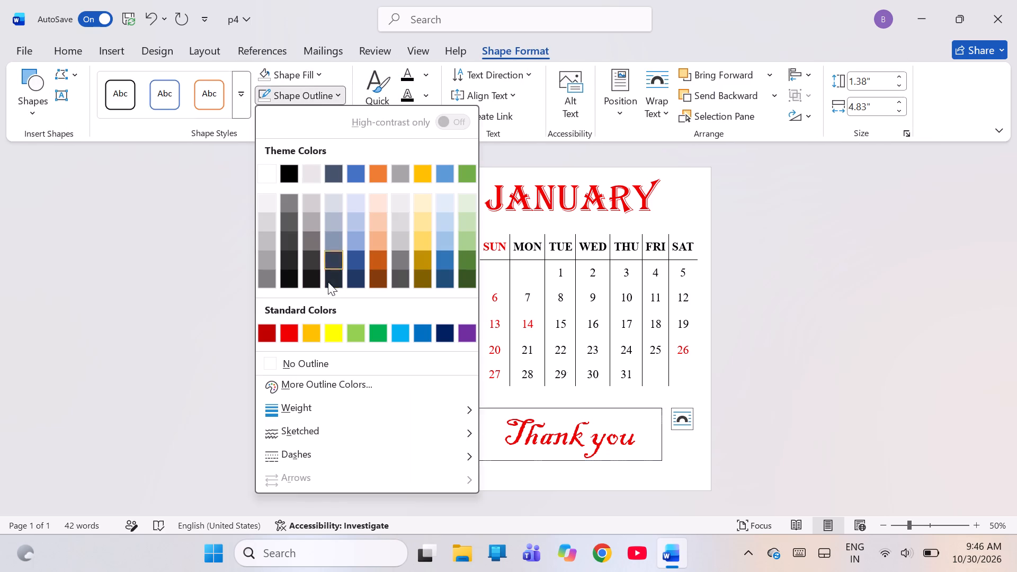
left_click(335, 355)
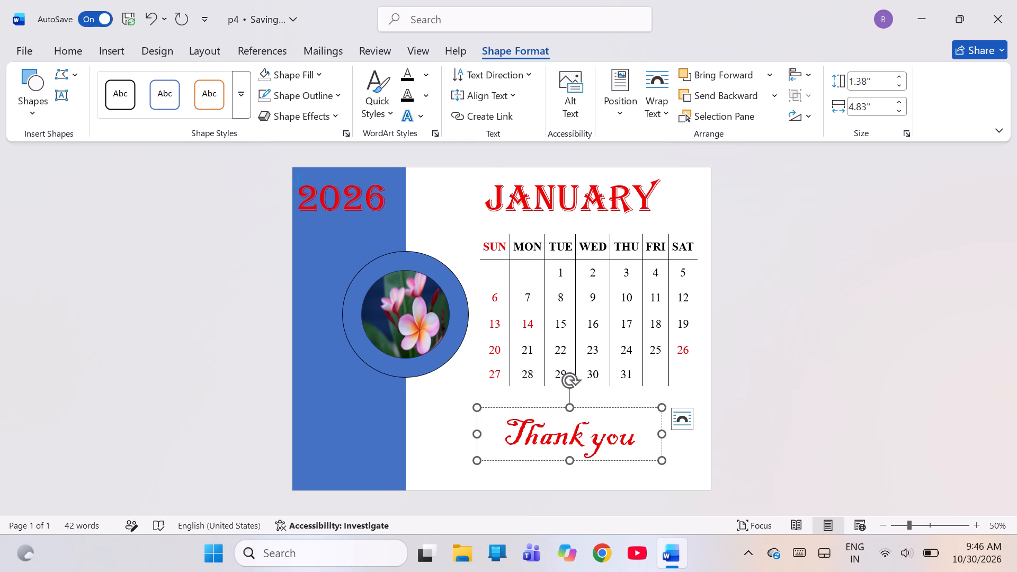
left_click(438, 440)
left_click(688, 352)
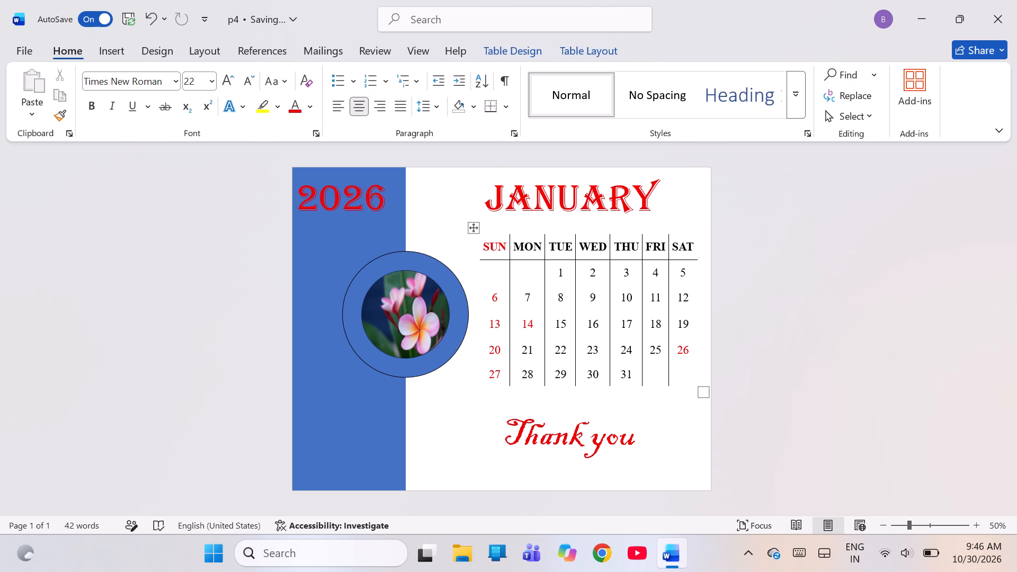
left_click(909, 326)
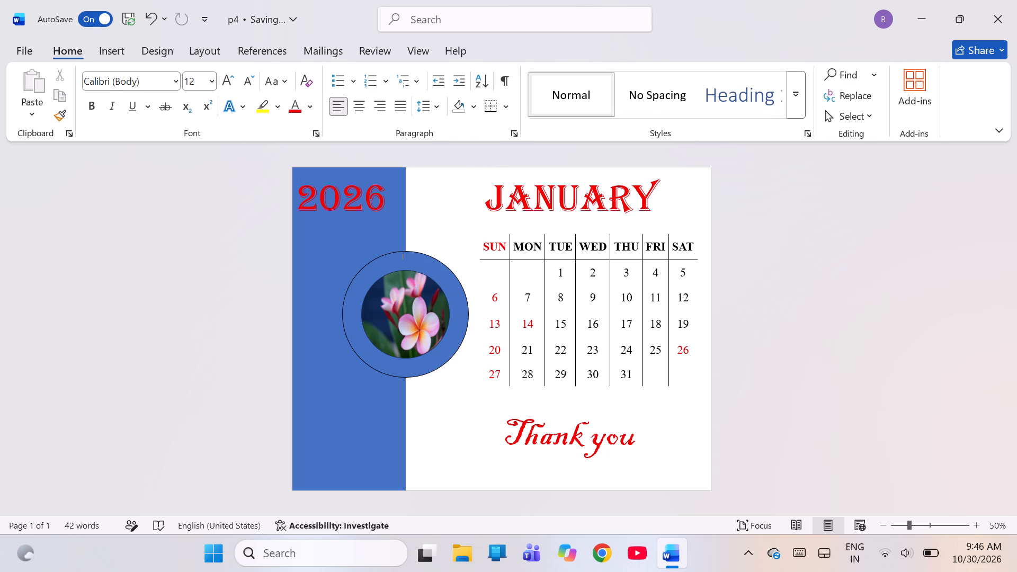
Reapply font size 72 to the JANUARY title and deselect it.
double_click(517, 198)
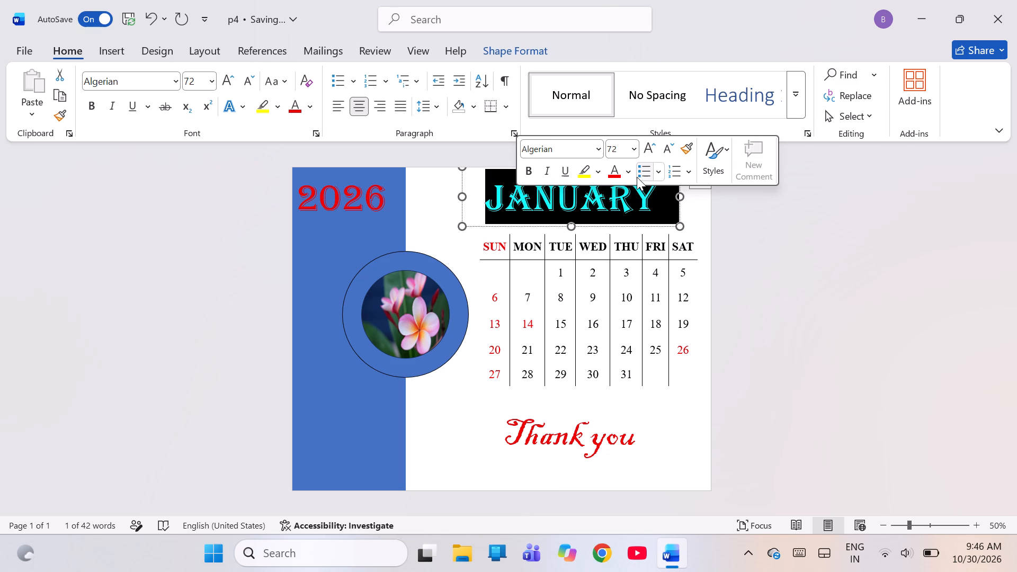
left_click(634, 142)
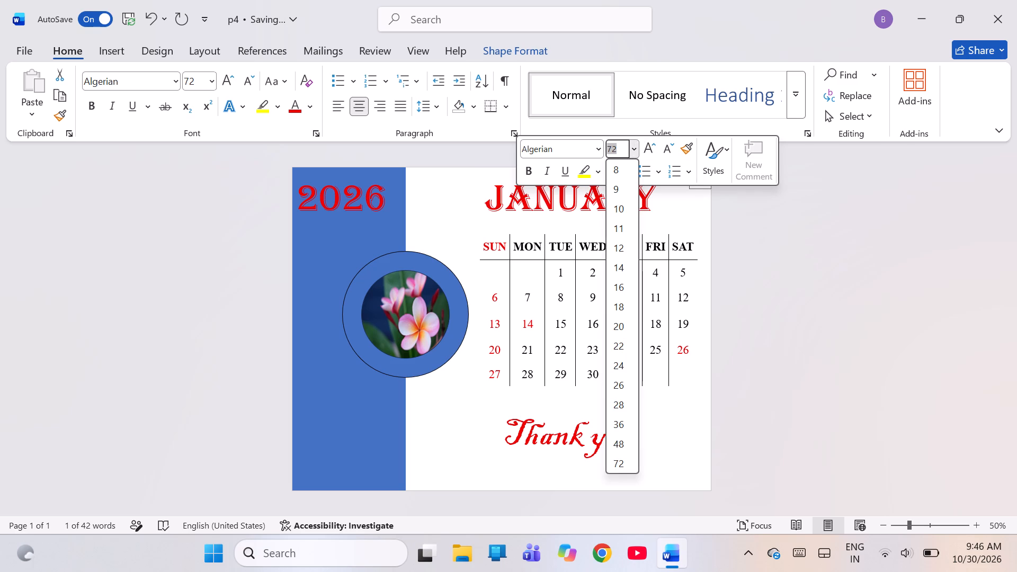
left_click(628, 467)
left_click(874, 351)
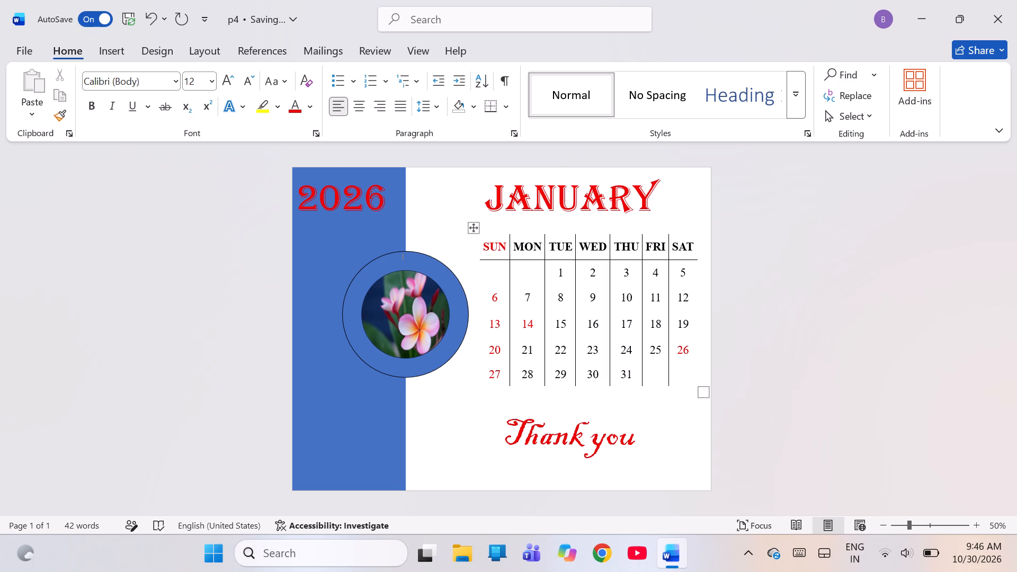
Set the font size of the whole date table to 24 and deselect it.
left_click(471, 227)
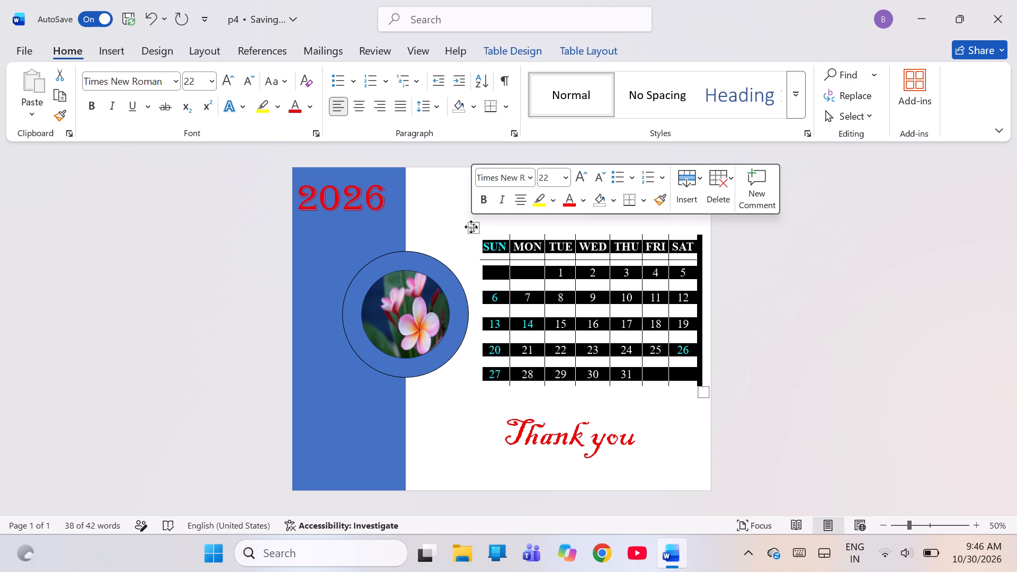
left_click(560, 179)
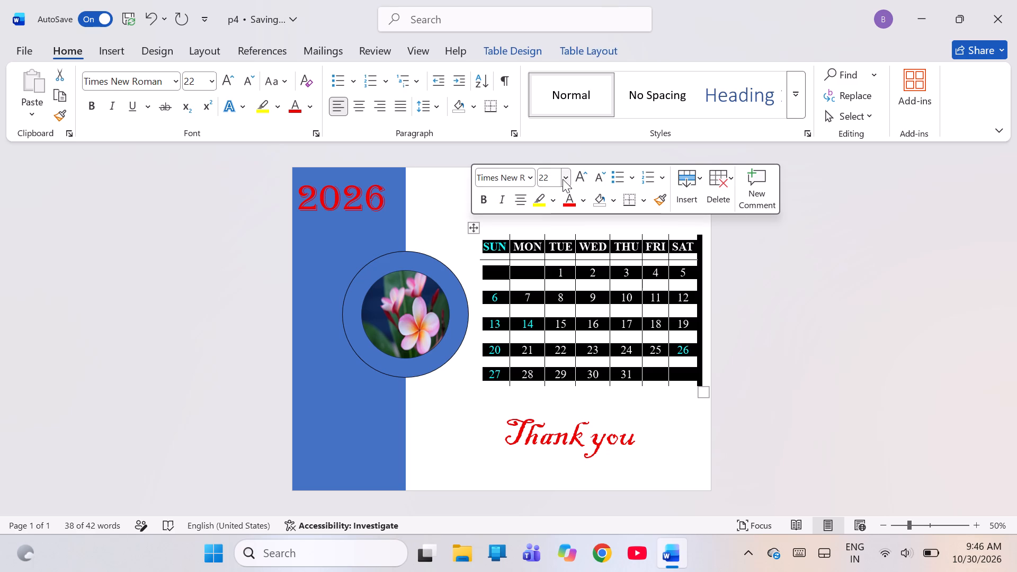
left_click(563, 179)
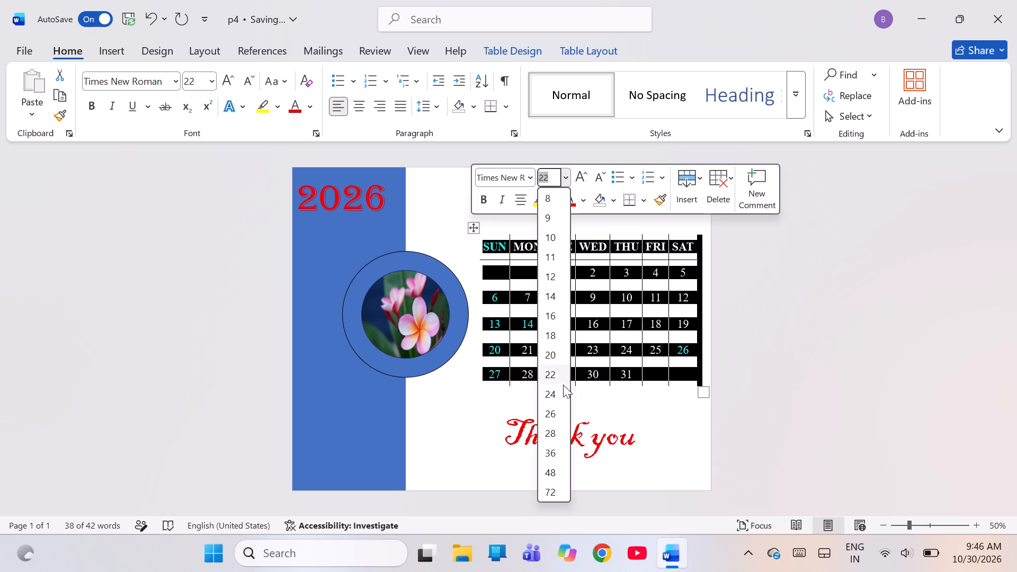
left_click(556, 389)
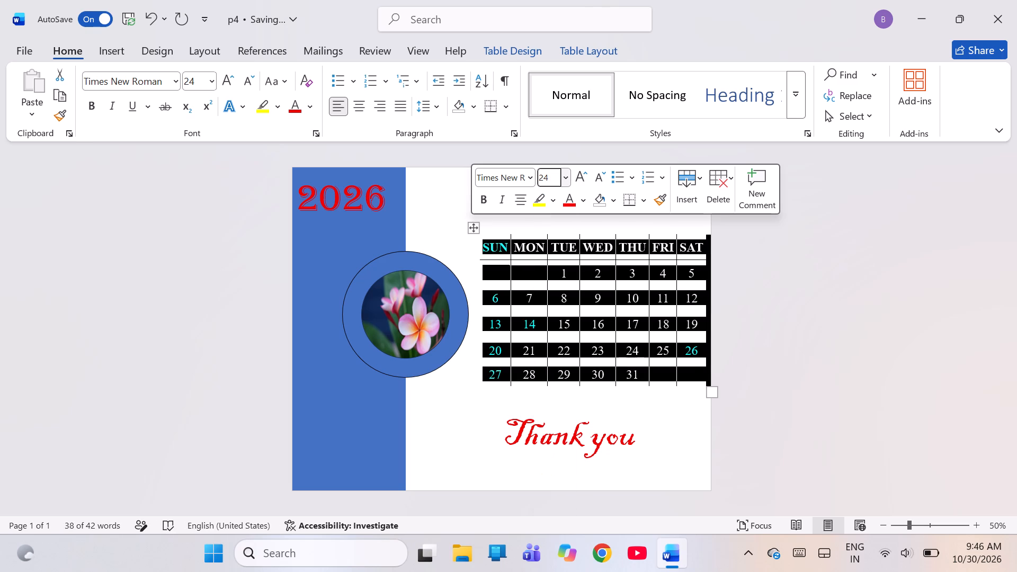
left_click(864, 436)
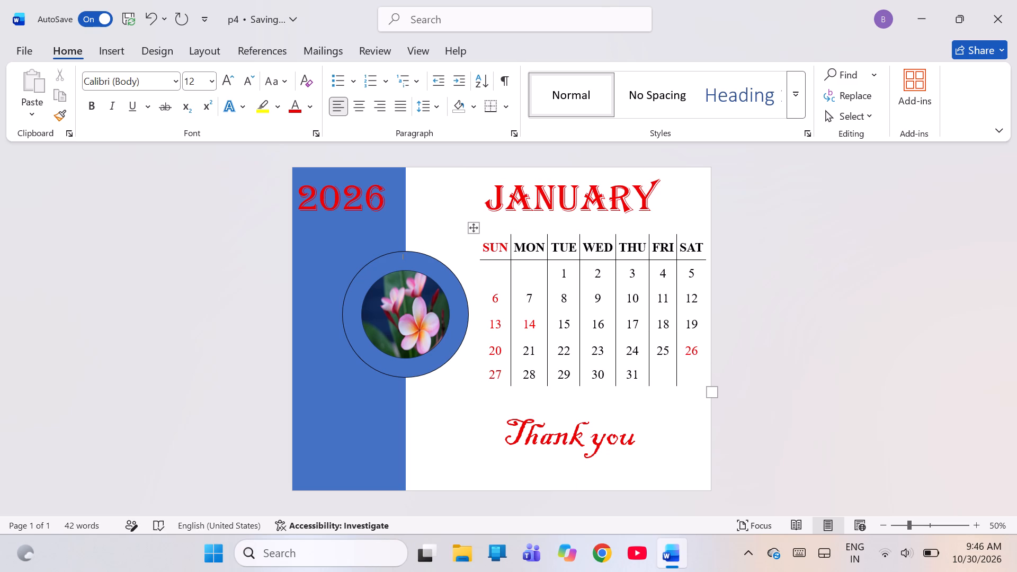
Nudge the JANUARY title box slightly further away from the blue panel.
left_click(471, 223)
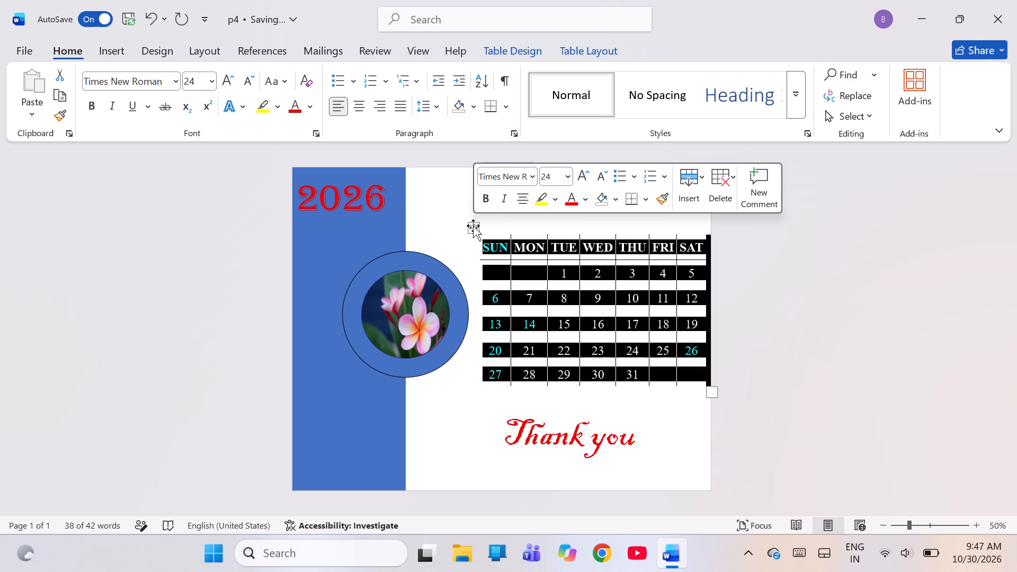
left_click_drag(473, 226, 466, 226)
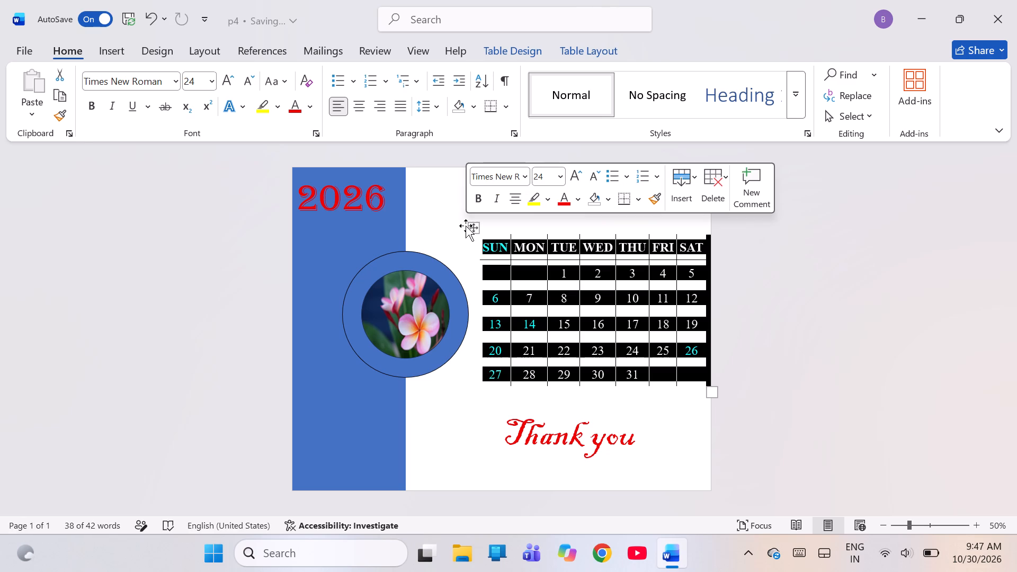
left_click(466, 226)
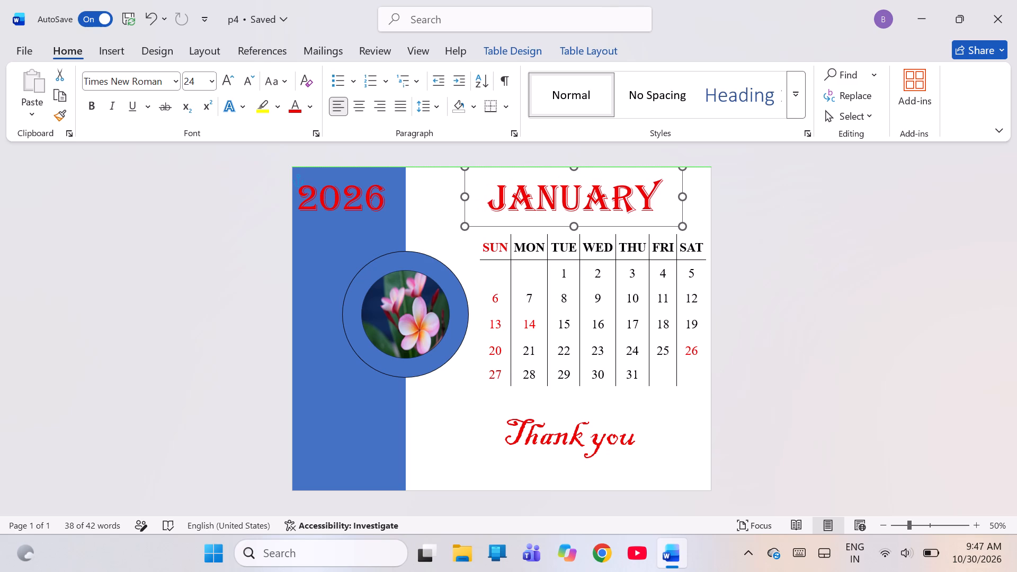
left_click(510, 266)
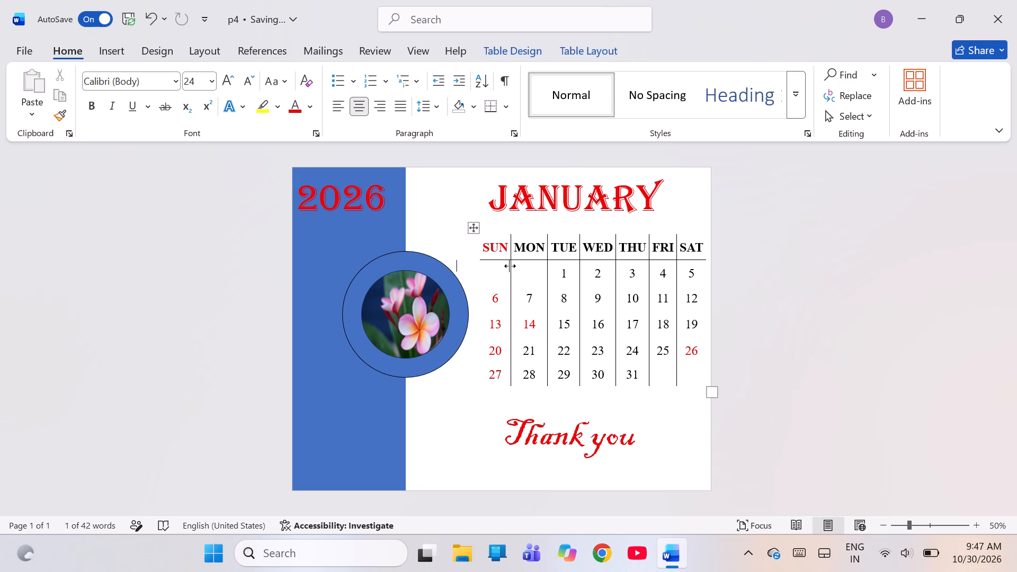
Move the date table slightly towards the blue panel, away from the page edge, and deselect it.
left_click_drag(470, 230, 468, 230)
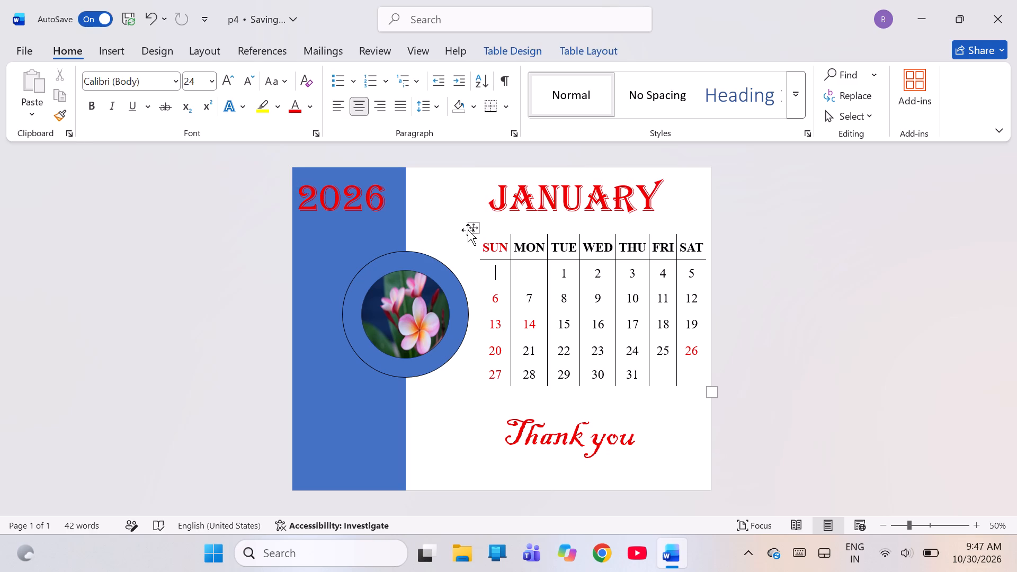
left_click_drag(468, 230, 460, 230)
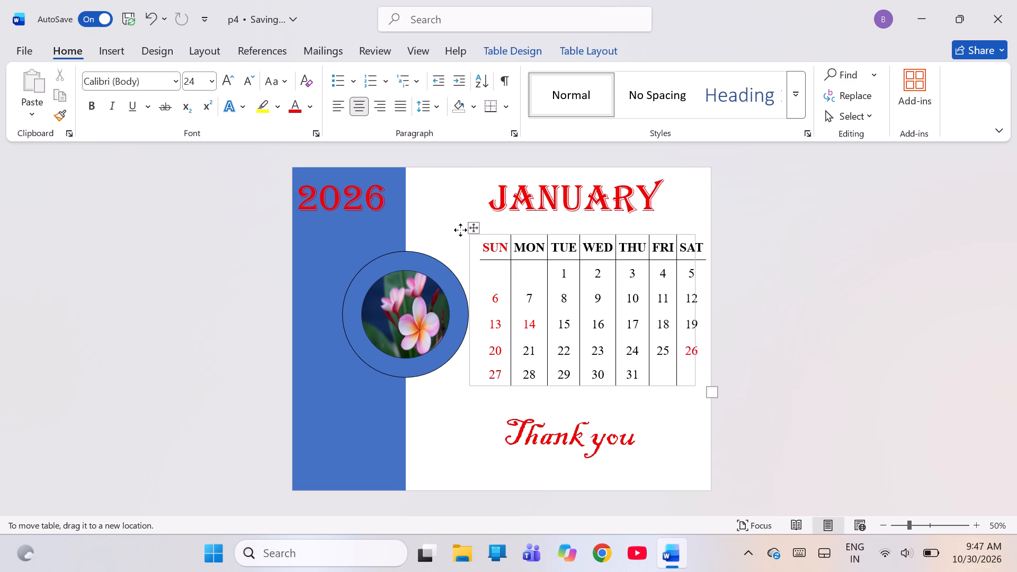
left_click_drag(460, 230, 461, 230)
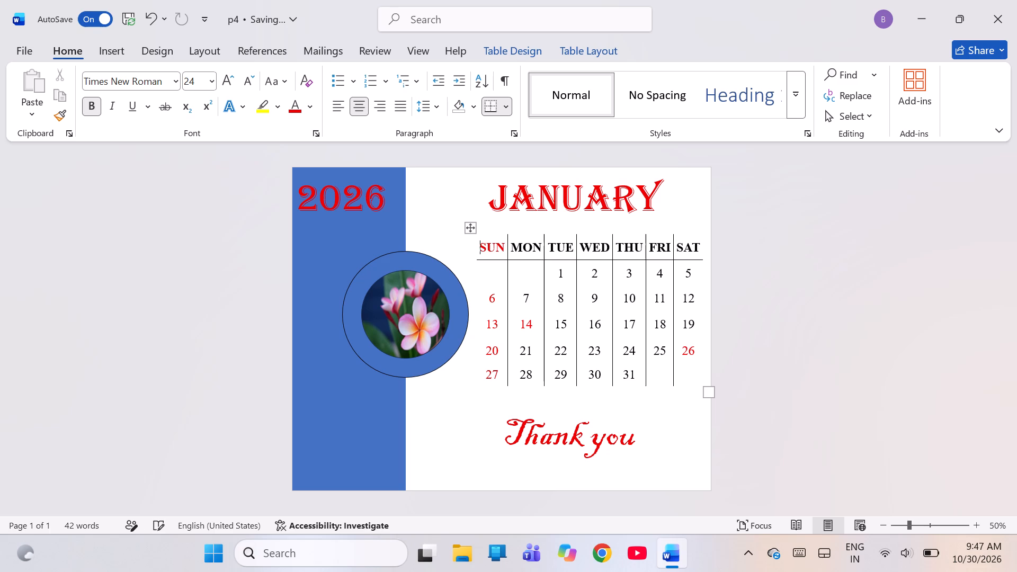
left_click(436, 218)
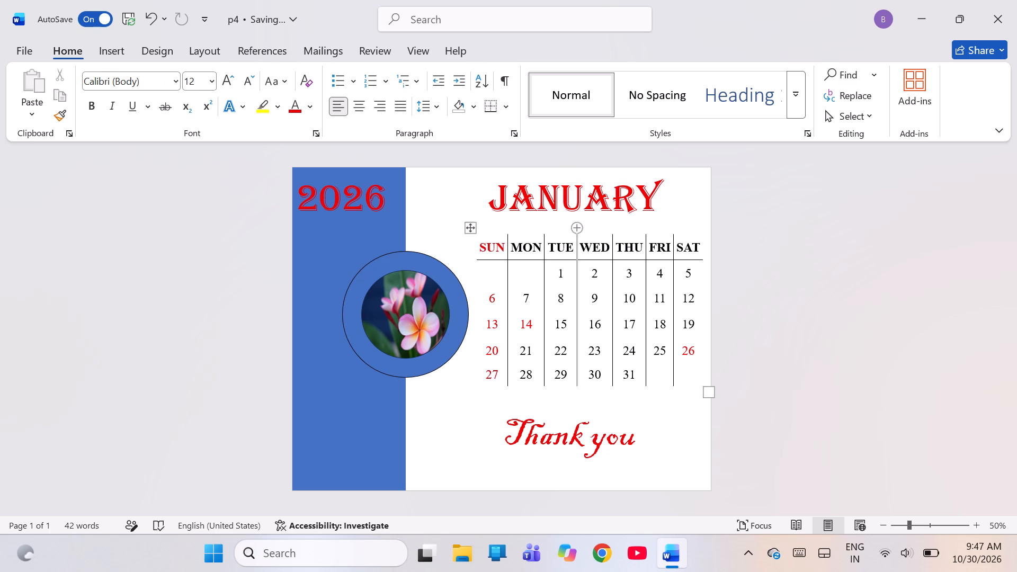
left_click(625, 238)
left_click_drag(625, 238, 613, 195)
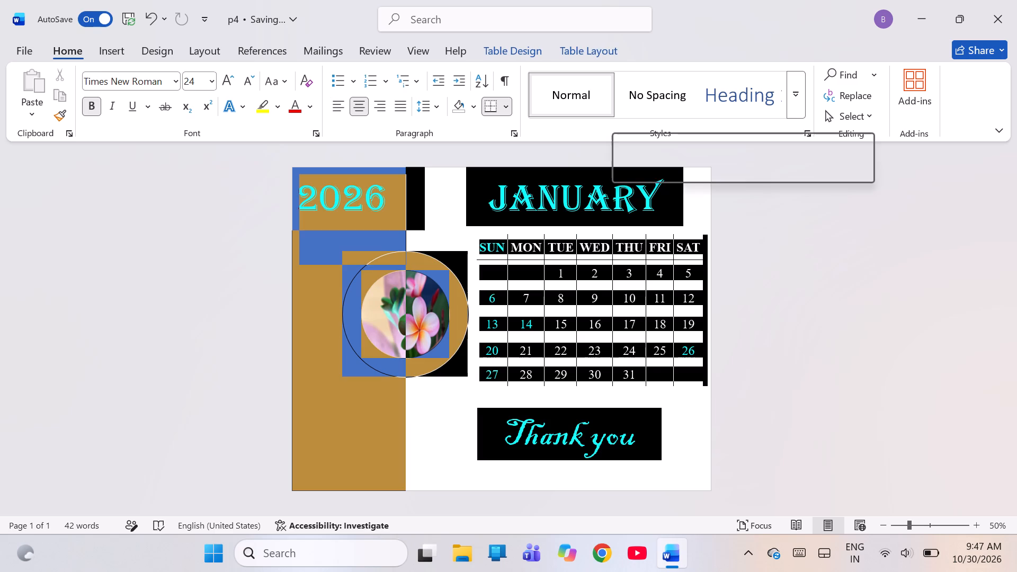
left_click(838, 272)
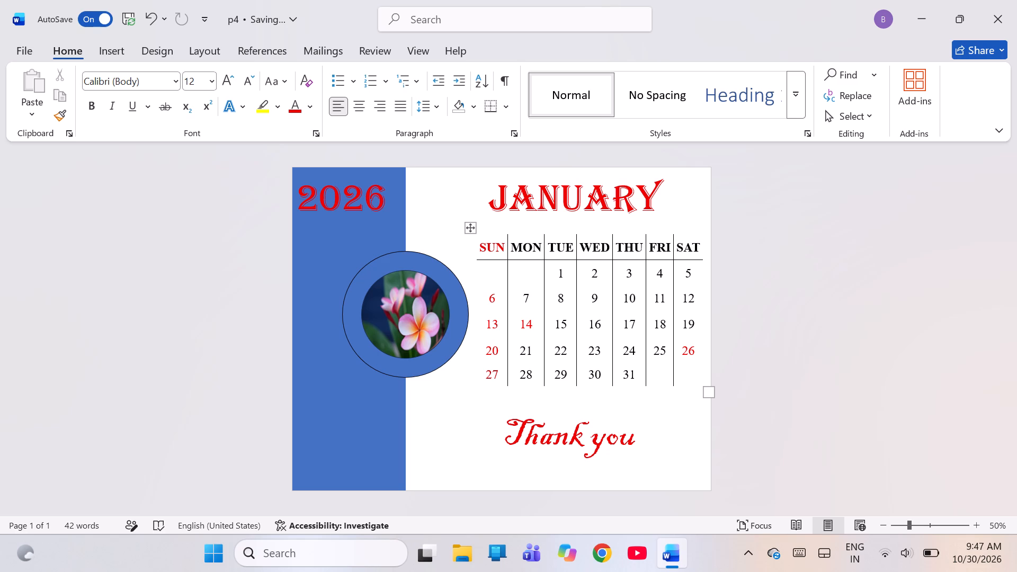
Stretch the date table taller so its bottom edge reaches just above the "Thank you" text.
left_click_drag(707, 396, 709, 410)
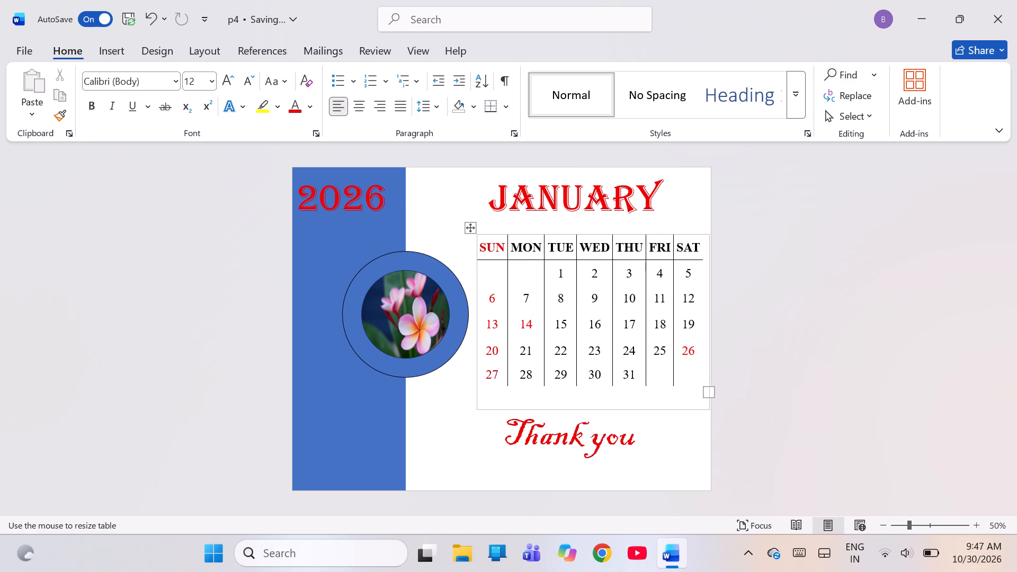
left_click_drag(709, 410, 704, 410)
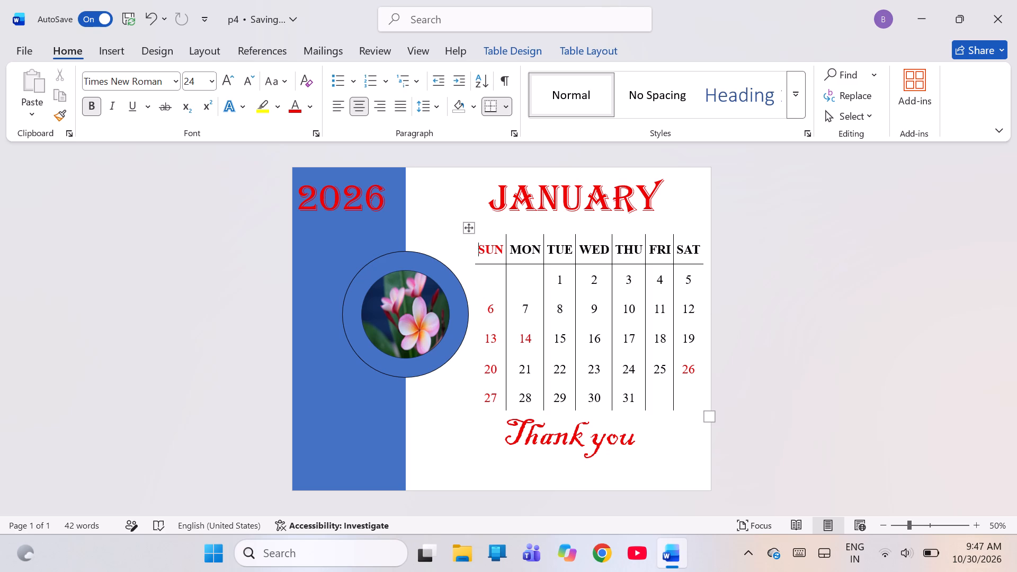
Move the "Thank you" text box slightly down to leave a gap beneath the date table.
left_click(560, 441)
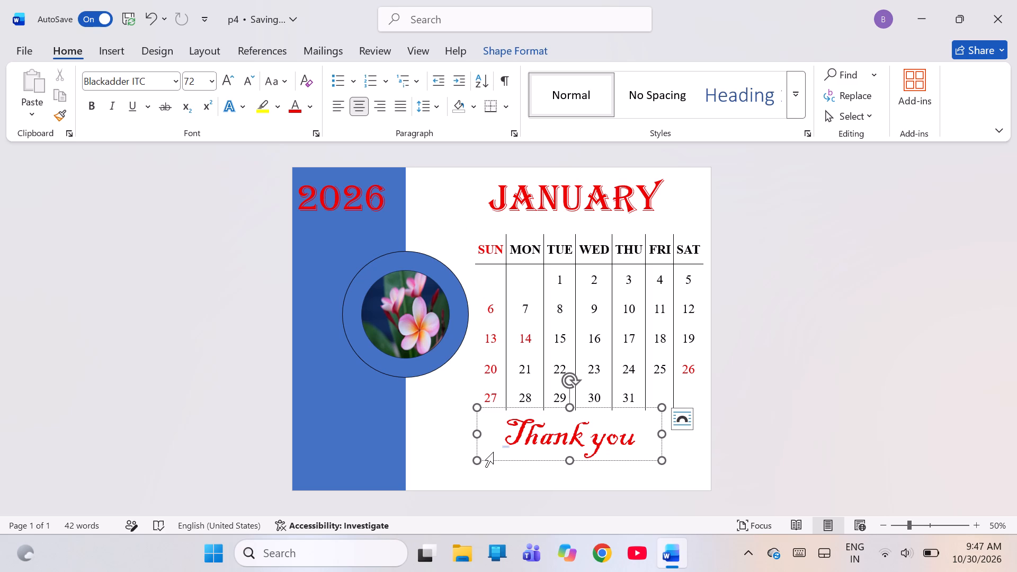
left_click_drag(475, 451, 469, 461)
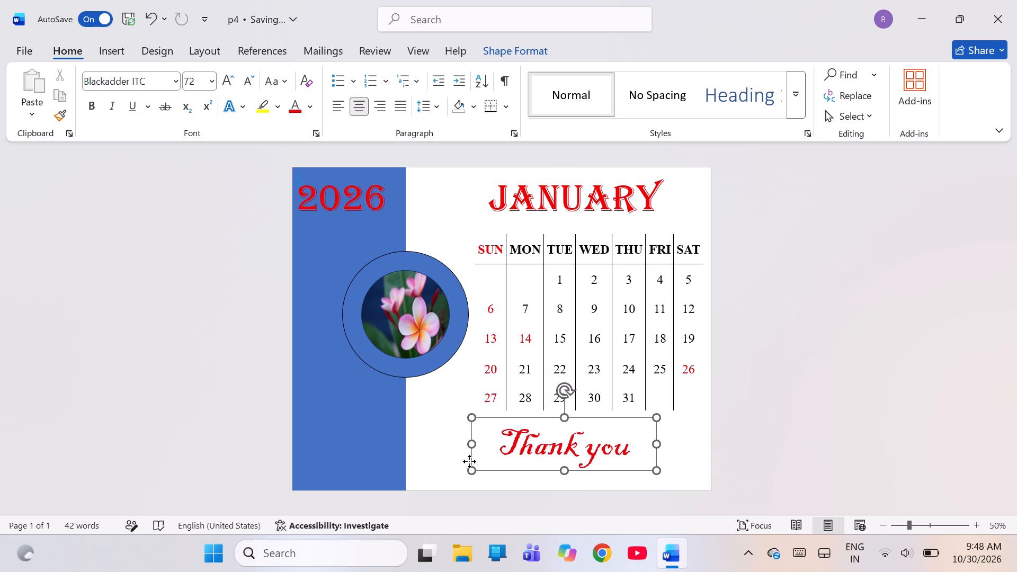
left_click_drag(469, 461, 471, 462)
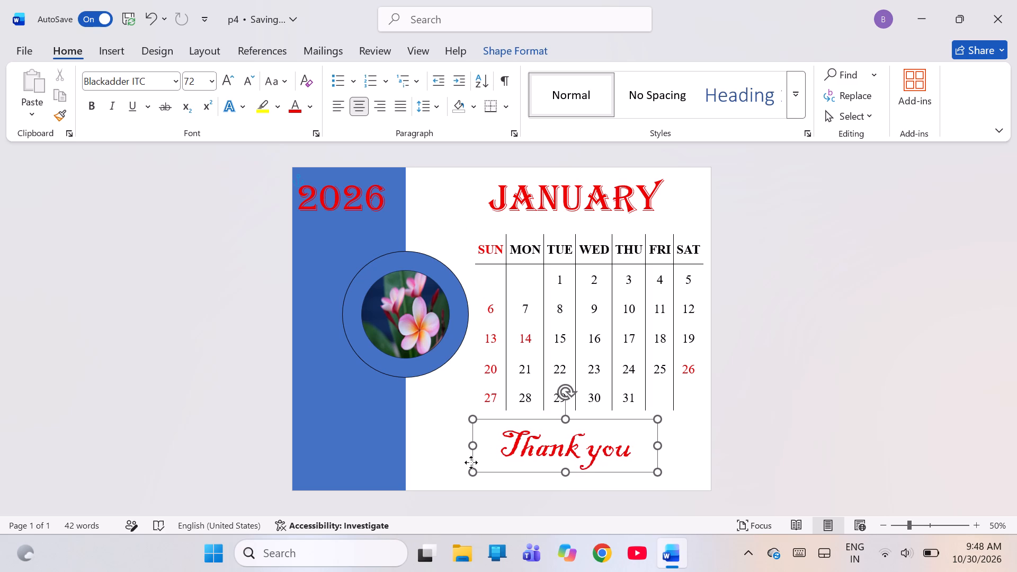
left_click_drag(471, 462, 479, 462)
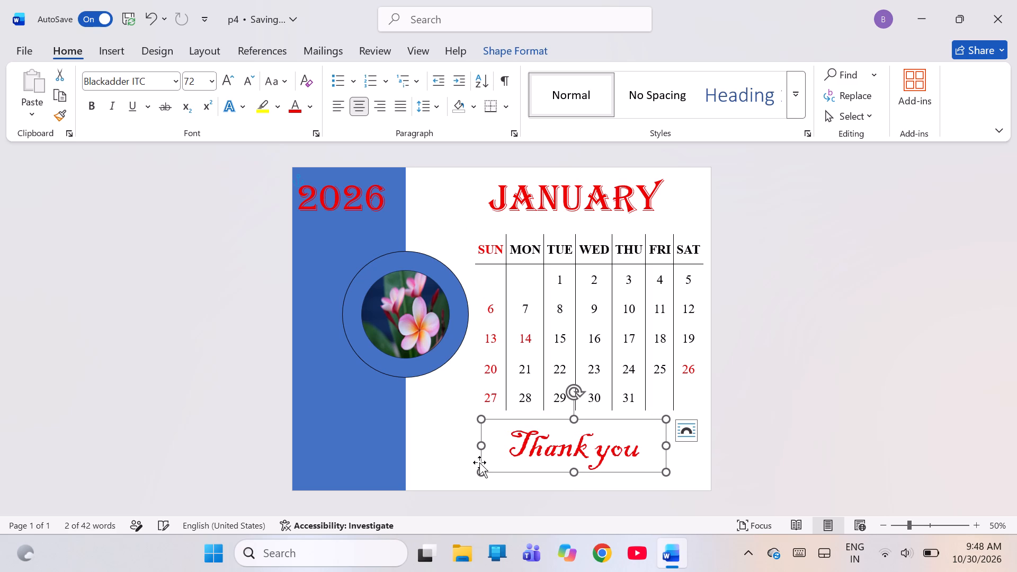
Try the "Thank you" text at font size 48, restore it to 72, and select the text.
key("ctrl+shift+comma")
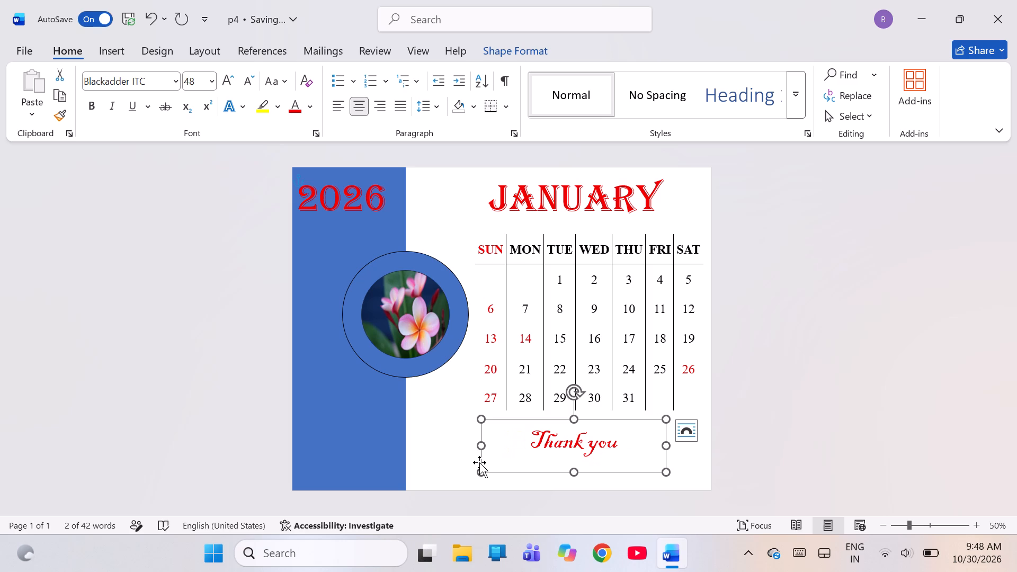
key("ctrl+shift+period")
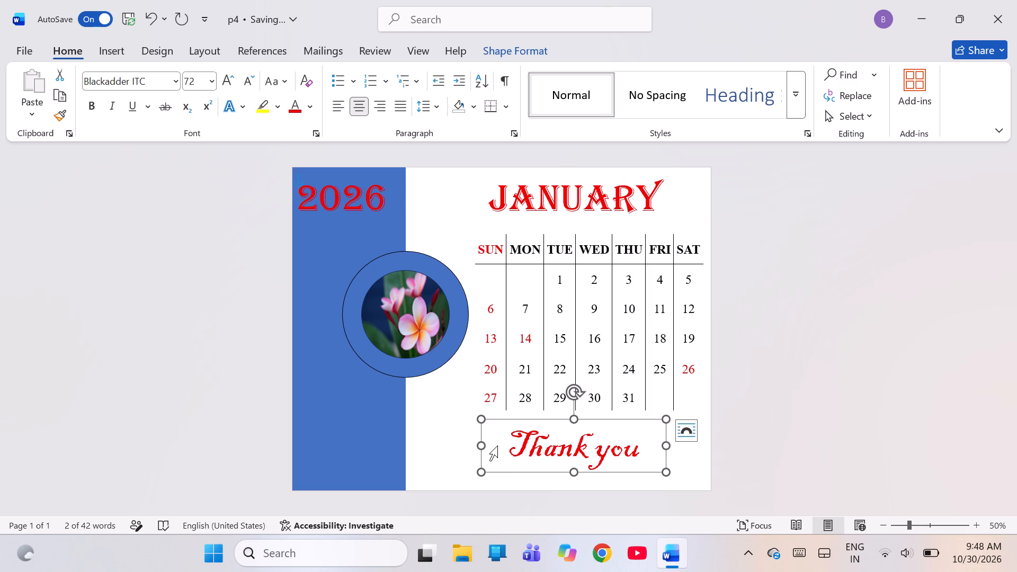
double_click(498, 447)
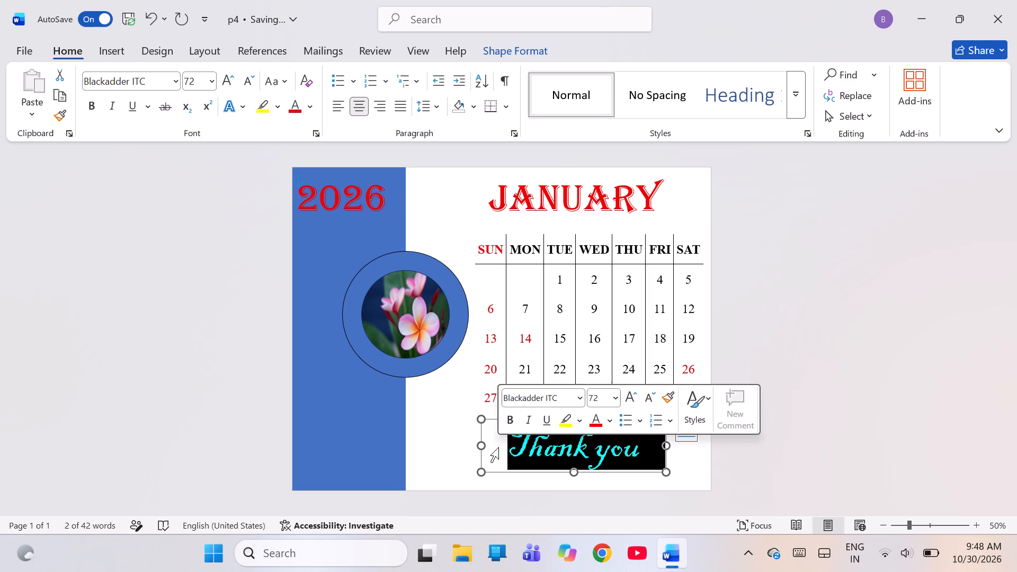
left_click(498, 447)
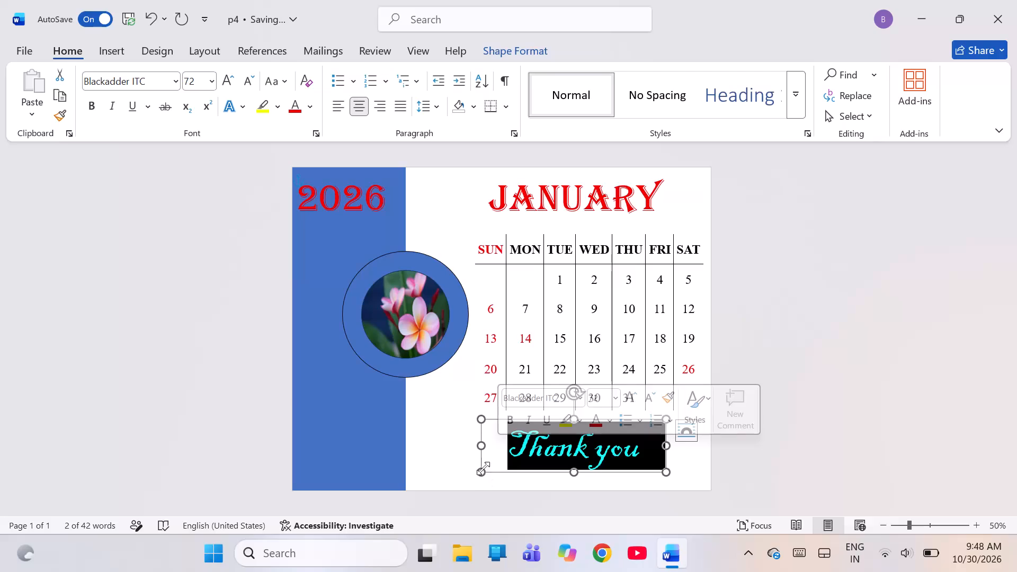
Shift the "Thank you" text box slightly towards the blue panel, keeping it clear of the date table and page bottom, and deselect it.
left_click_drag(478, 466, 475, 473)
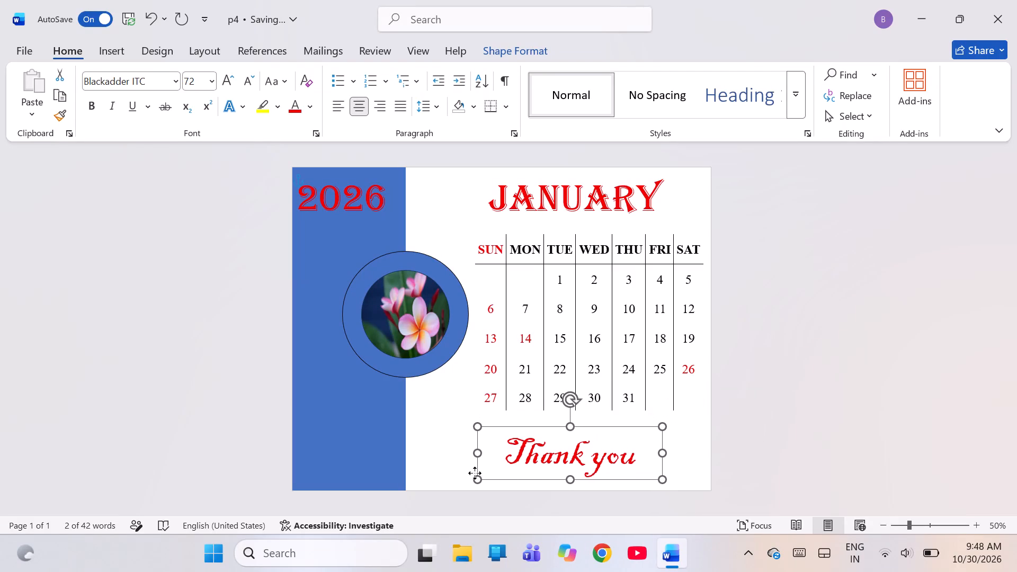
left_click_drag(475, 473, 463, 476)
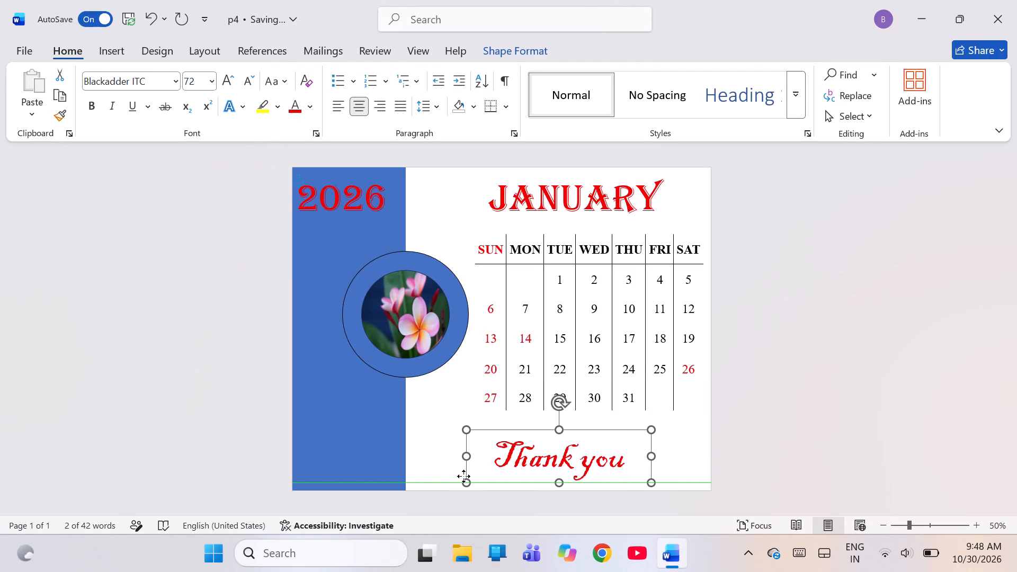
left_click_drag(463, 476, 463, 468)
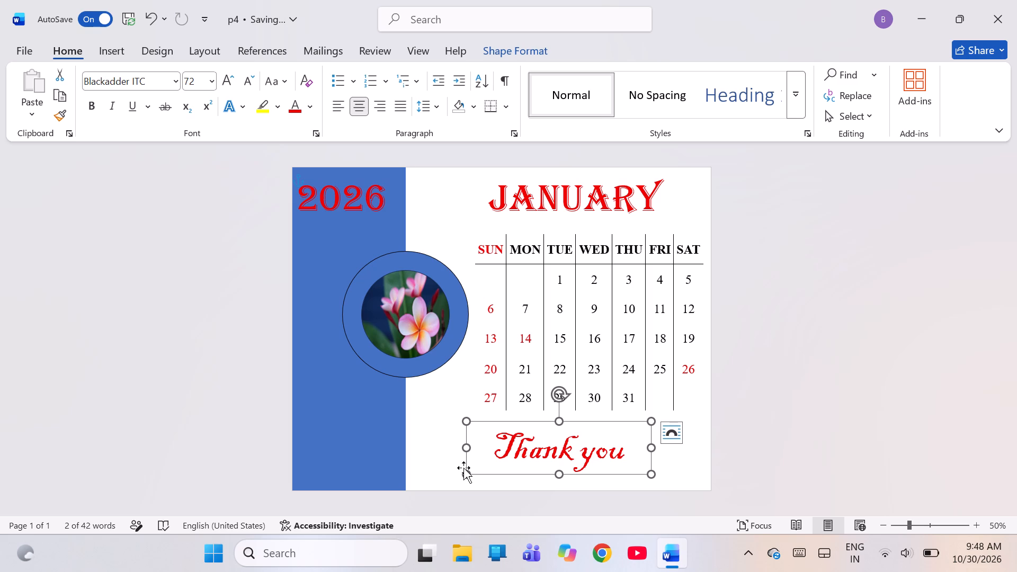
left_click(448, 468)
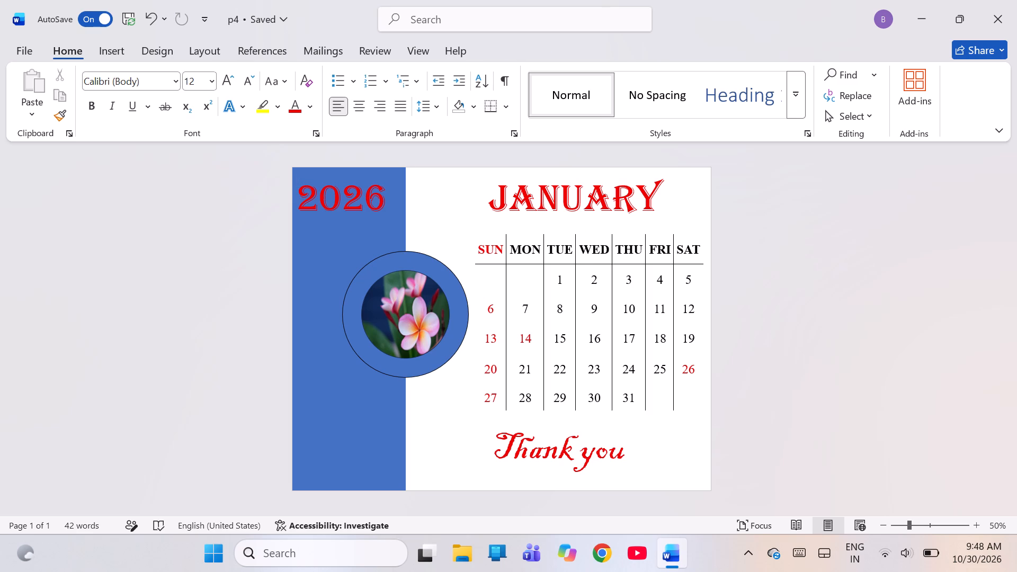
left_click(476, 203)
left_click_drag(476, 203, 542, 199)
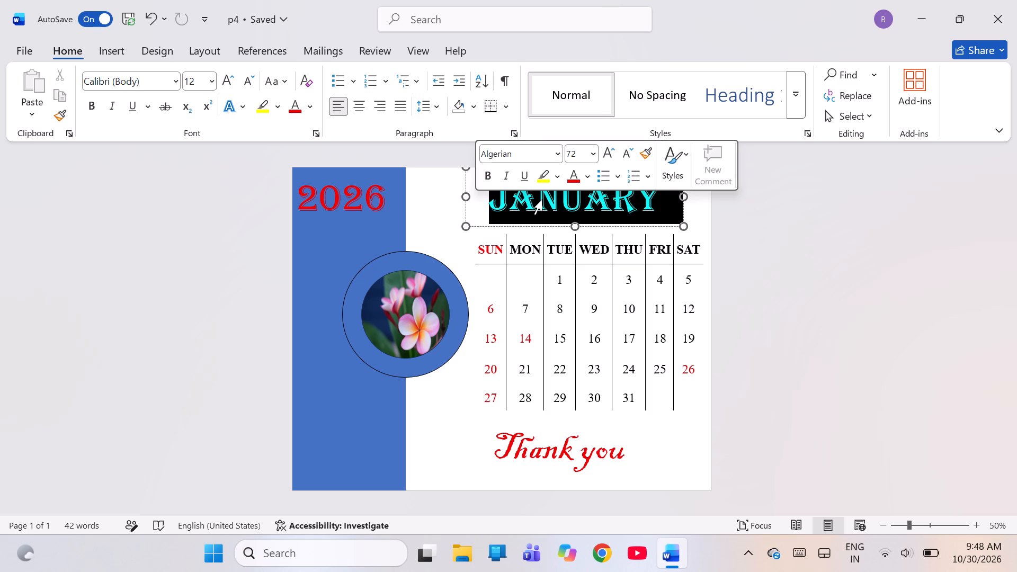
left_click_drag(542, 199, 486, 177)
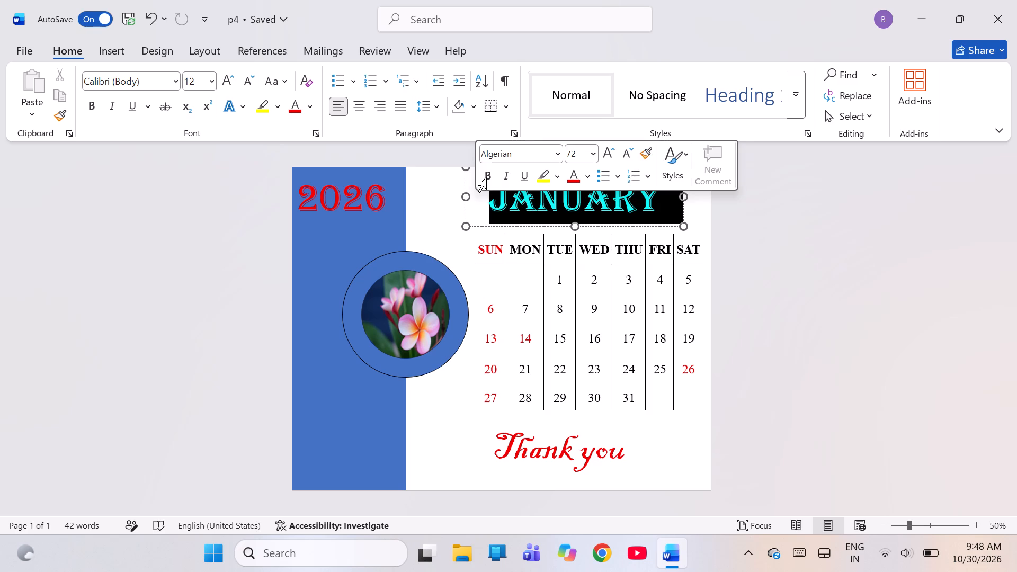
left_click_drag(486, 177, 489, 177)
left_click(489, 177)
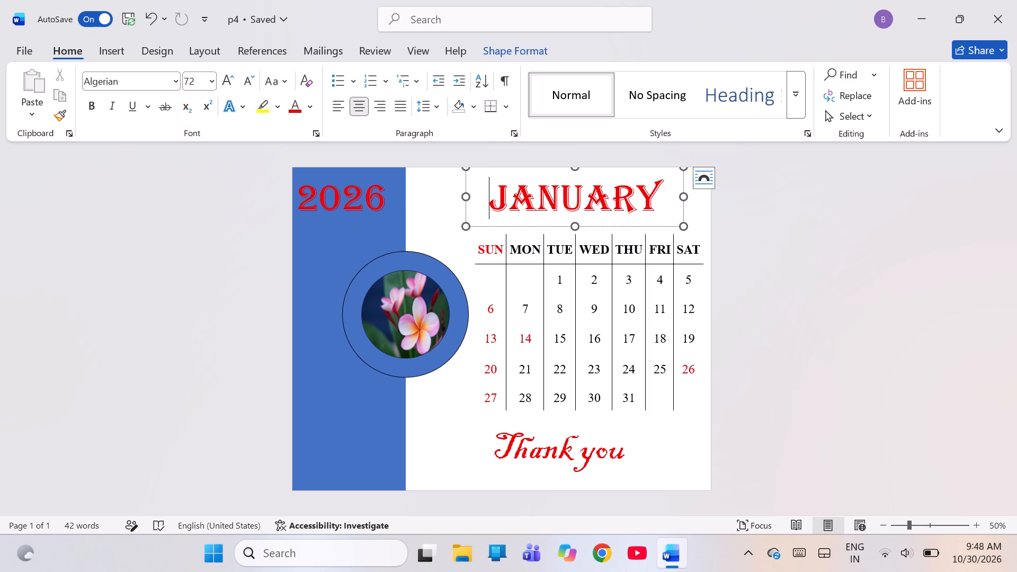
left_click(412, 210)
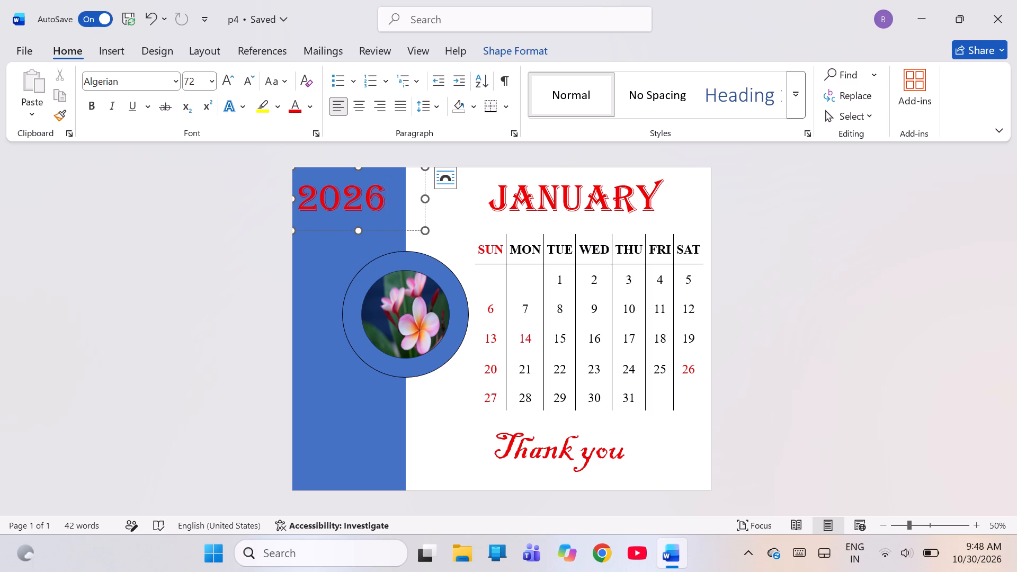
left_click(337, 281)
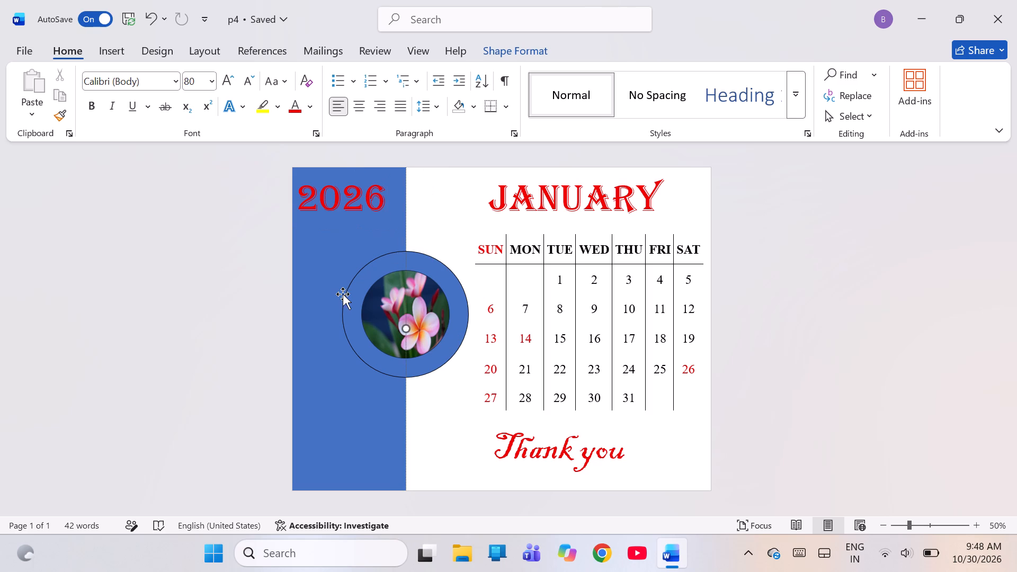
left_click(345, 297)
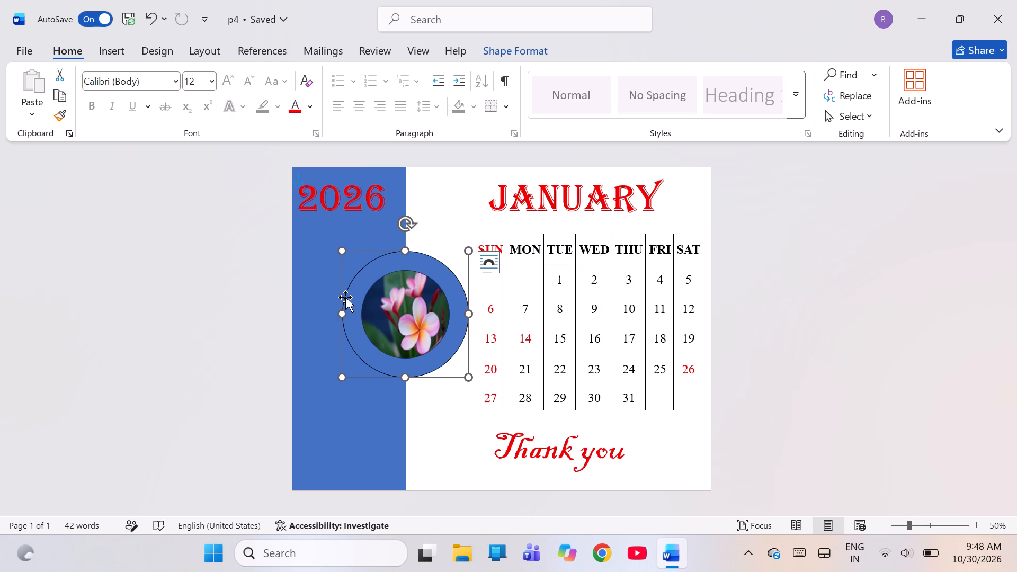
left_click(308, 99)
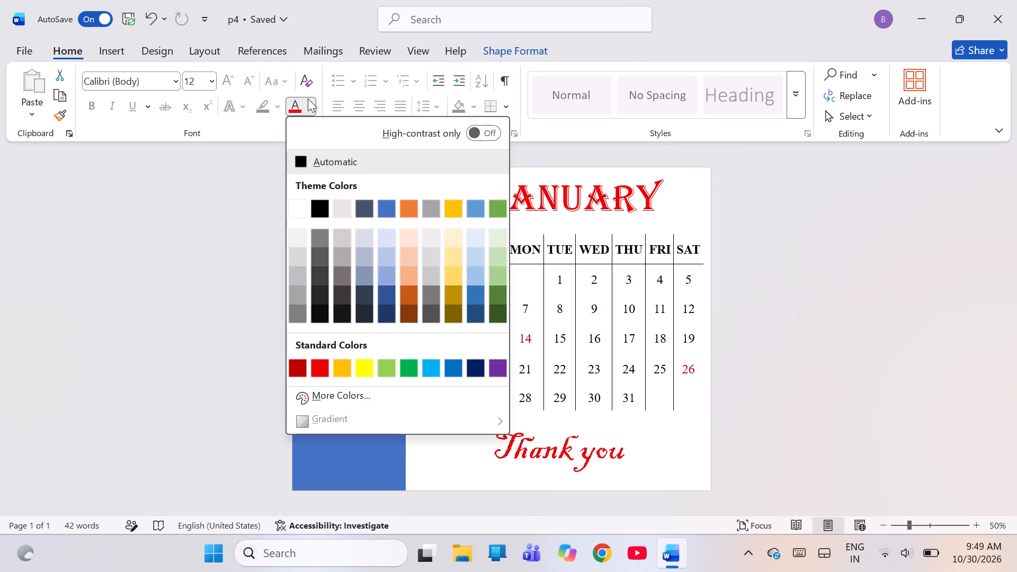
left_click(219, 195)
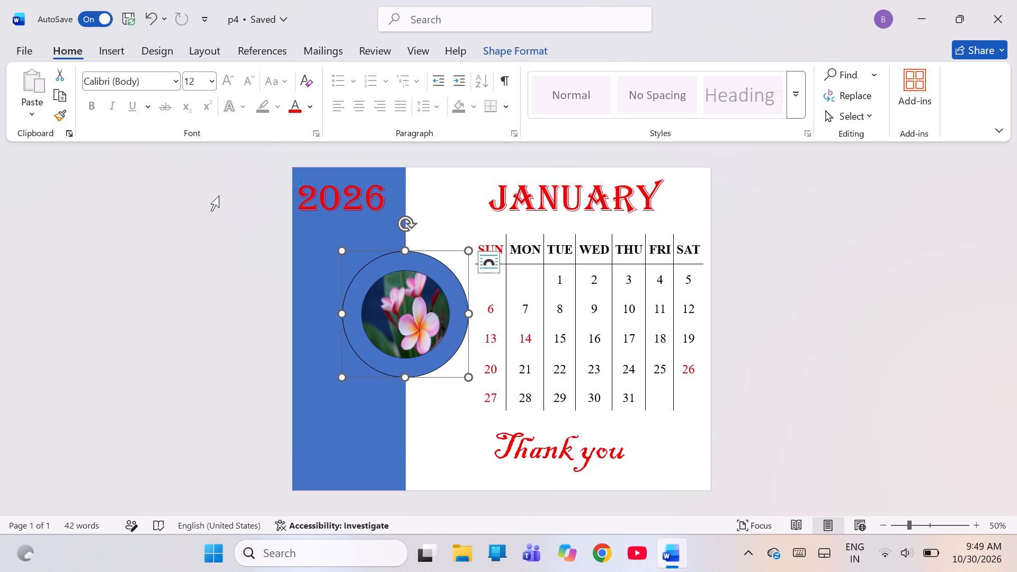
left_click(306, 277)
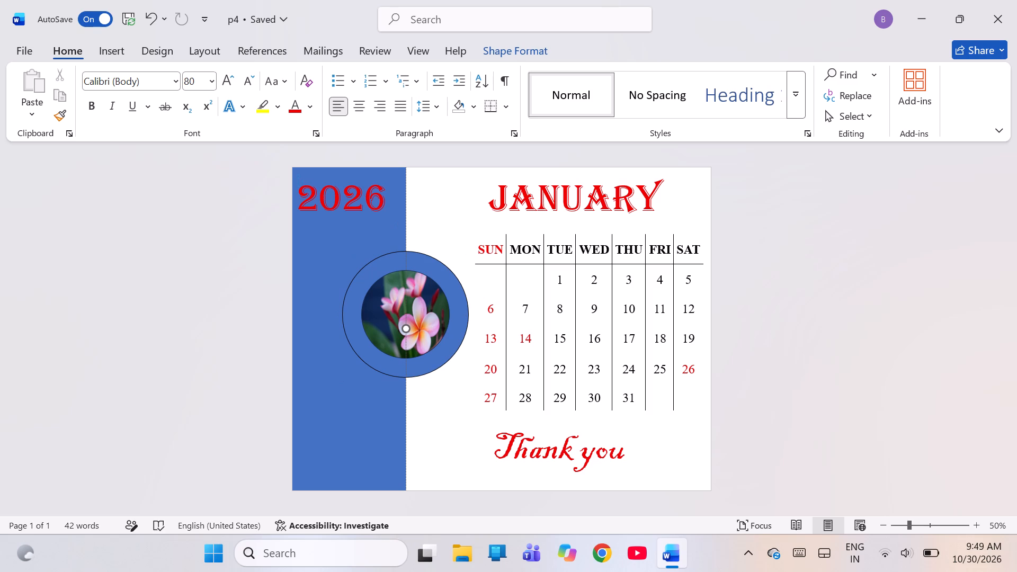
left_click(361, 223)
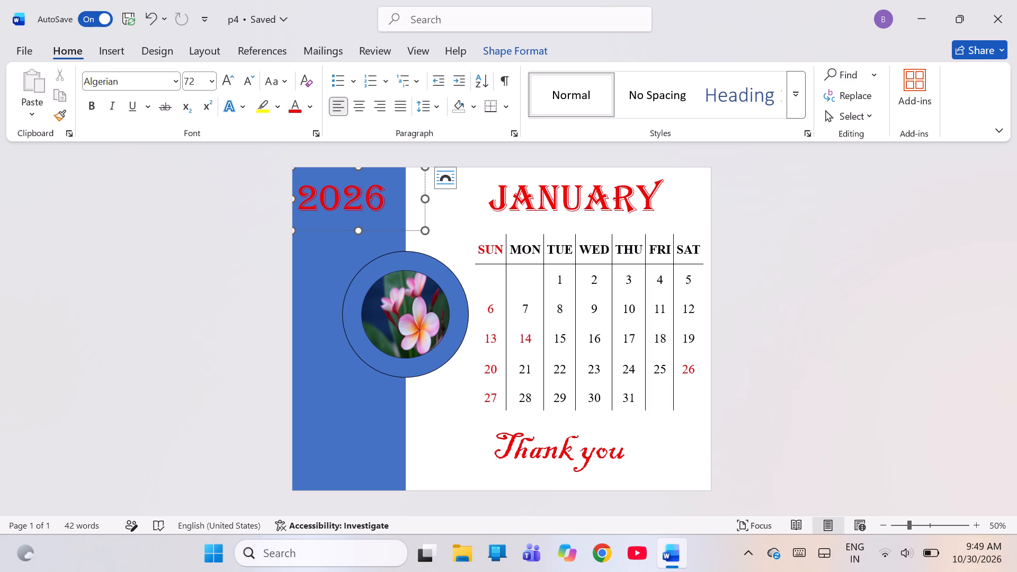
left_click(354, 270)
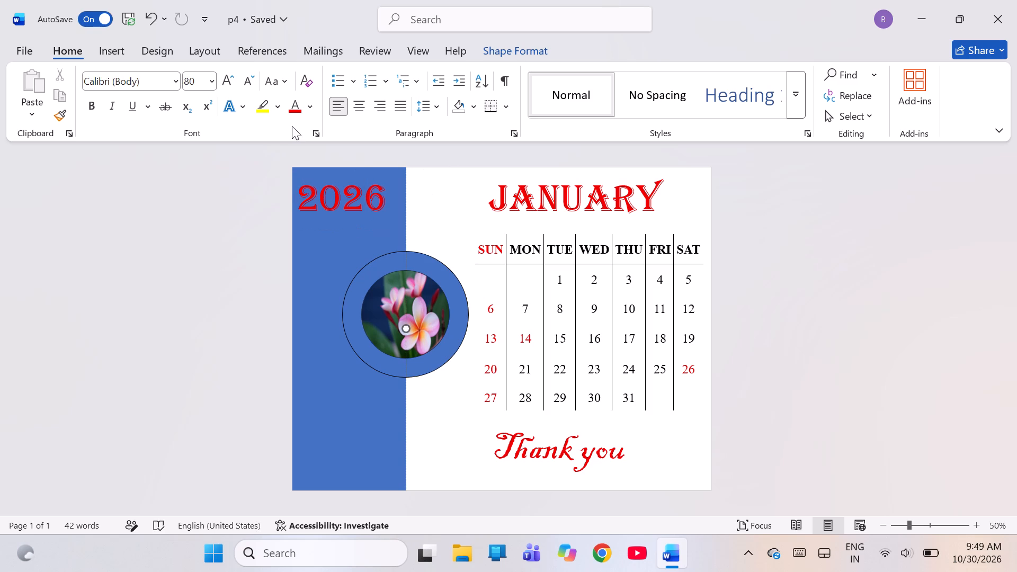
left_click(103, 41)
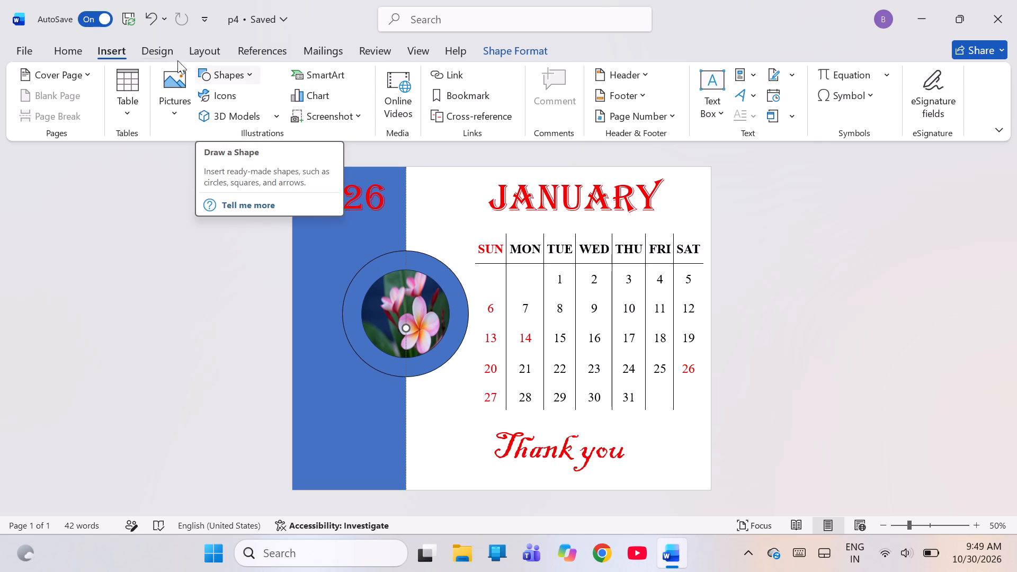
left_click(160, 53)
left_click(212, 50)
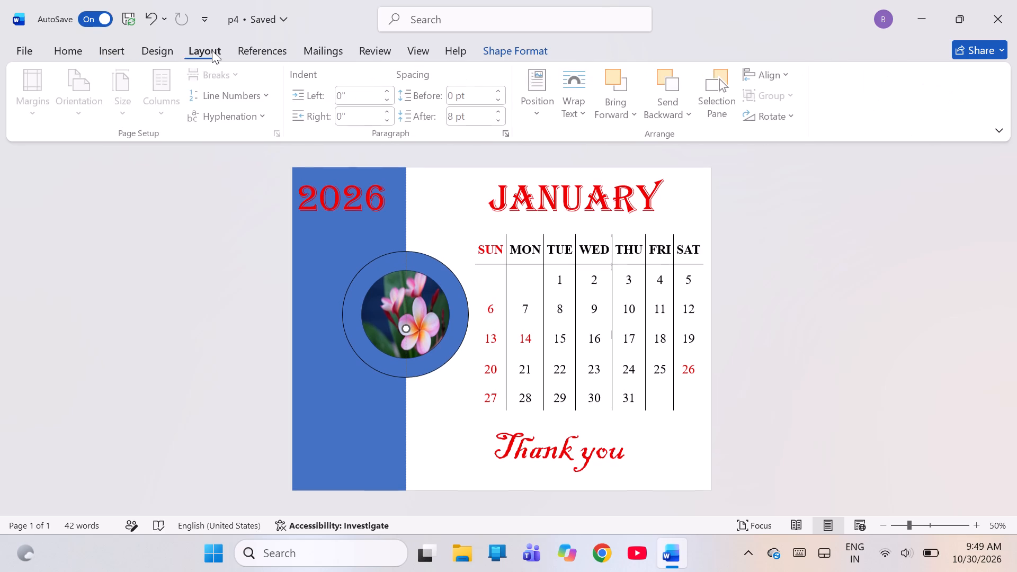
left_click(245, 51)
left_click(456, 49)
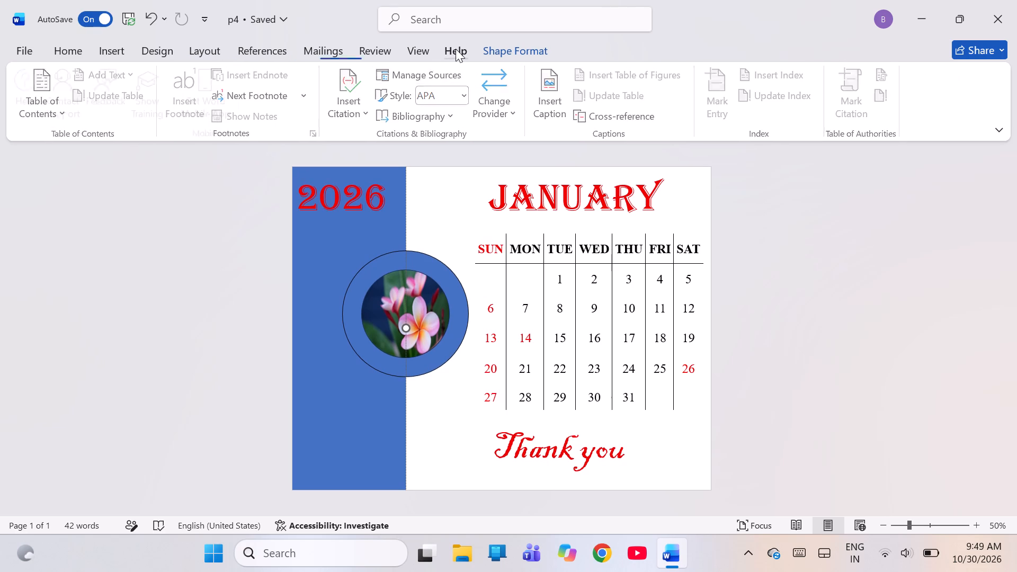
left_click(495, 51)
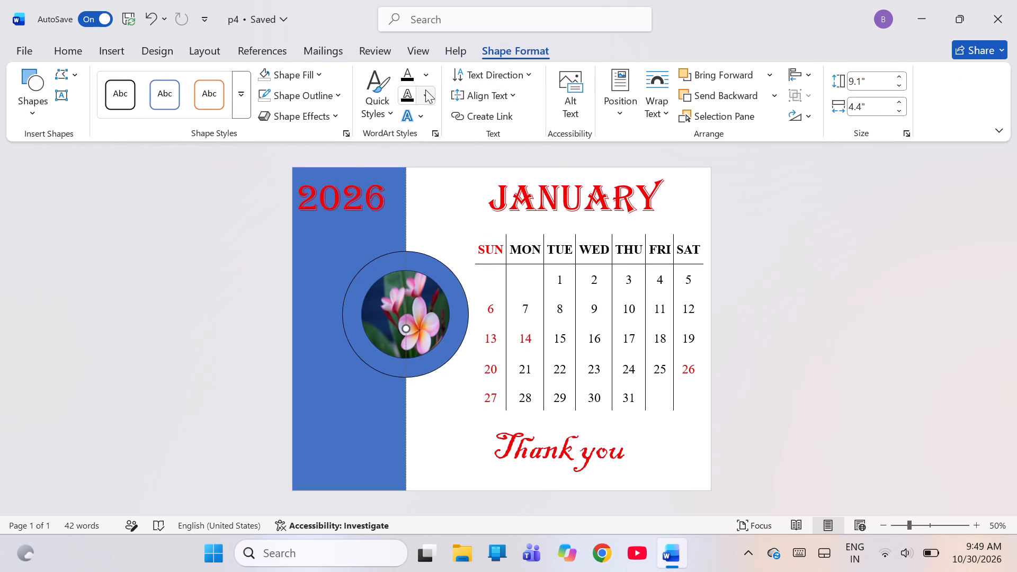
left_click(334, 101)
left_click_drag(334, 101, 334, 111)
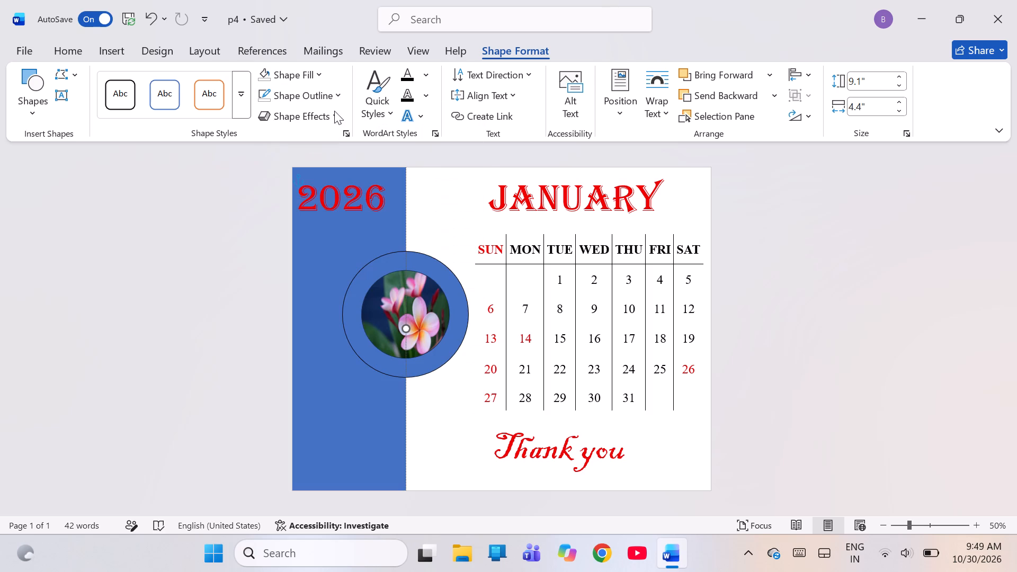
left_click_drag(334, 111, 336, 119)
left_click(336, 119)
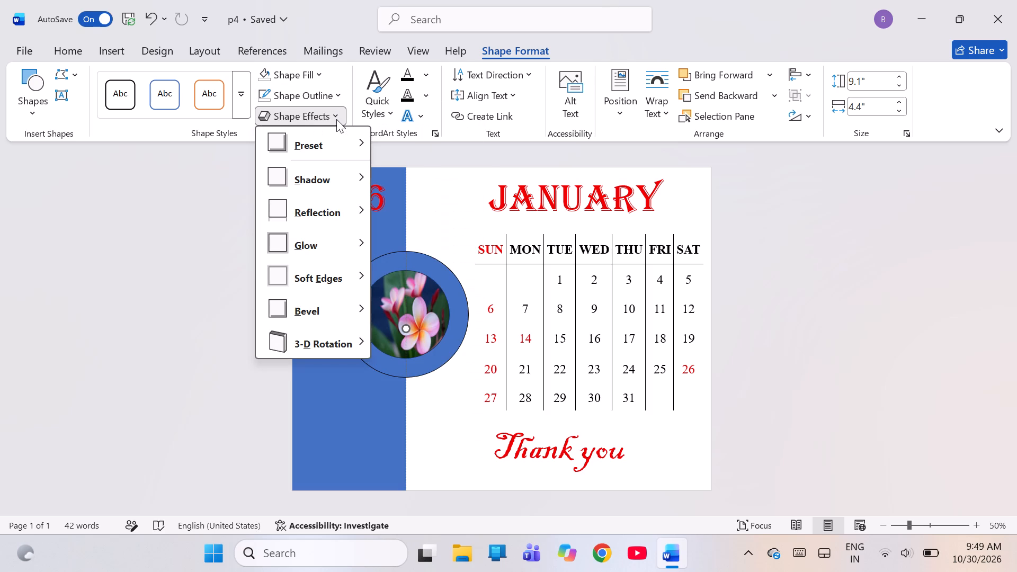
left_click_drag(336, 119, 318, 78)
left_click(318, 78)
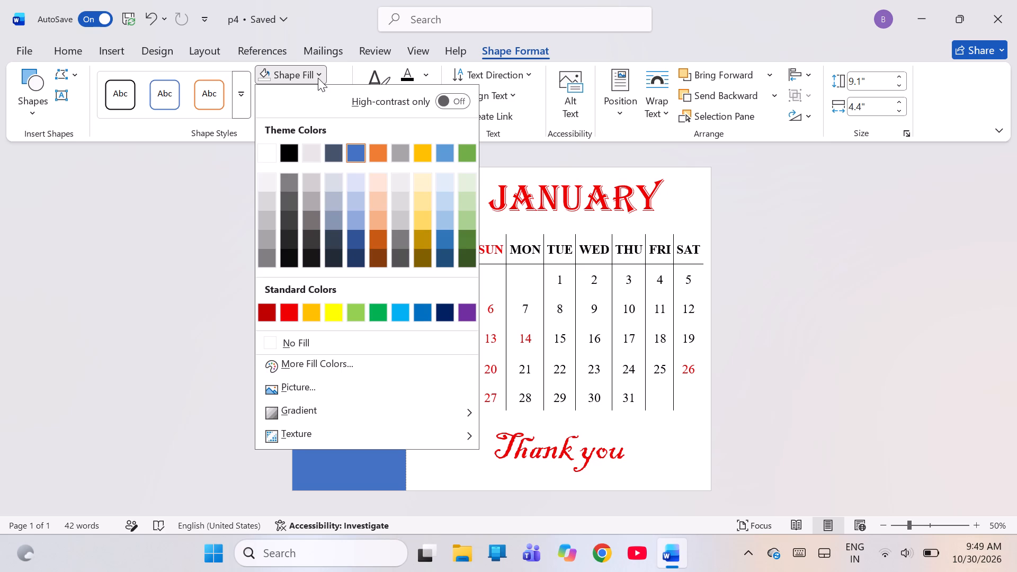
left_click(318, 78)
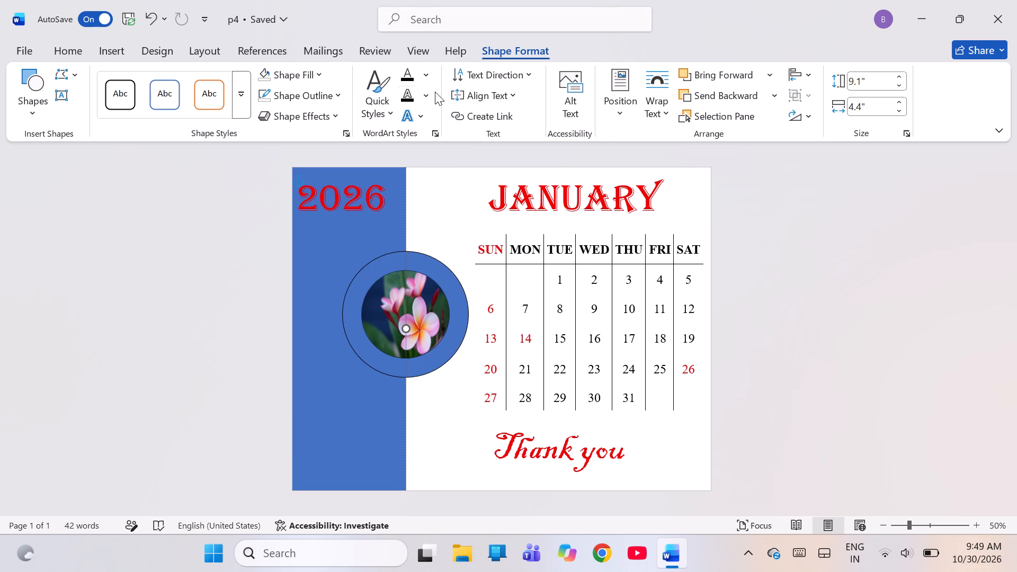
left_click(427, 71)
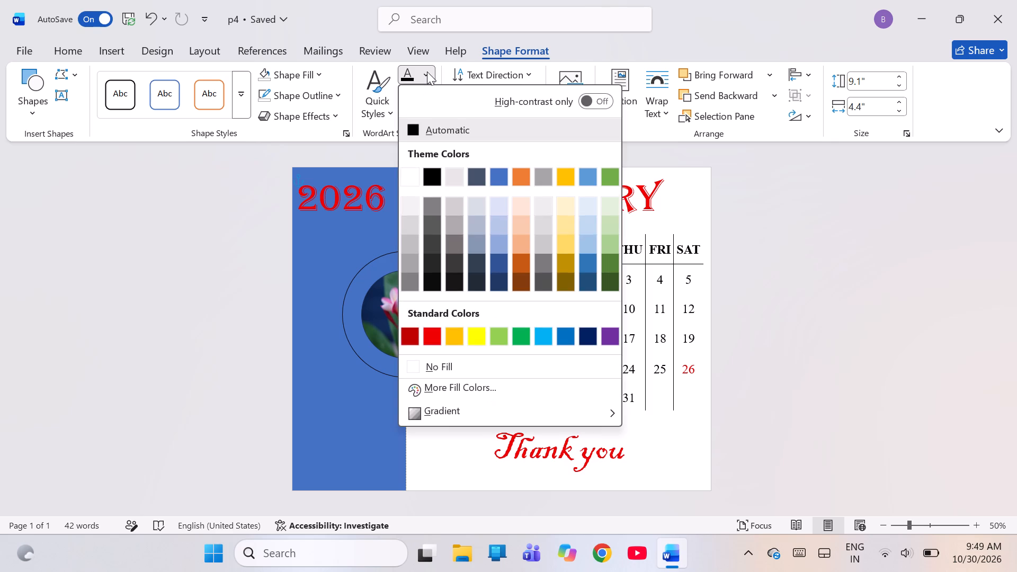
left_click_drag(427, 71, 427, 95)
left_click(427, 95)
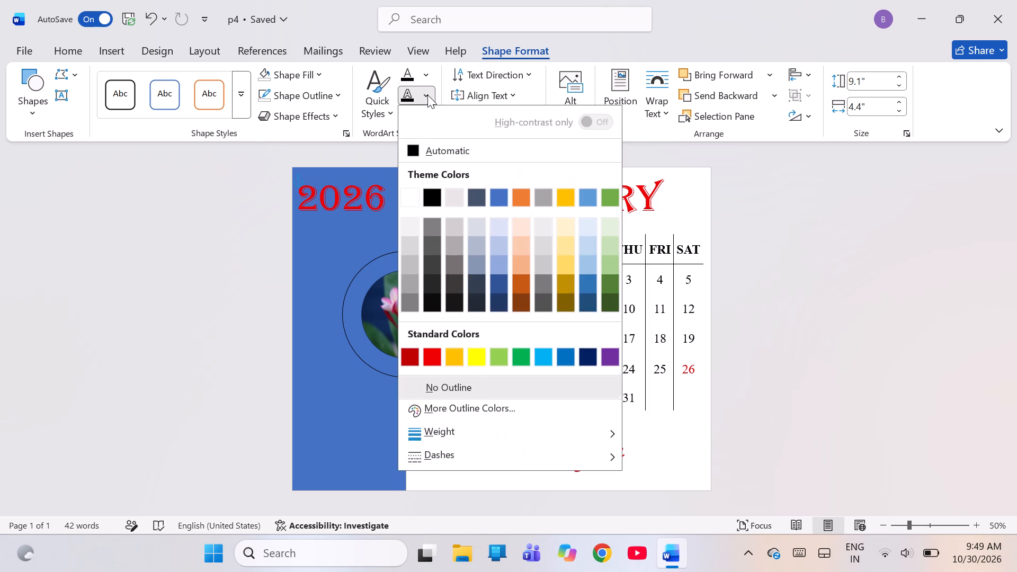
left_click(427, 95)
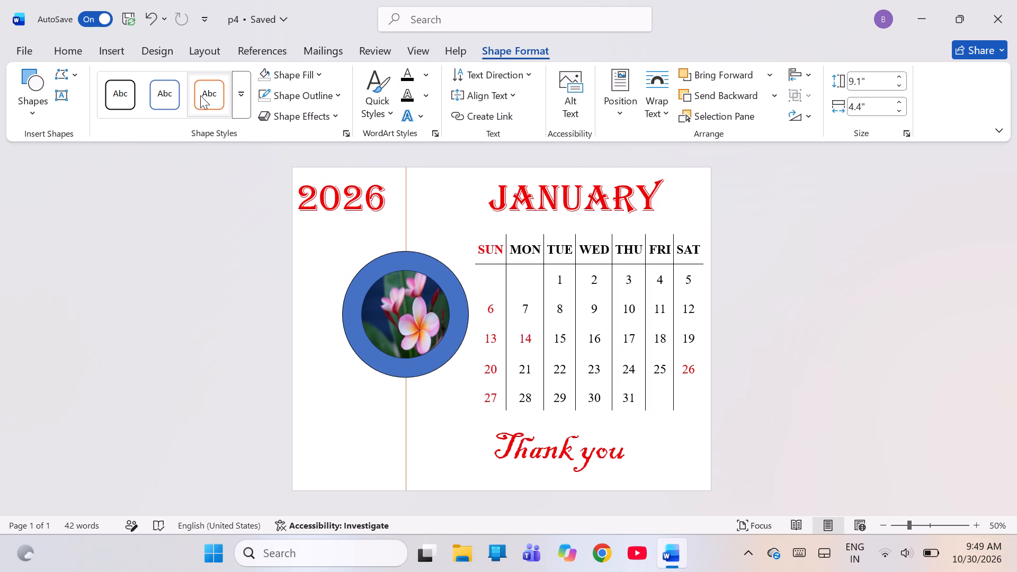
Apply a light blue gradient theme style to the blue panel and set its fill to Blue, Accent 1, Lighter 40%.
left_click(242, 95)
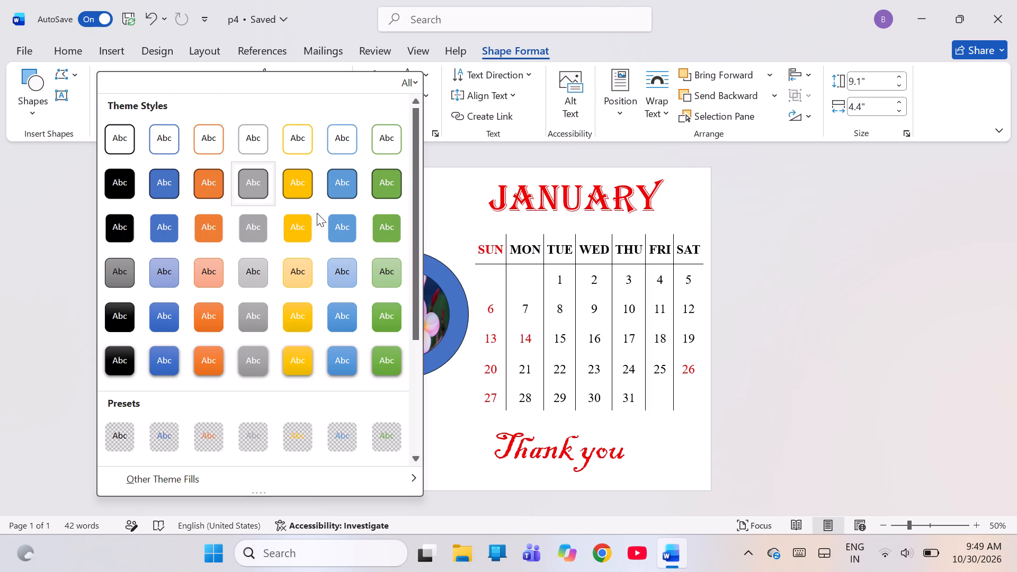
left_click(336, 257)
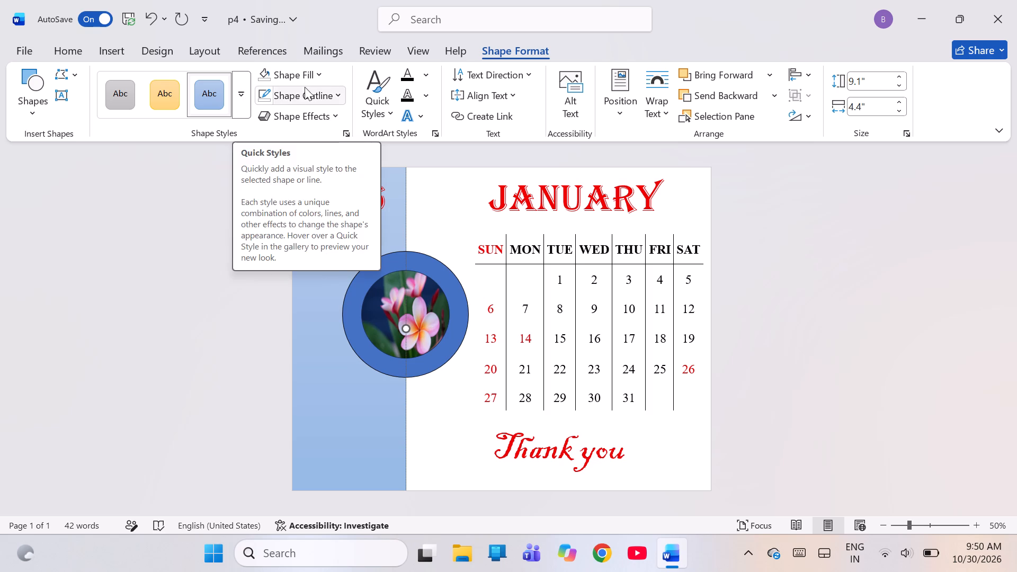
left_click(318, 74)
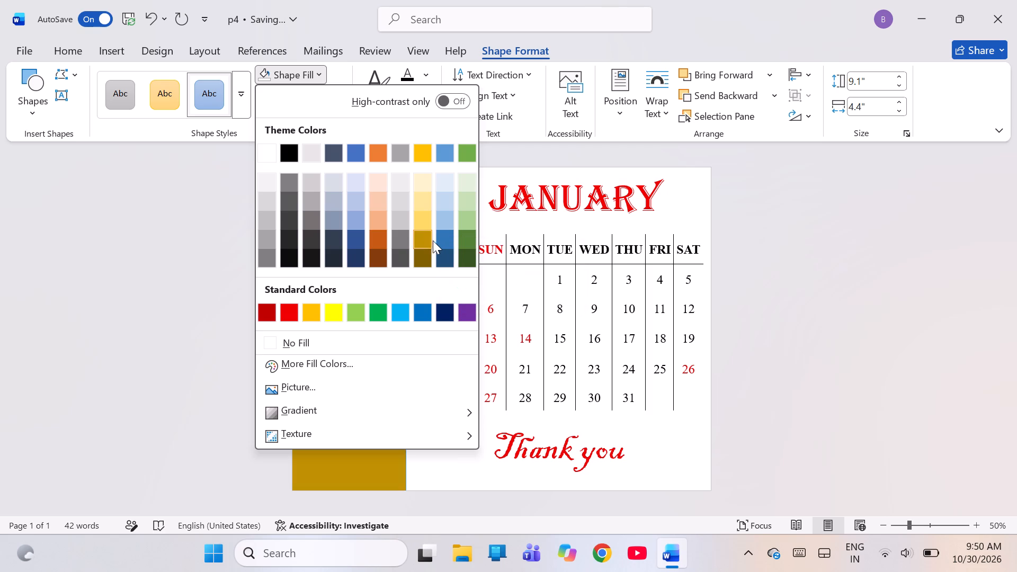
left_click(362, 218)
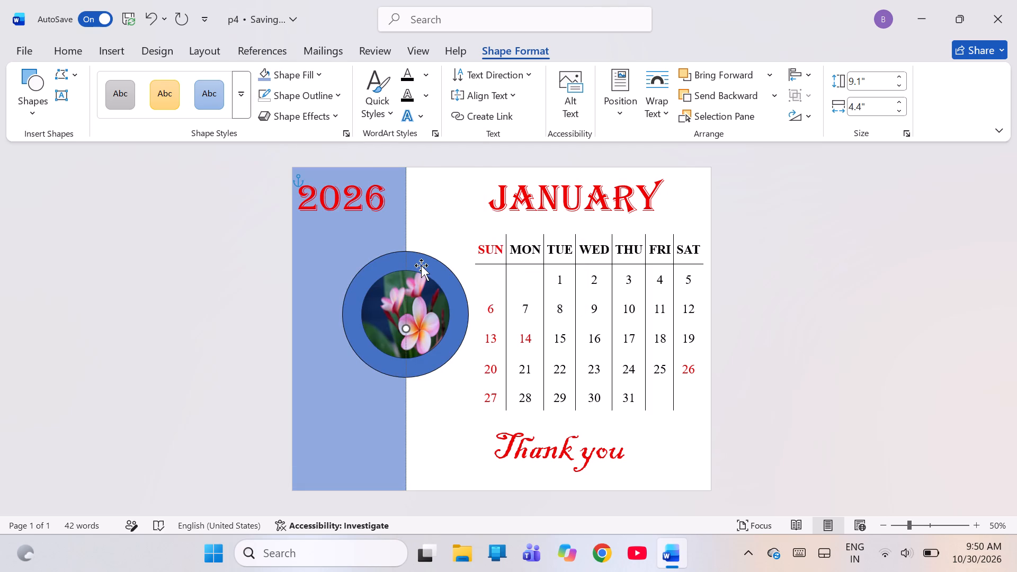
Apply the light blue gradient shape style to the circle around the flower picture and deselect it.
left_click(421, 265)
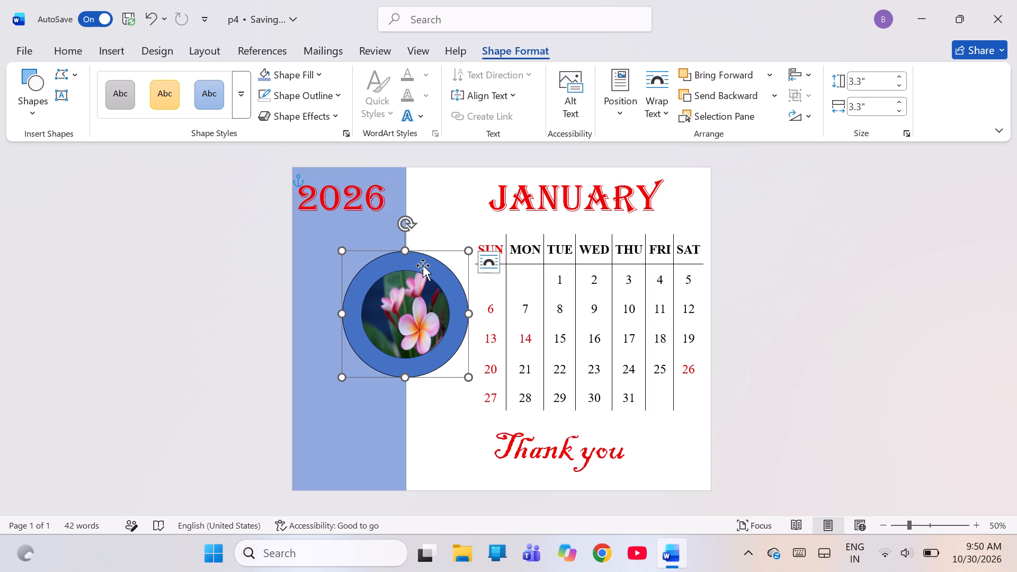
left_click(423, 265)
left_click(215, 99)
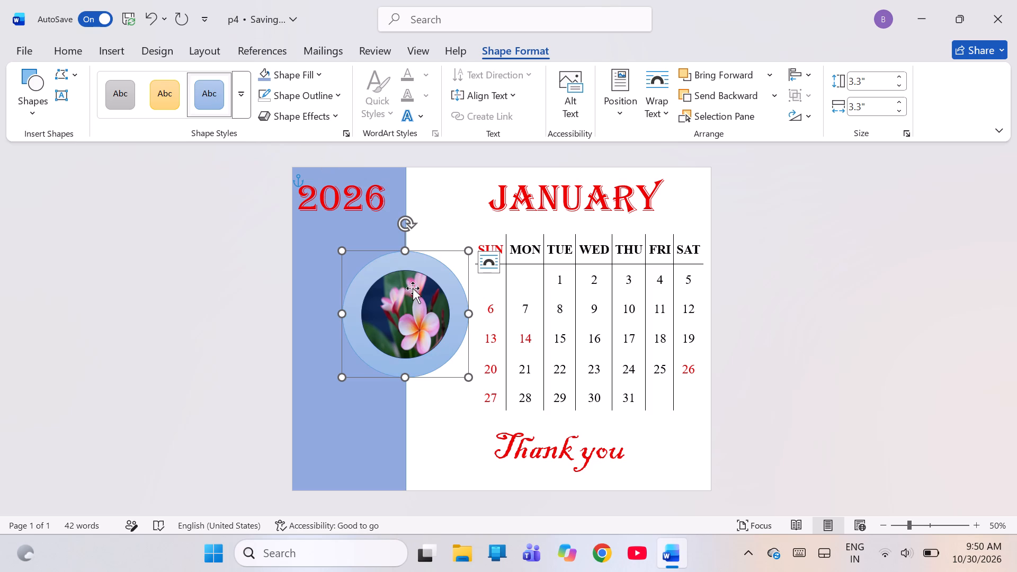
left_click(435, 215)
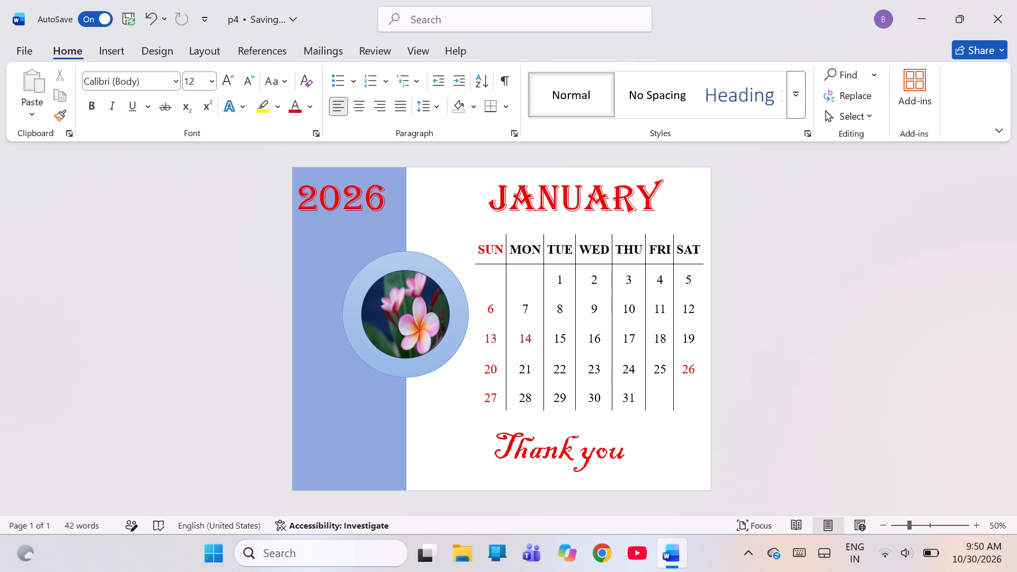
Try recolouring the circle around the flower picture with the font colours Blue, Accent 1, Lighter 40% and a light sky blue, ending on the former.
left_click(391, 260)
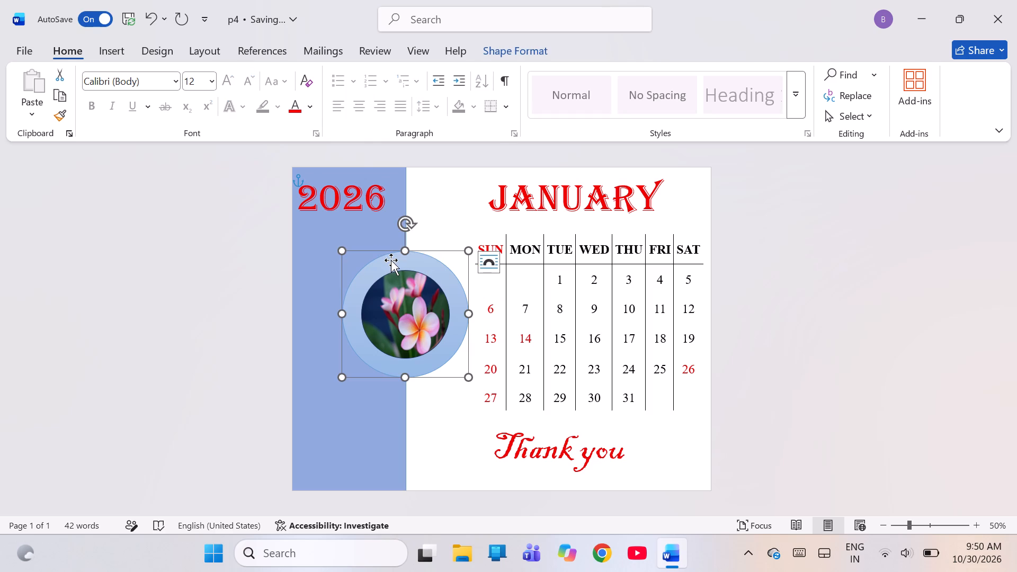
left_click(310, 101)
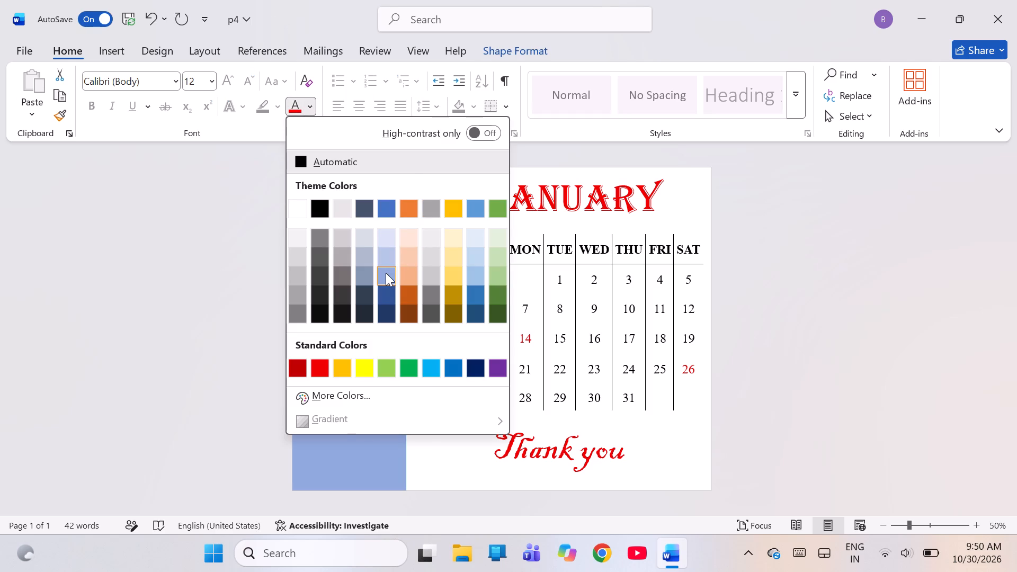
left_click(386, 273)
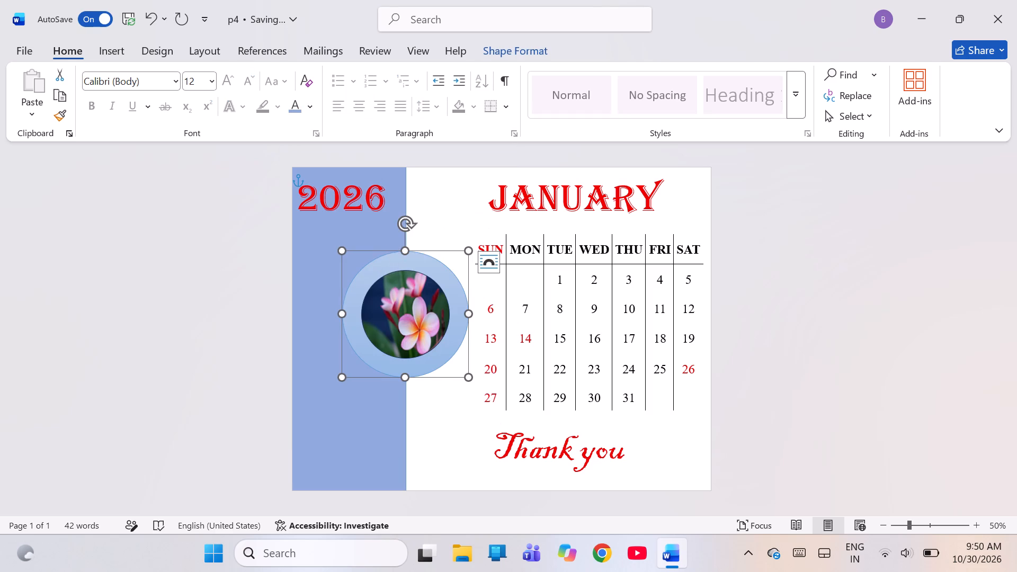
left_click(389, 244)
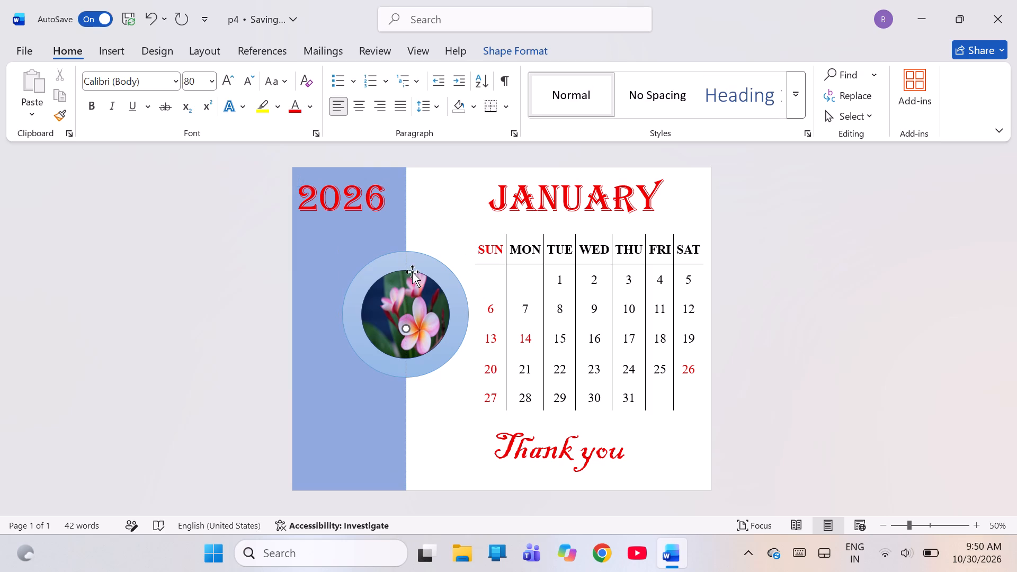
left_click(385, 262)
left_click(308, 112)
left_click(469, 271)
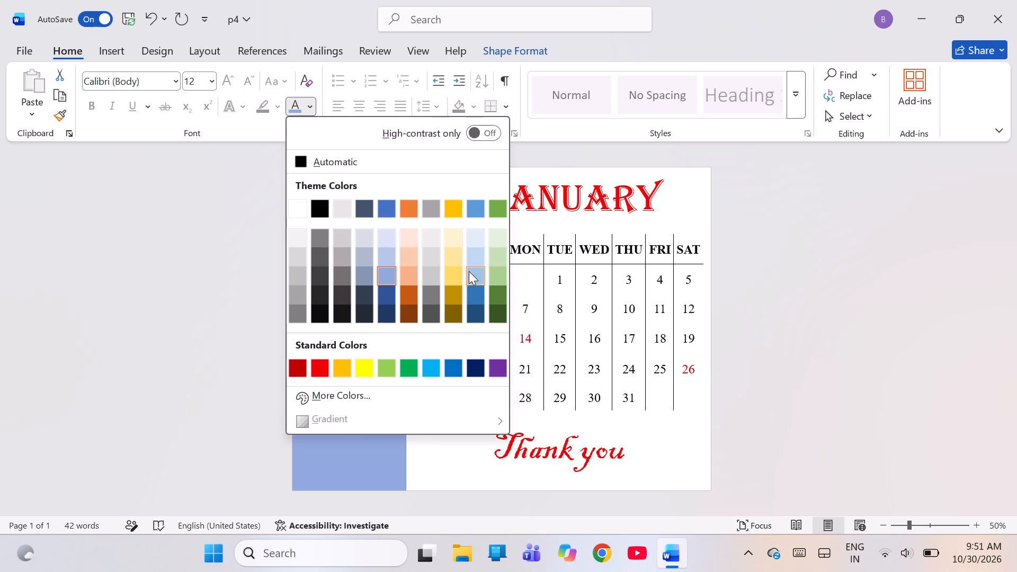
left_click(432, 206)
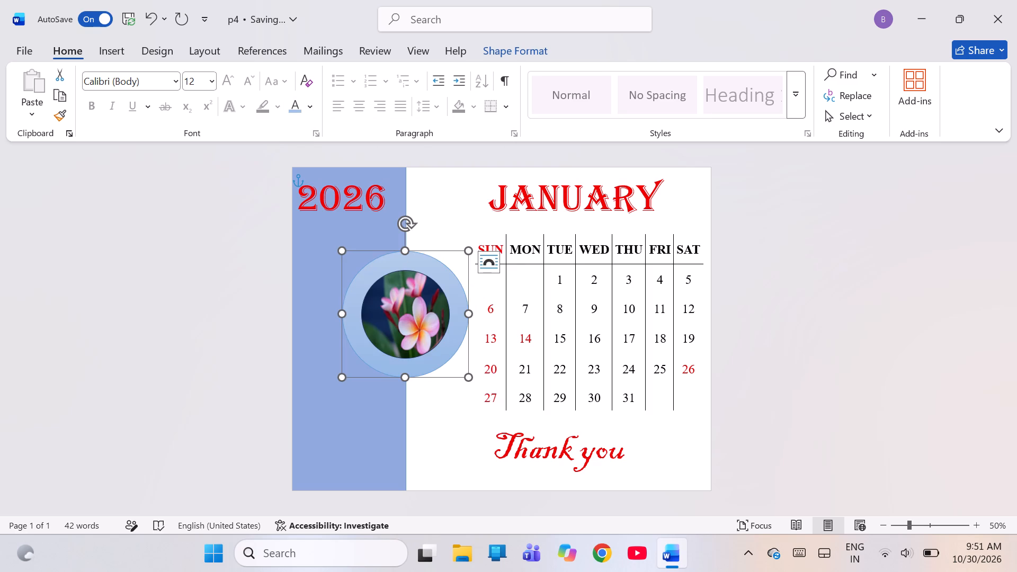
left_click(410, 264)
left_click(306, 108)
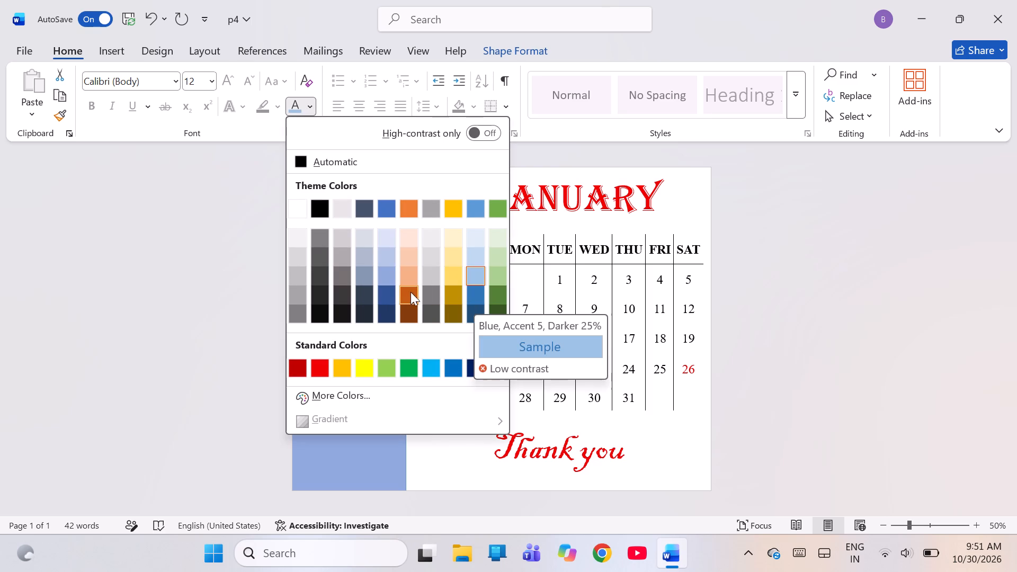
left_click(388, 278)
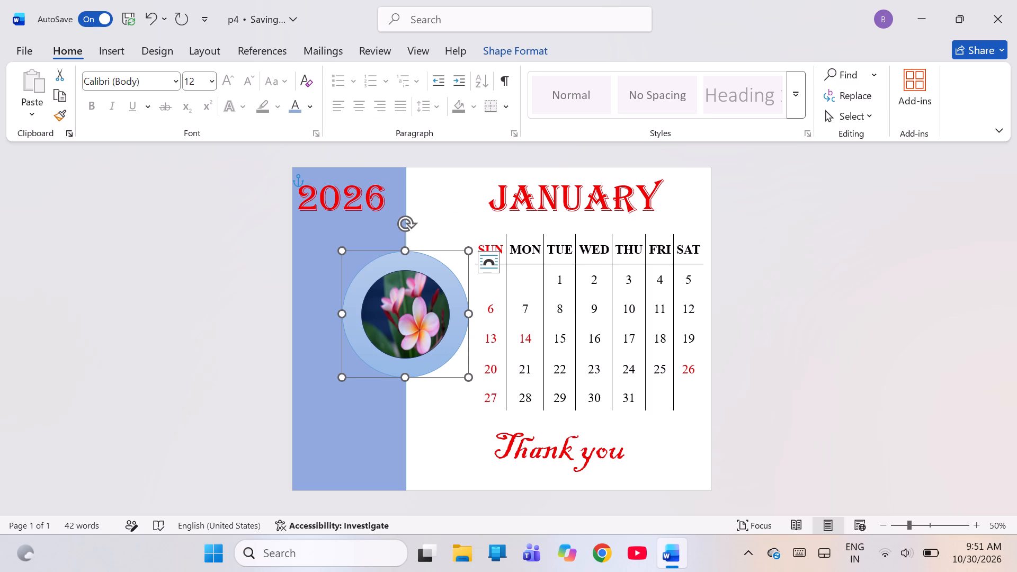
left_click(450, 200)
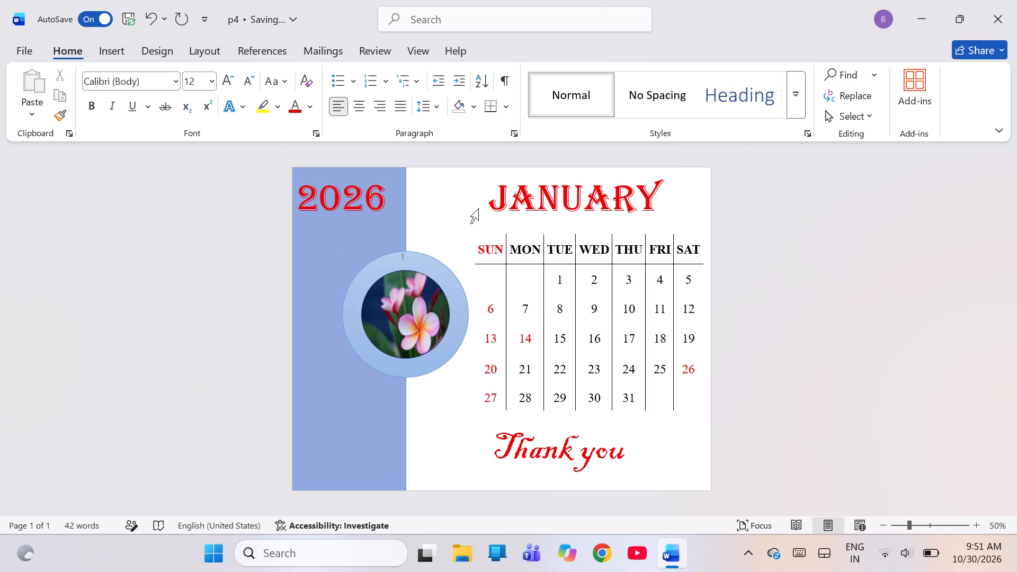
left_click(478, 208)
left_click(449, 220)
Move the "2026" title box slightly down and inwards from the page corner to centre the year on the blue panel, and deselect it.
double_click(298, 196)
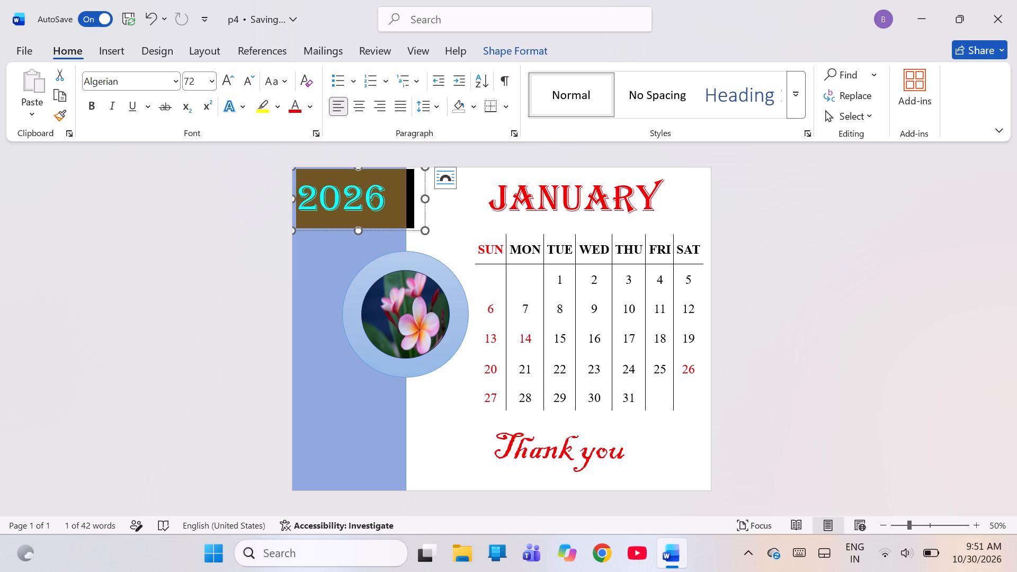
left_click(351, 254)
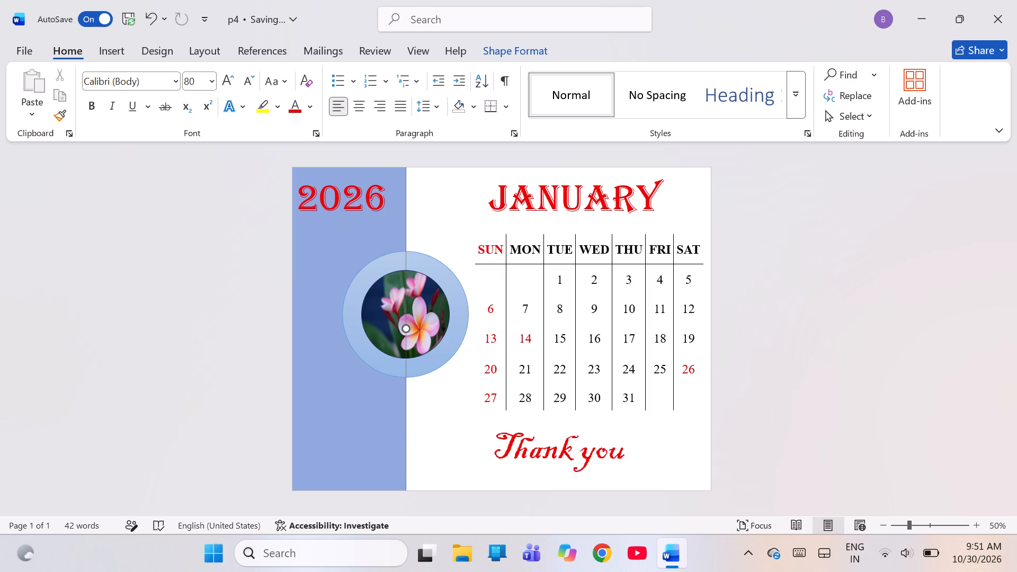
left_click(382, 216)
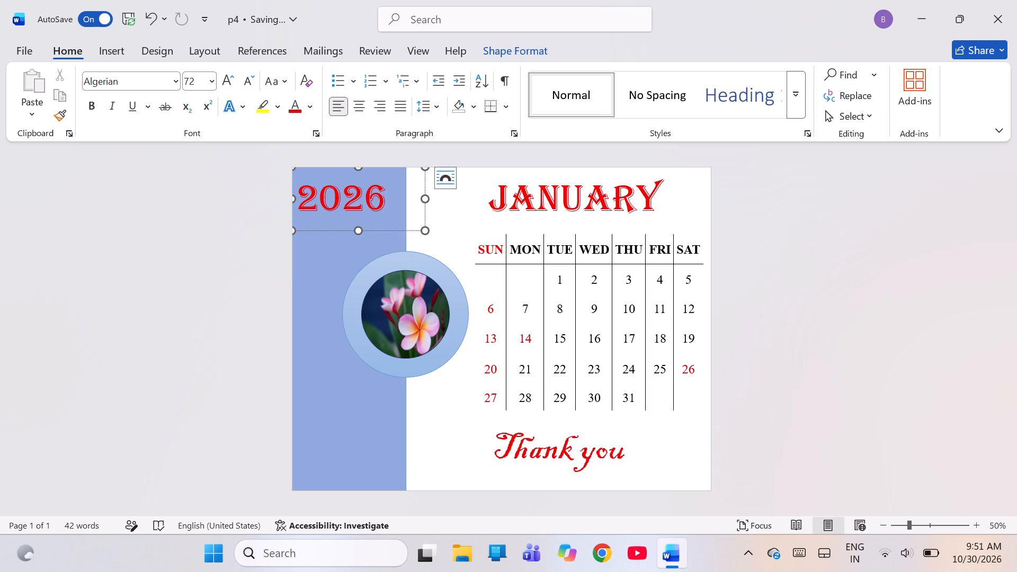
left_click_drag(427, 213, 445, 221)
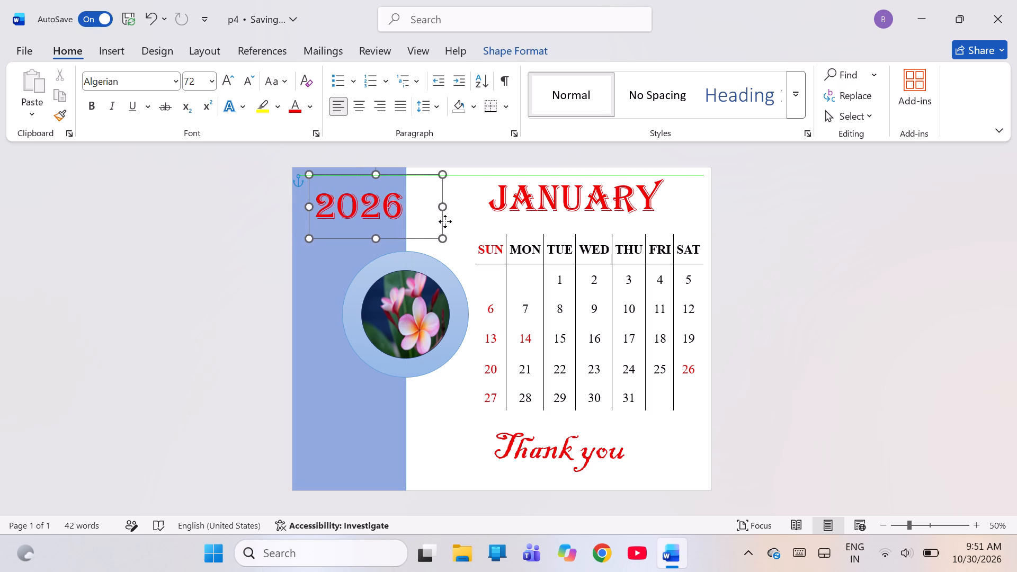
left_click_drag(445, 221, 437, 221)
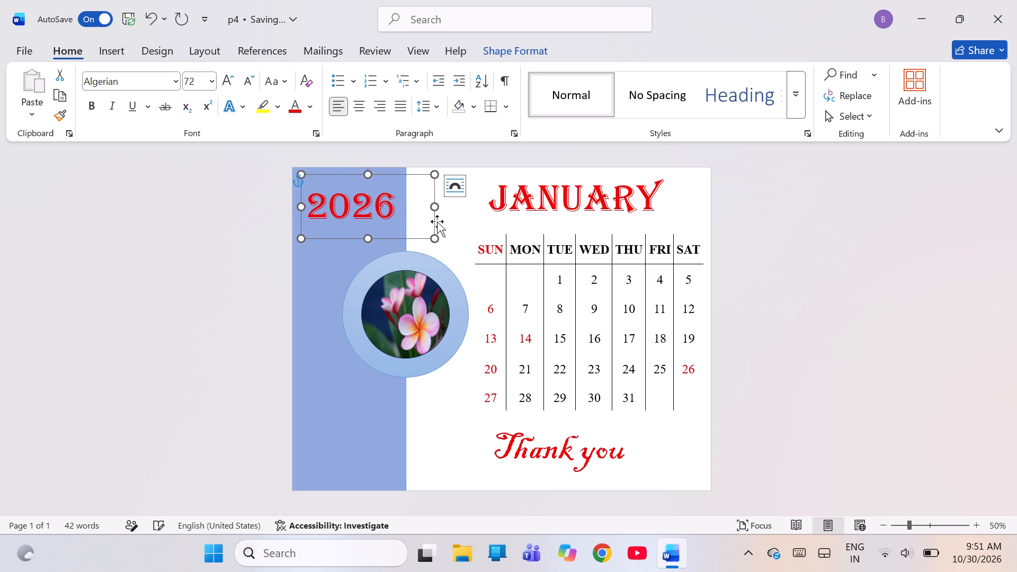
left_click(459, 236)
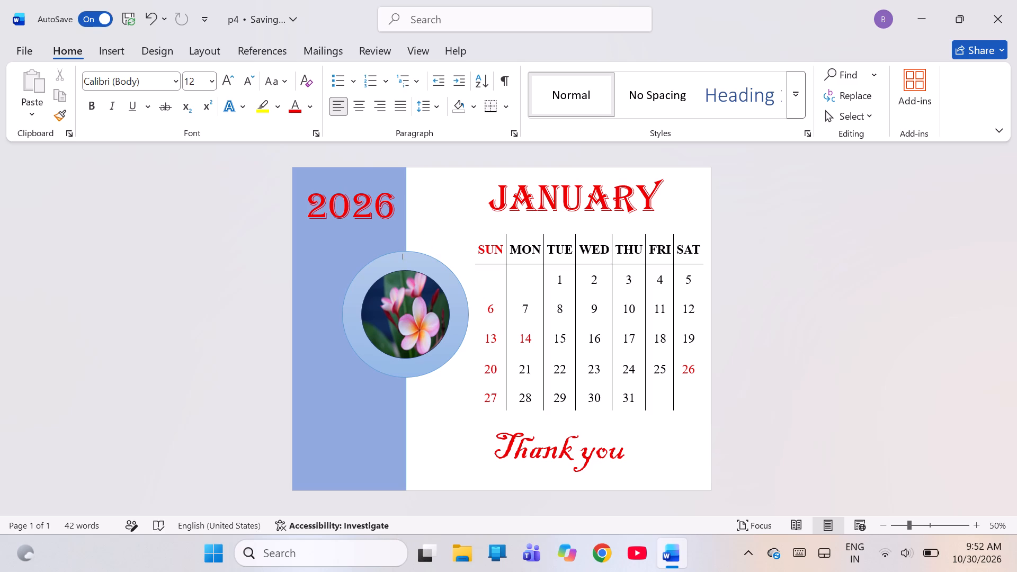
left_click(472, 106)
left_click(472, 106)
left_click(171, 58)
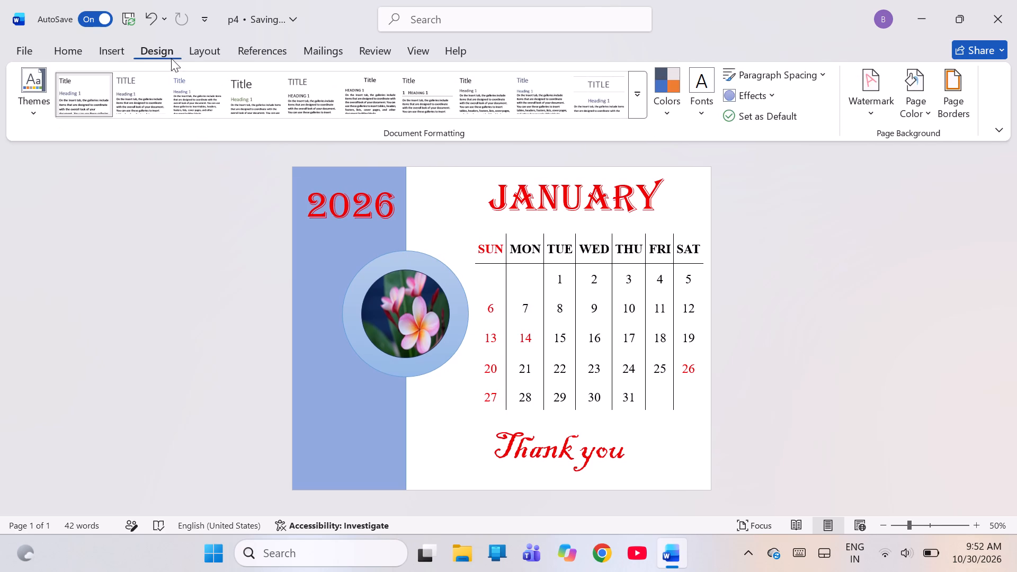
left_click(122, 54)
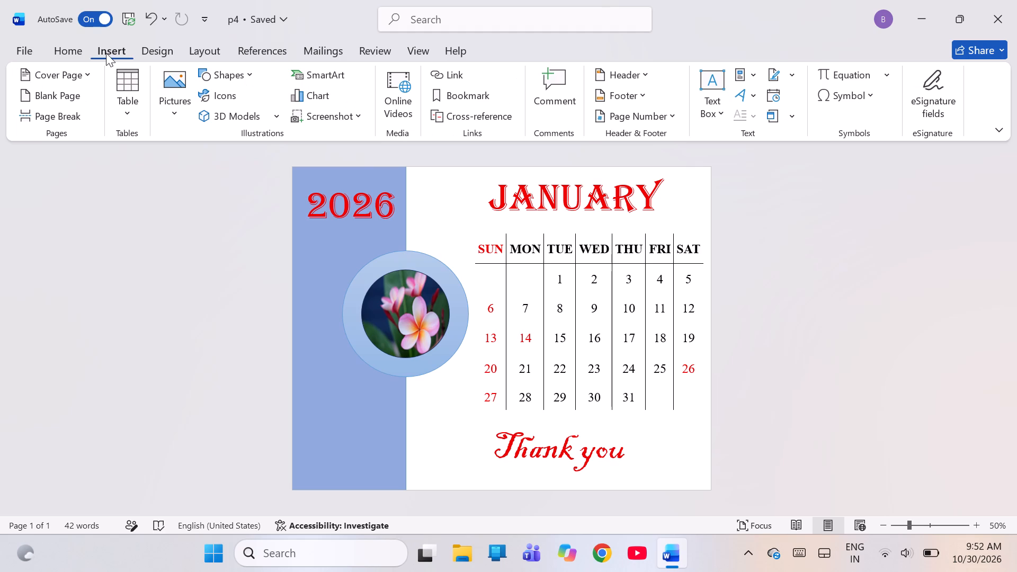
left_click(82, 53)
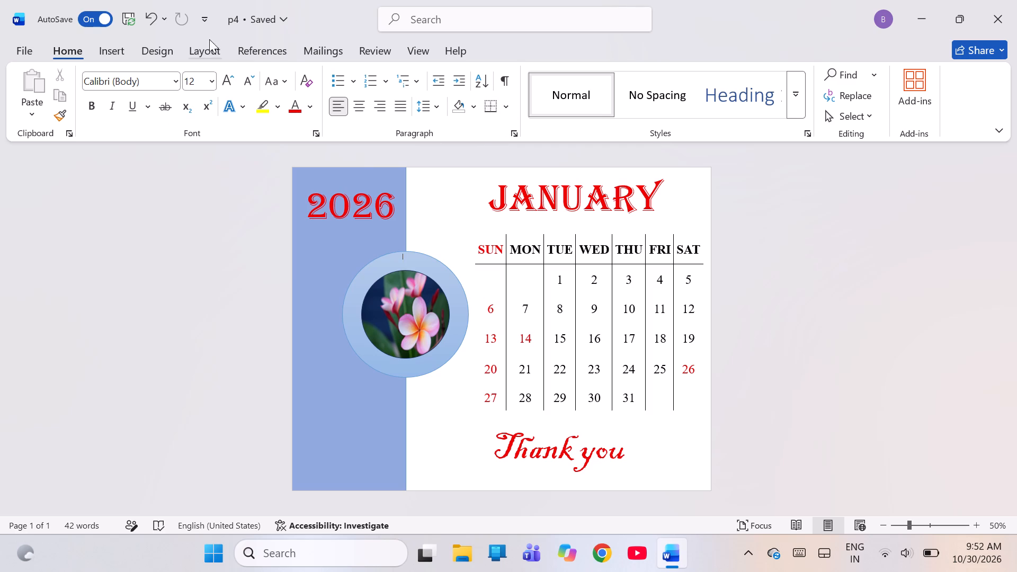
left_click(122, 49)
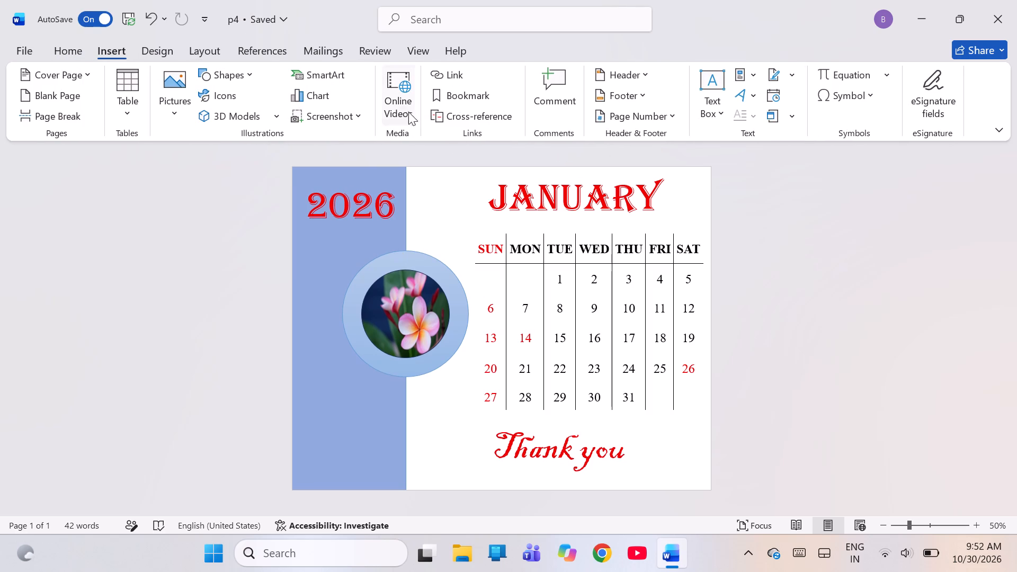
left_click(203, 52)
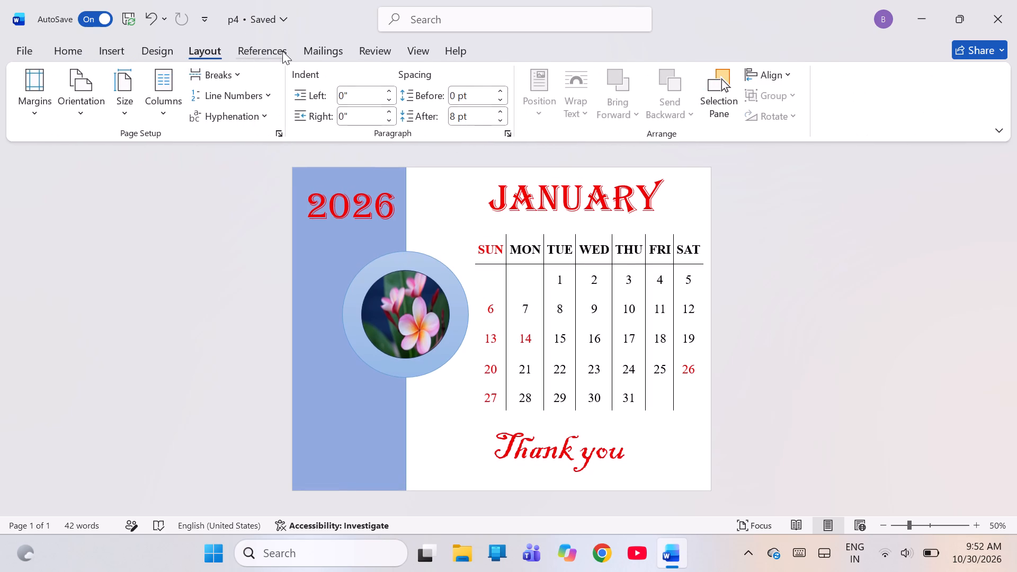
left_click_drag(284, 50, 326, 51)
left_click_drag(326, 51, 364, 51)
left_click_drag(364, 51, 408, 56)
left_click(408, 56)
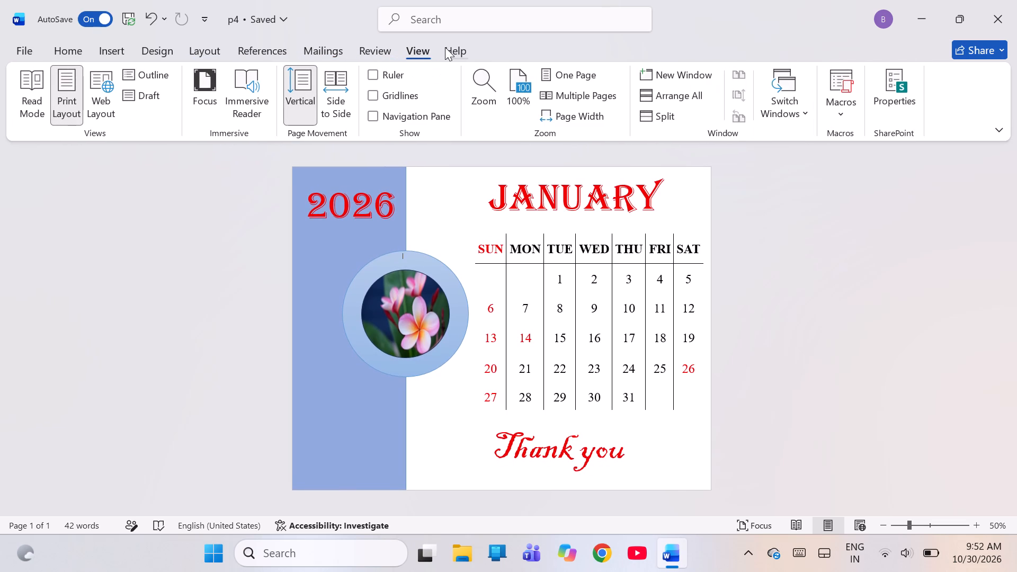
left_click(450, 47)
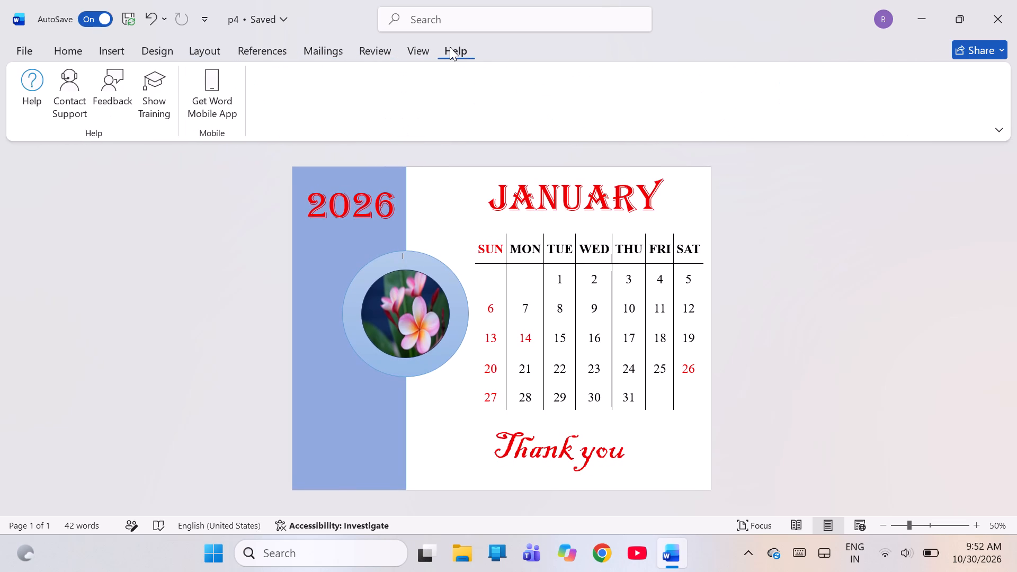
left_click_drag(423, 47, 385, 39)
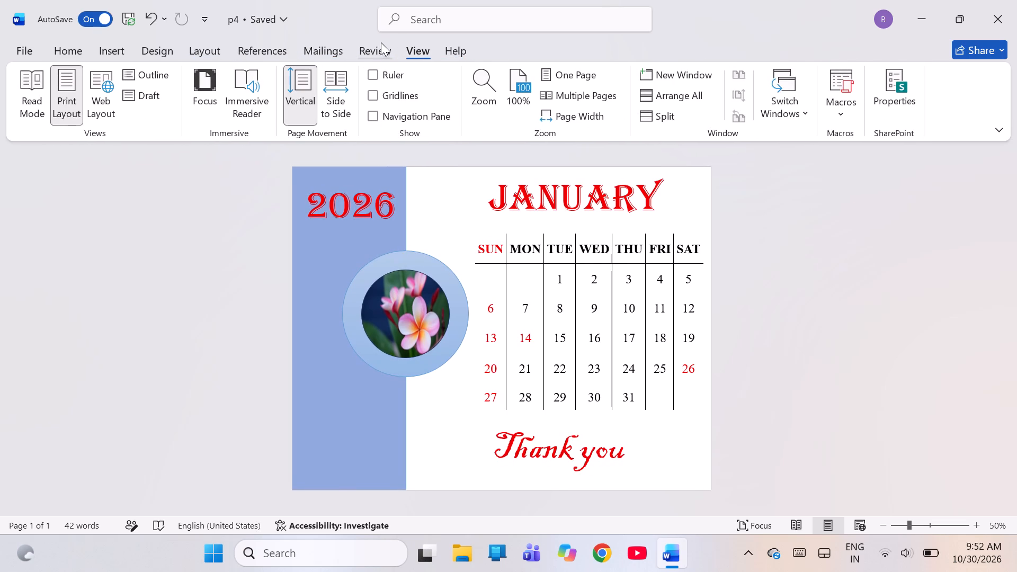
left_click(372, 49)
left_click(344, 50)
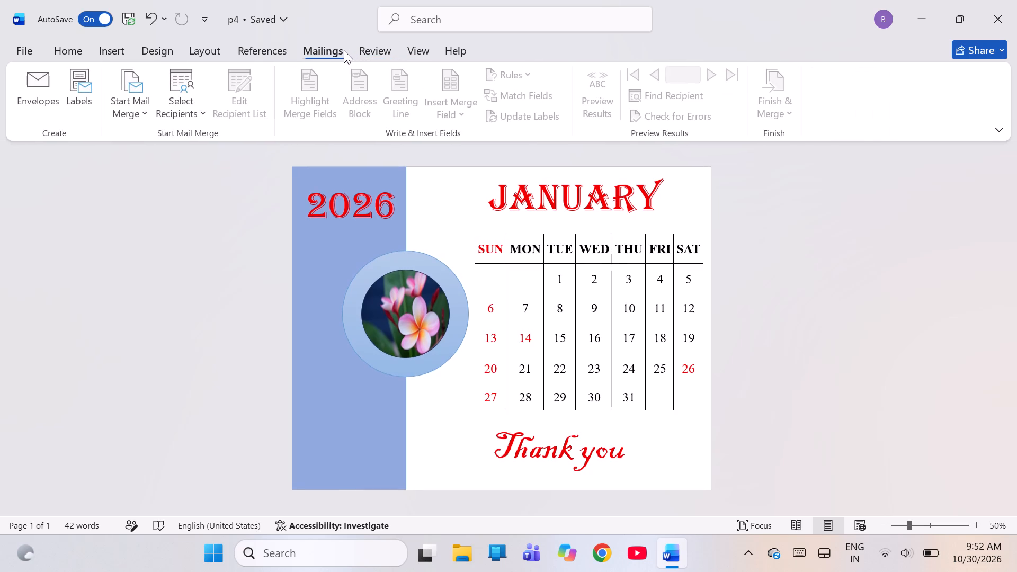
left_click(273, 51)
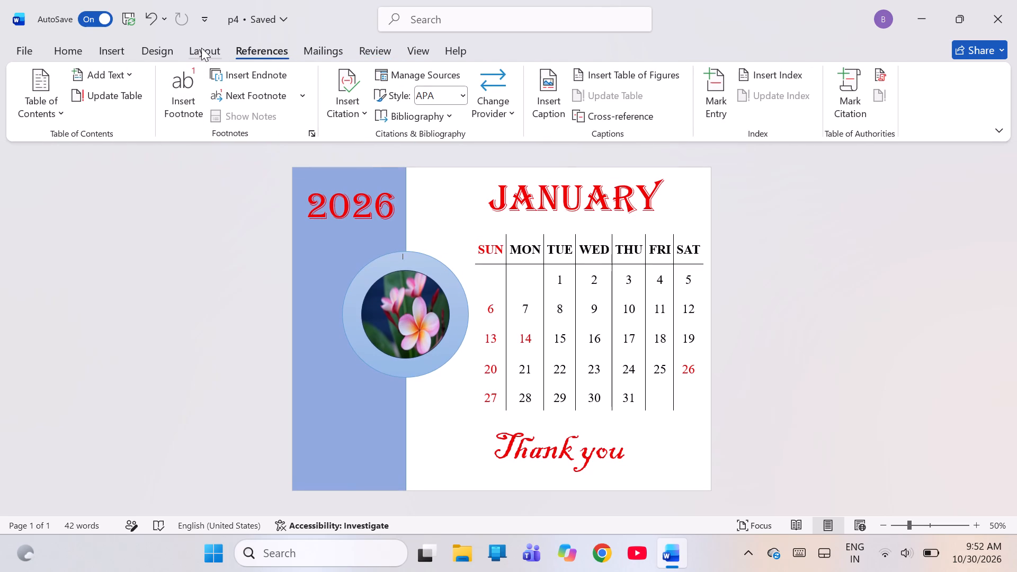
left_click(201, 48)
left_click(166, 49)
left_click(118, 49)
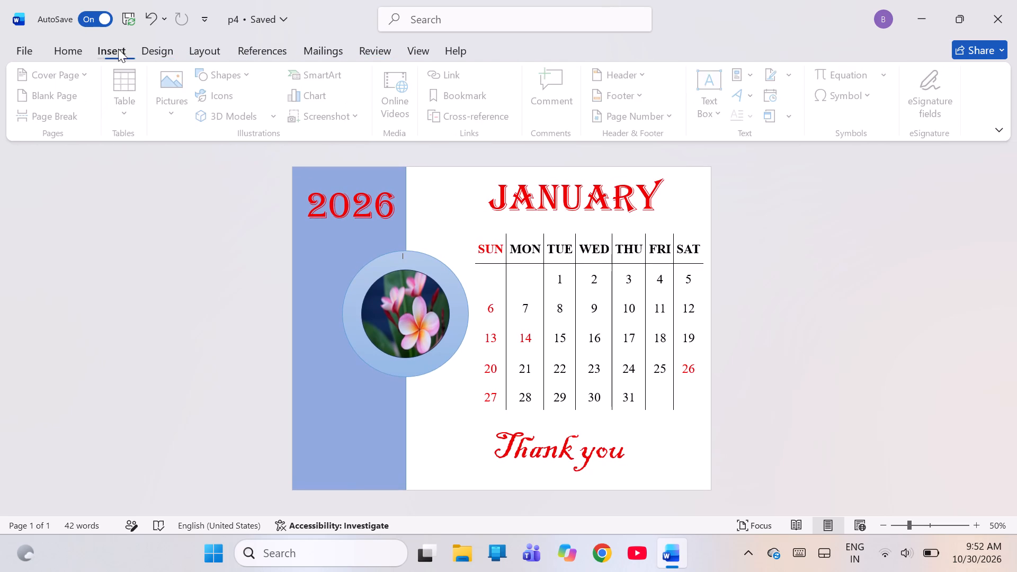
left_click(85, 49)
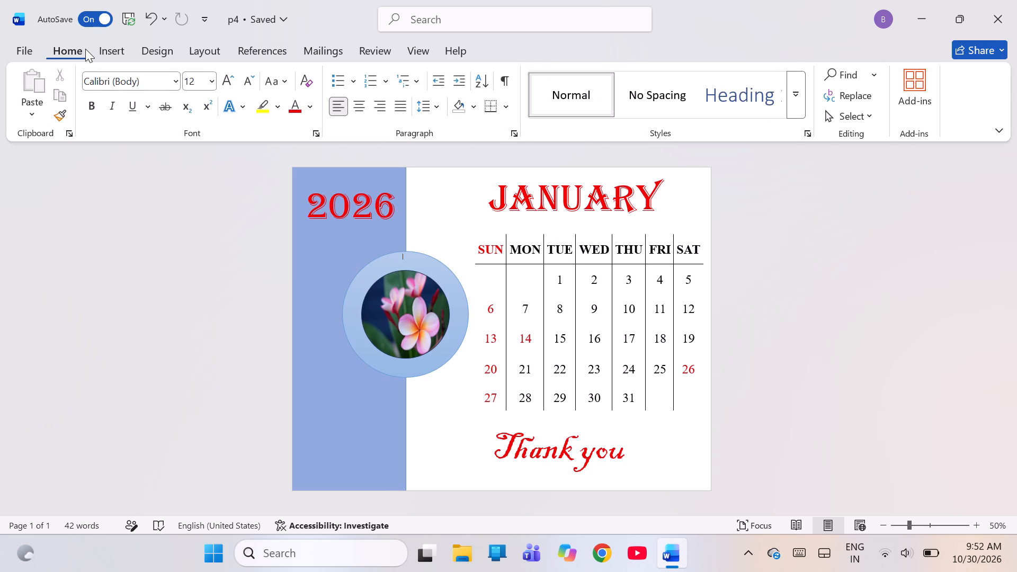
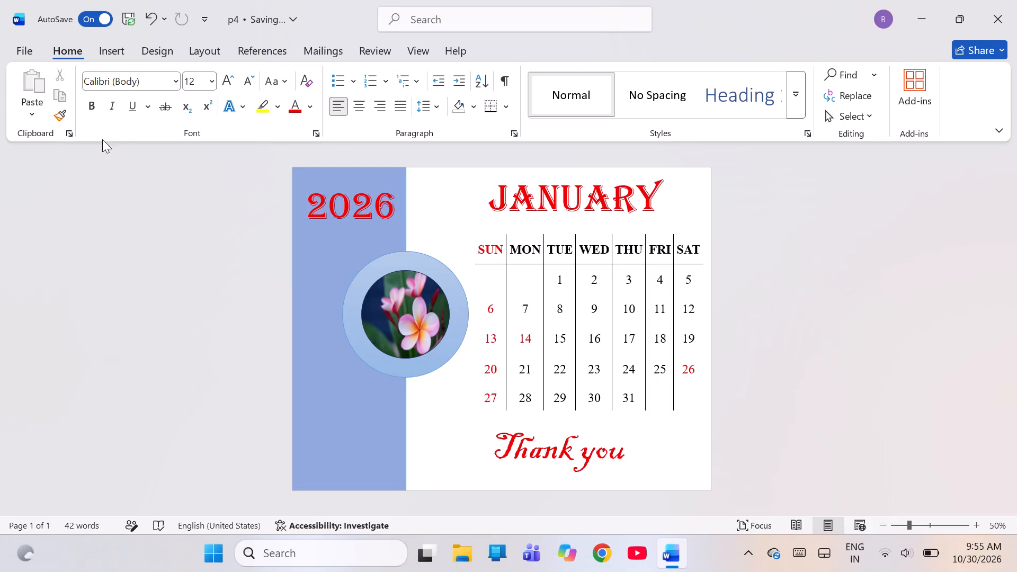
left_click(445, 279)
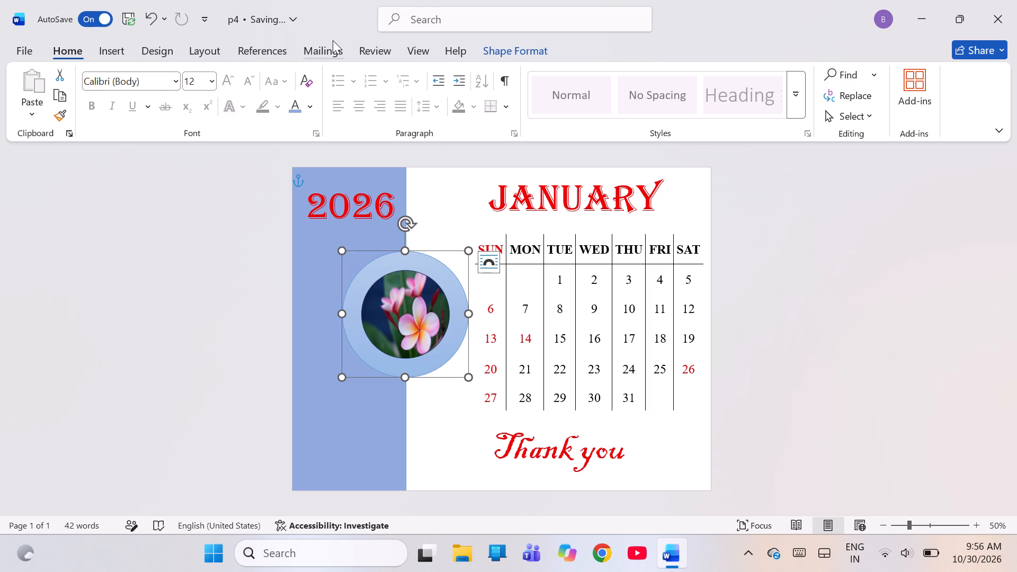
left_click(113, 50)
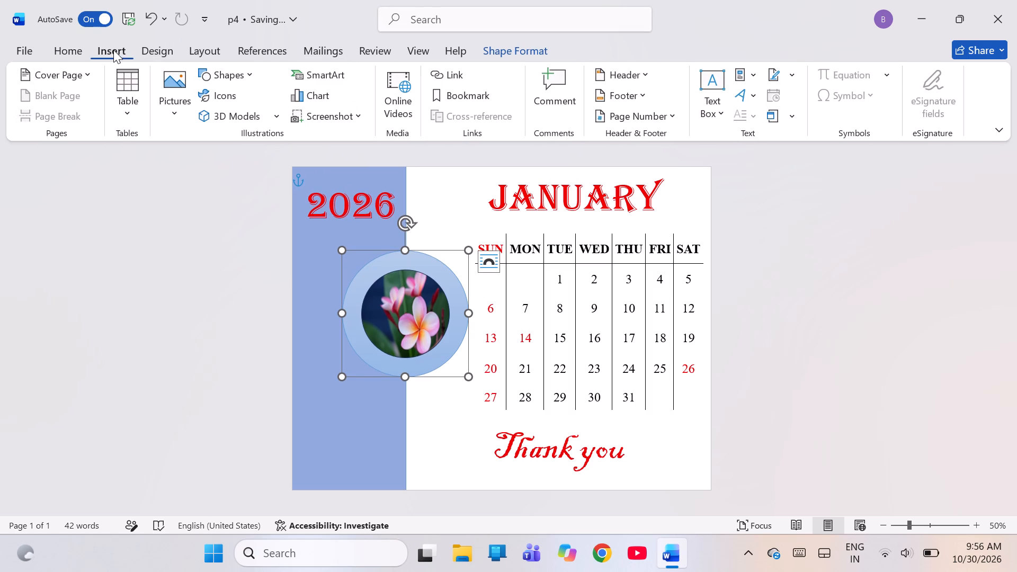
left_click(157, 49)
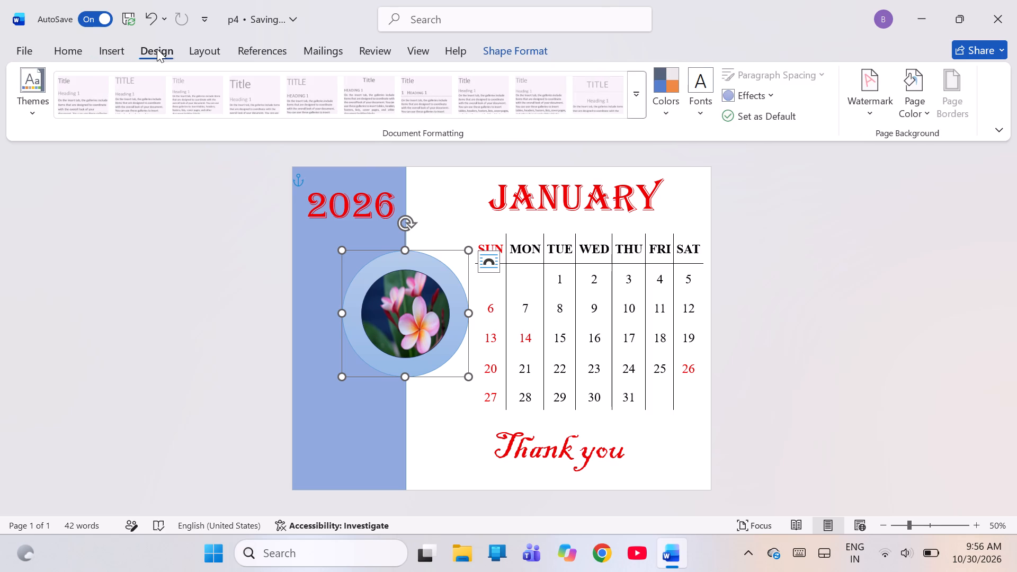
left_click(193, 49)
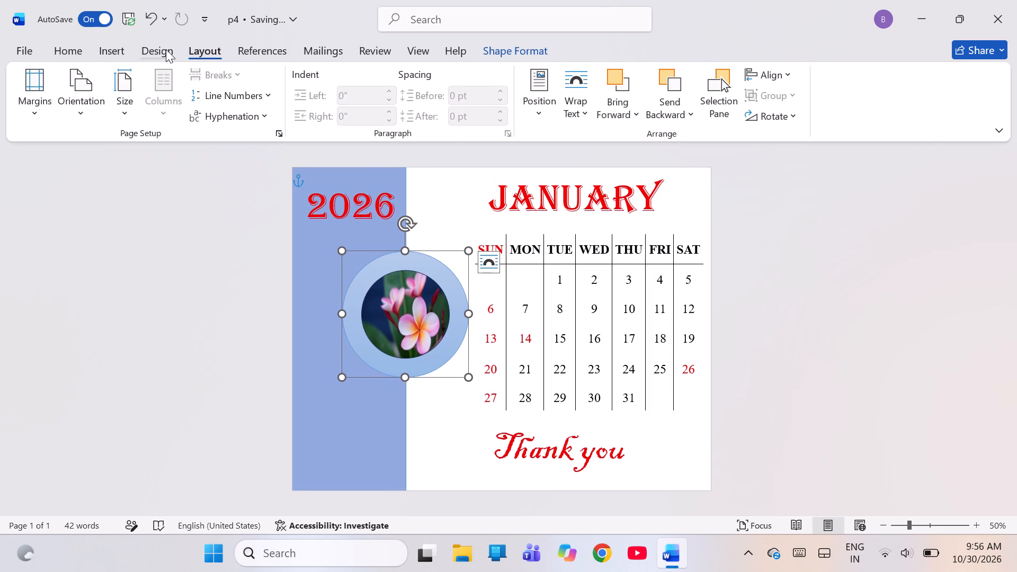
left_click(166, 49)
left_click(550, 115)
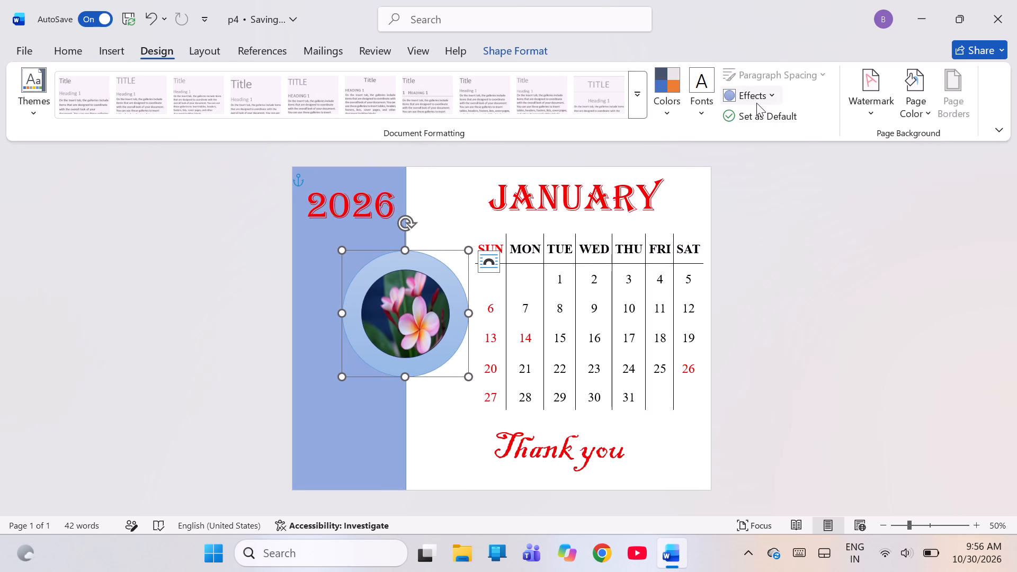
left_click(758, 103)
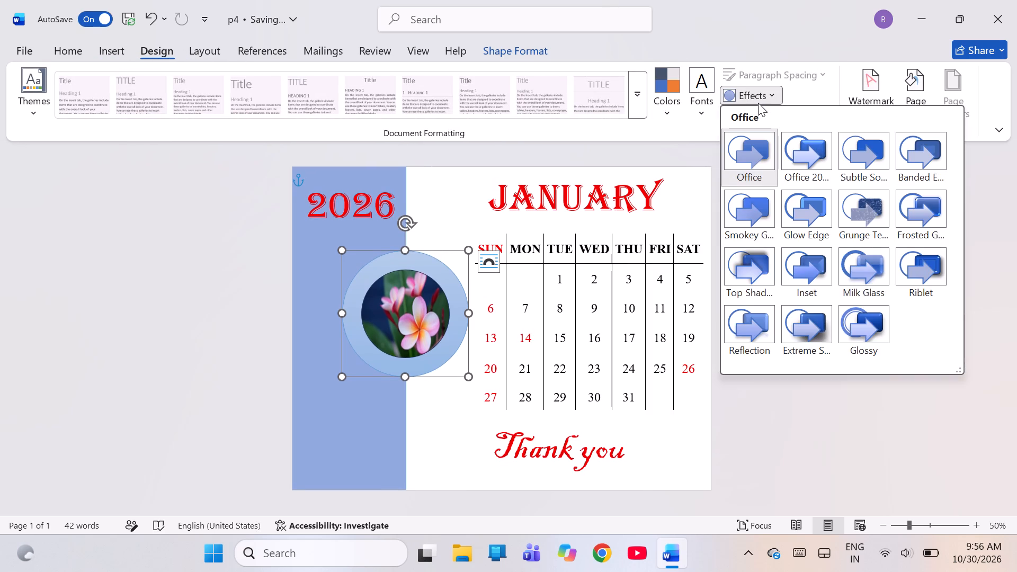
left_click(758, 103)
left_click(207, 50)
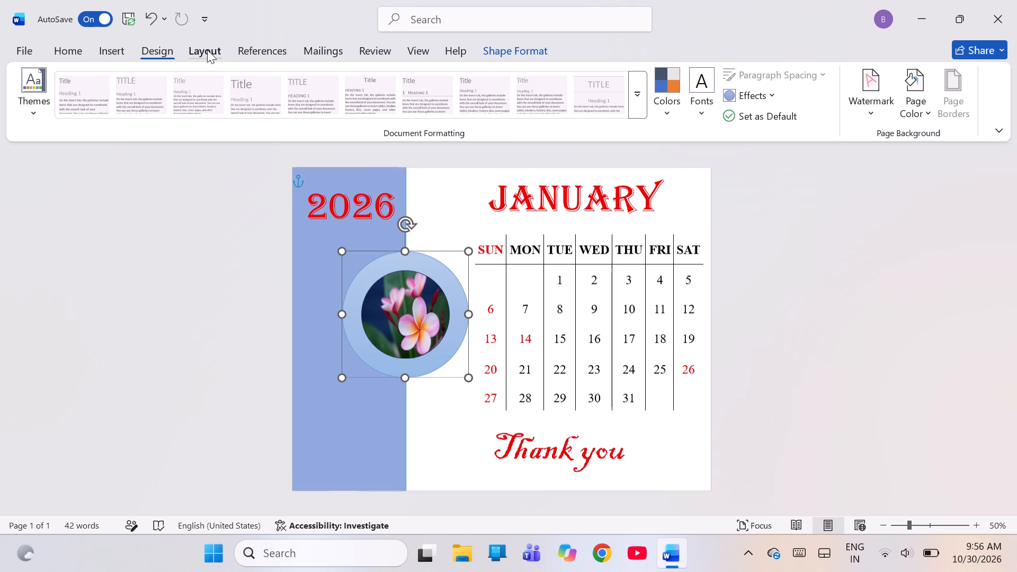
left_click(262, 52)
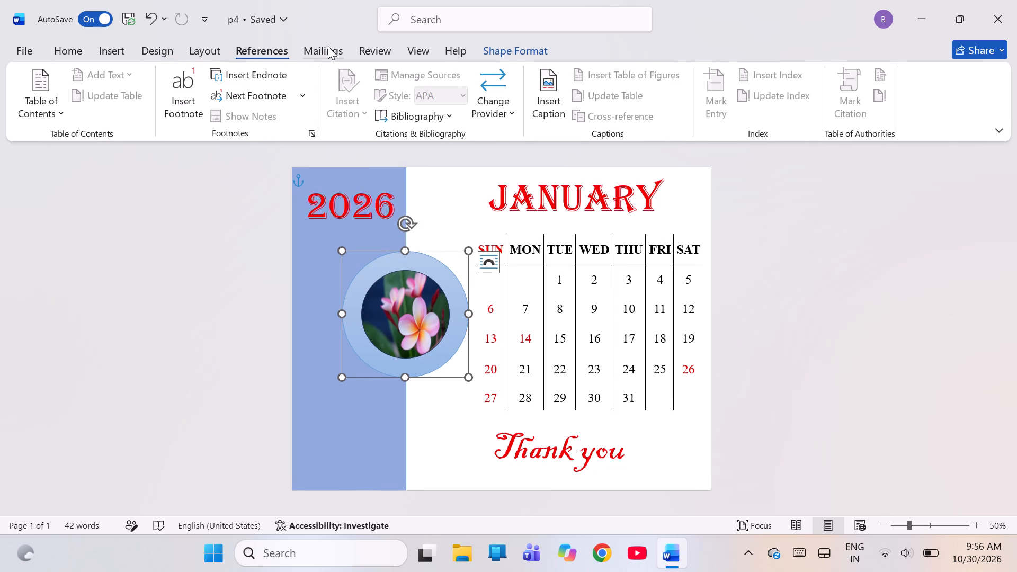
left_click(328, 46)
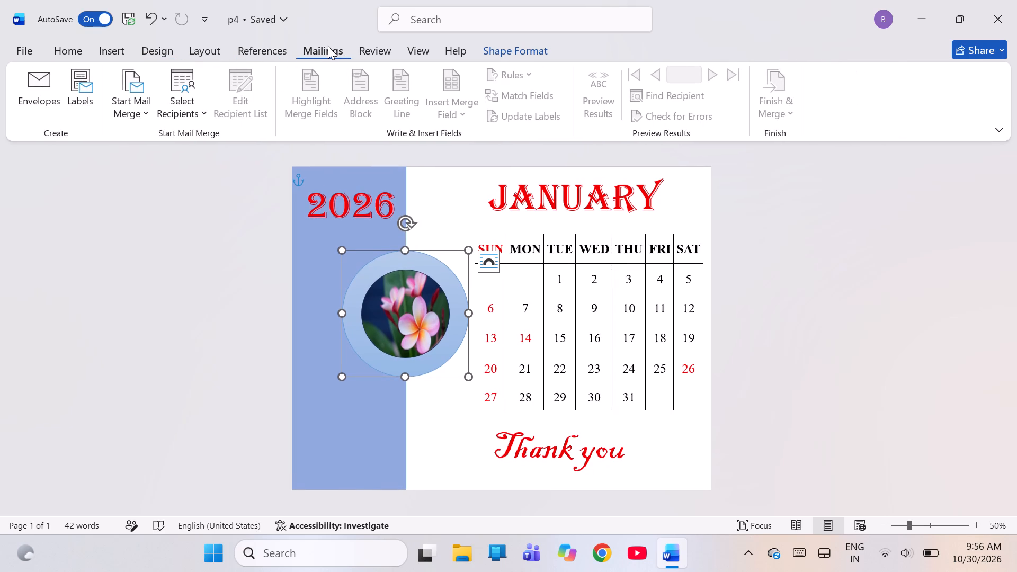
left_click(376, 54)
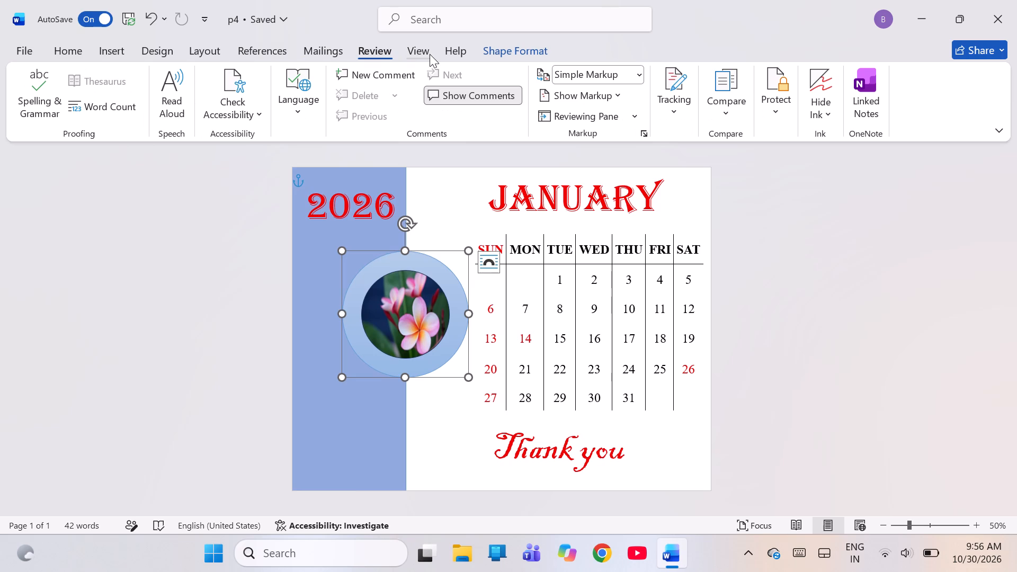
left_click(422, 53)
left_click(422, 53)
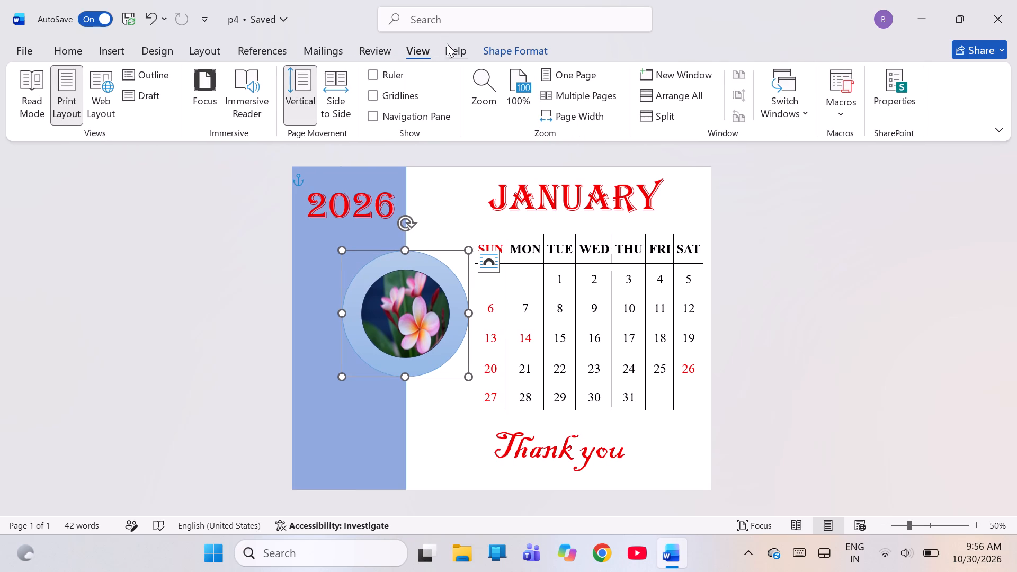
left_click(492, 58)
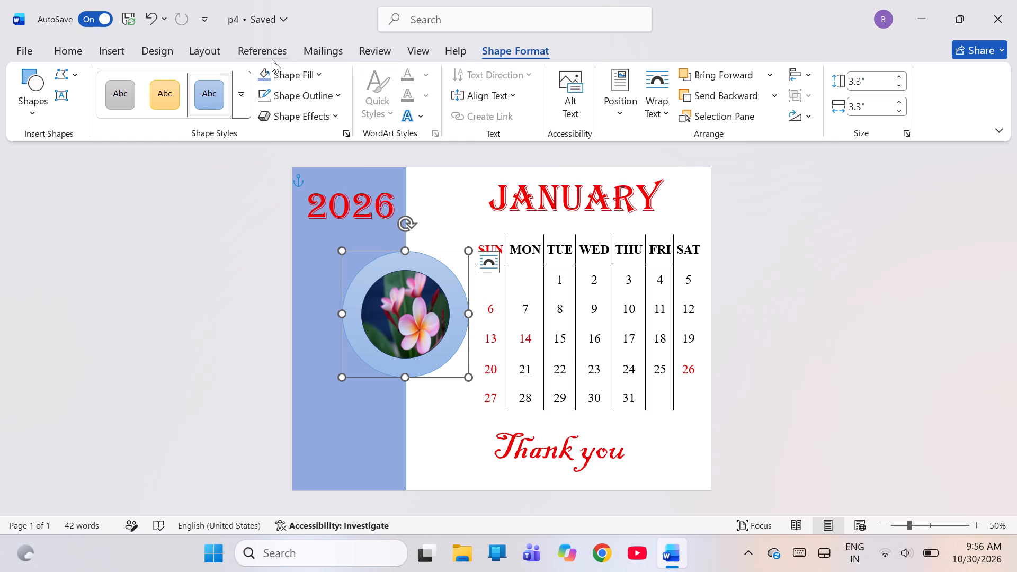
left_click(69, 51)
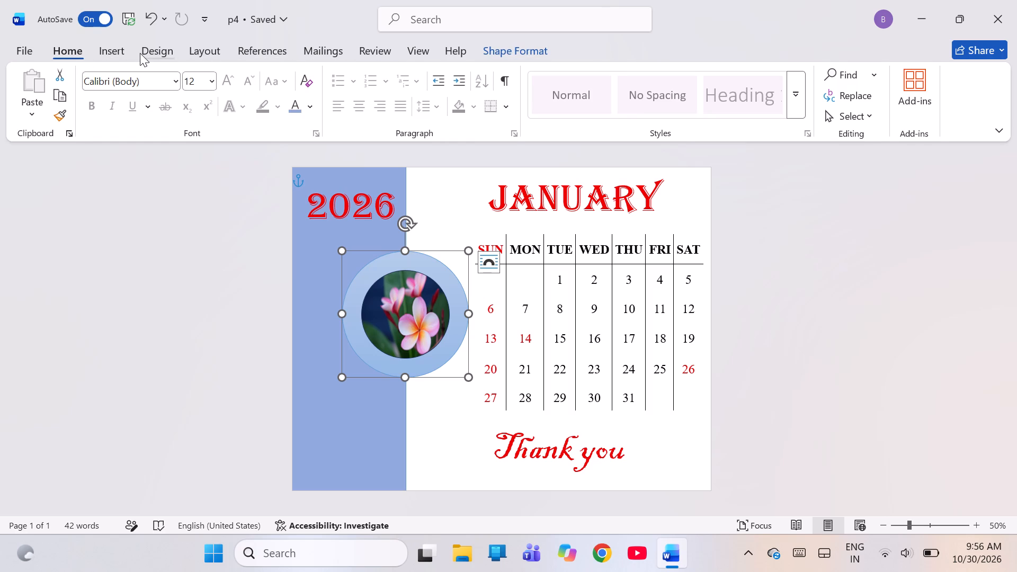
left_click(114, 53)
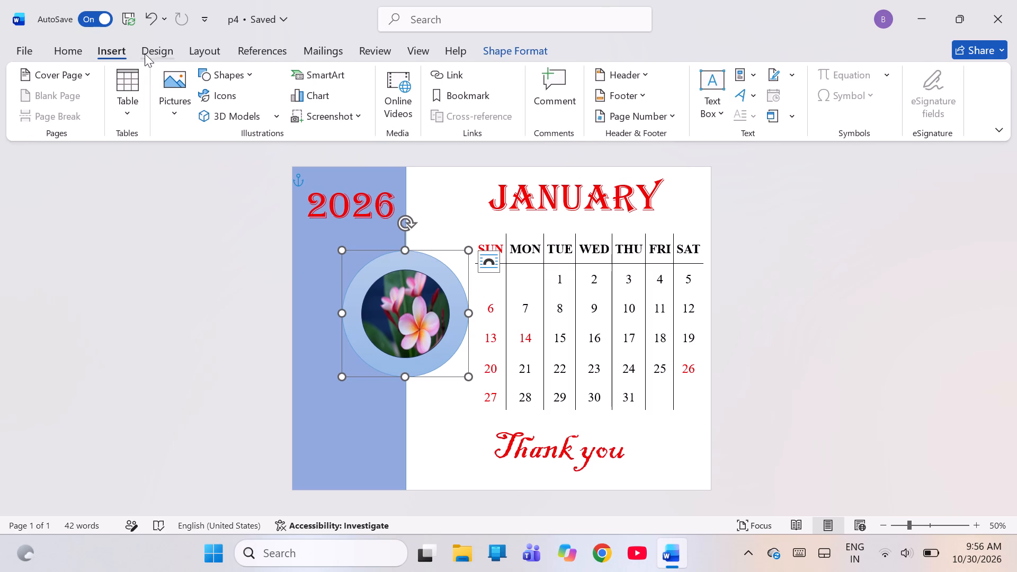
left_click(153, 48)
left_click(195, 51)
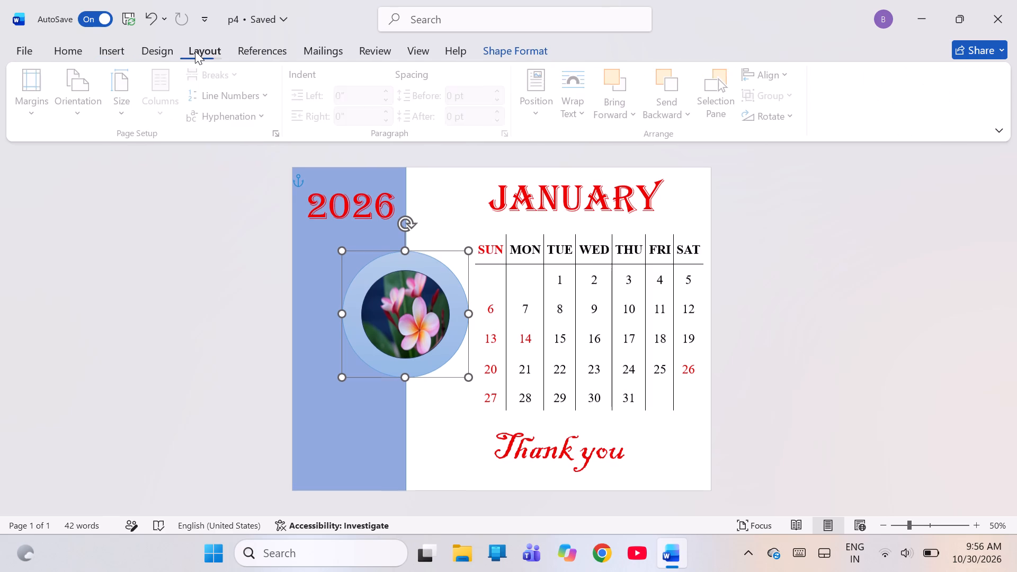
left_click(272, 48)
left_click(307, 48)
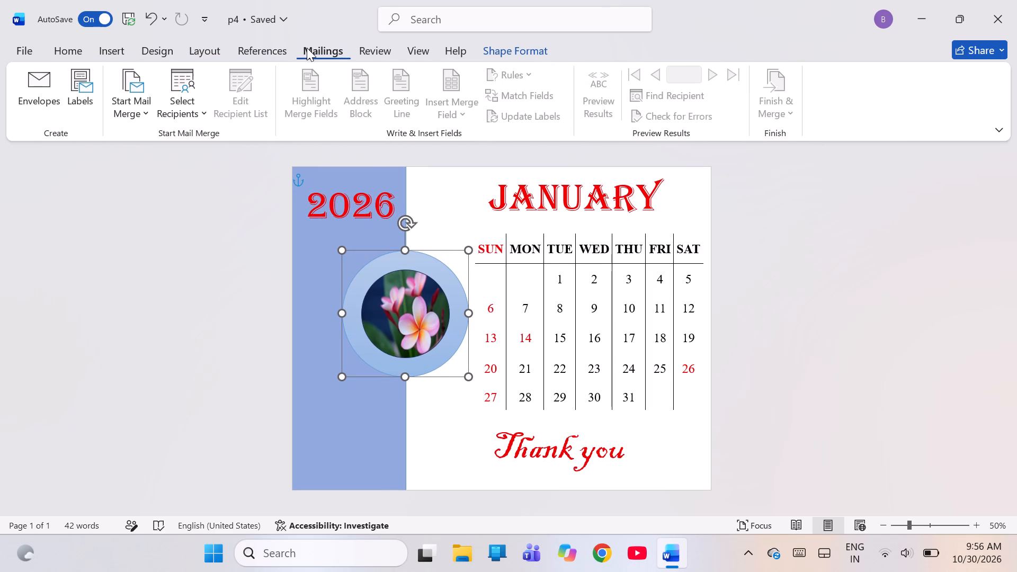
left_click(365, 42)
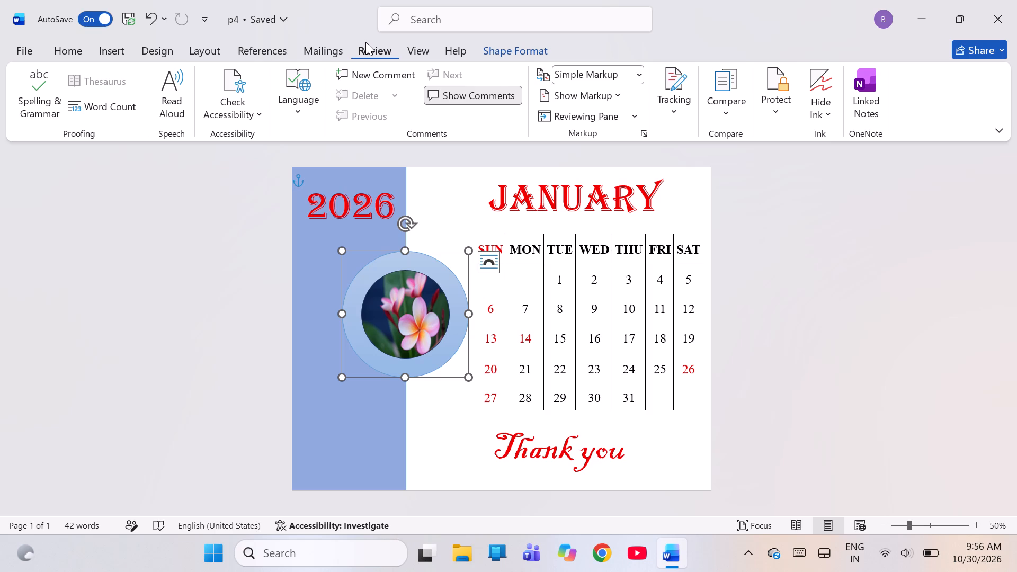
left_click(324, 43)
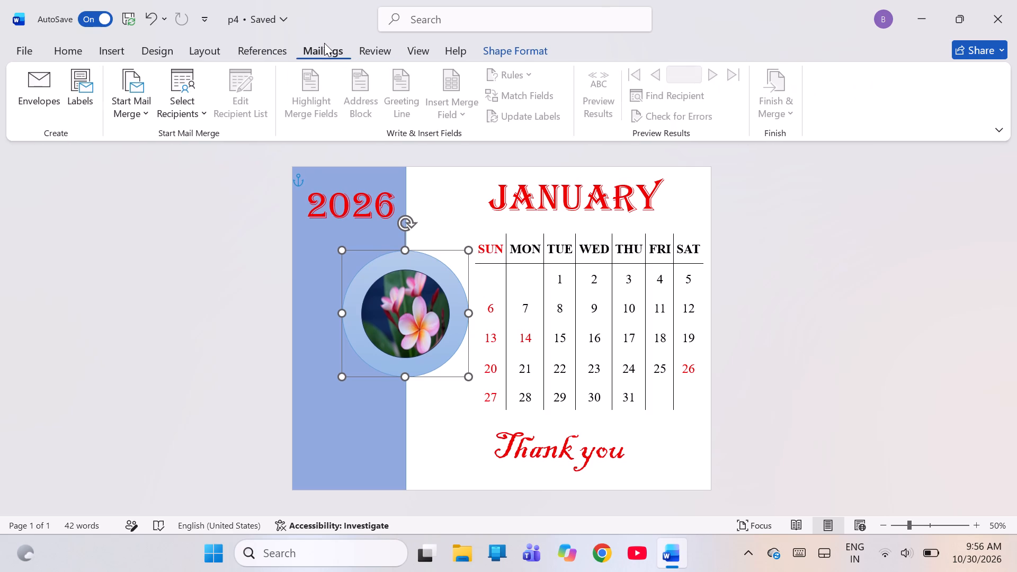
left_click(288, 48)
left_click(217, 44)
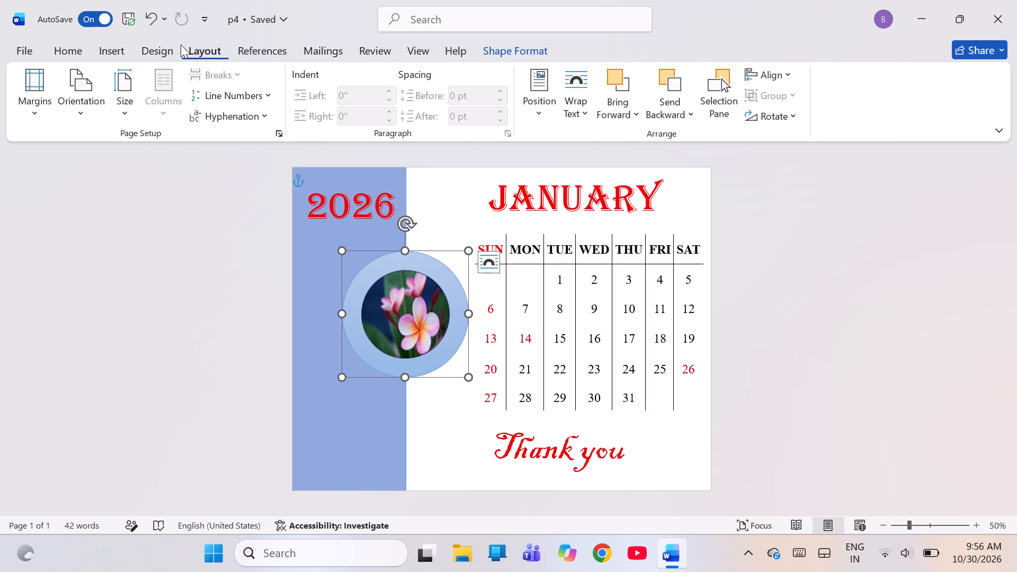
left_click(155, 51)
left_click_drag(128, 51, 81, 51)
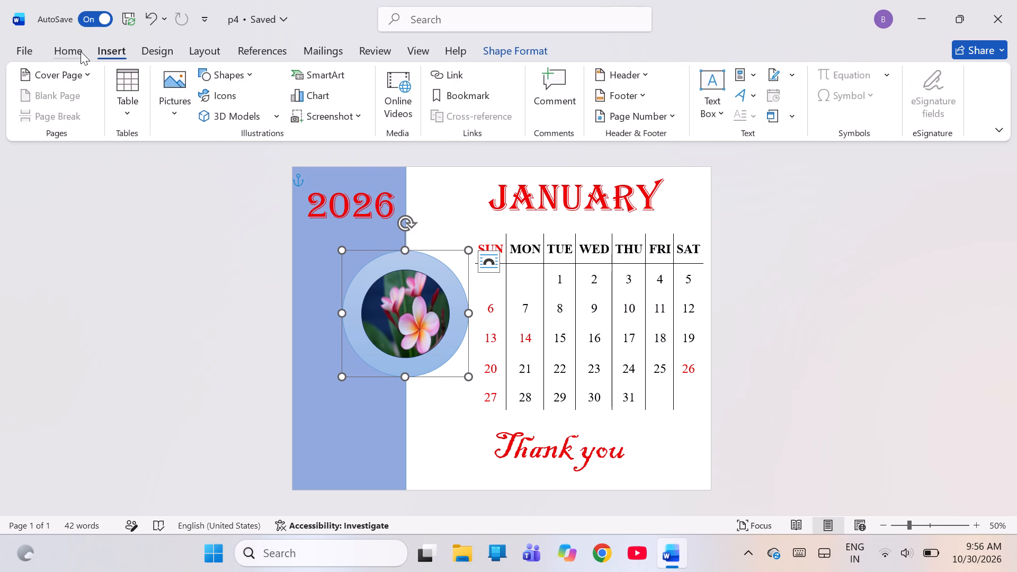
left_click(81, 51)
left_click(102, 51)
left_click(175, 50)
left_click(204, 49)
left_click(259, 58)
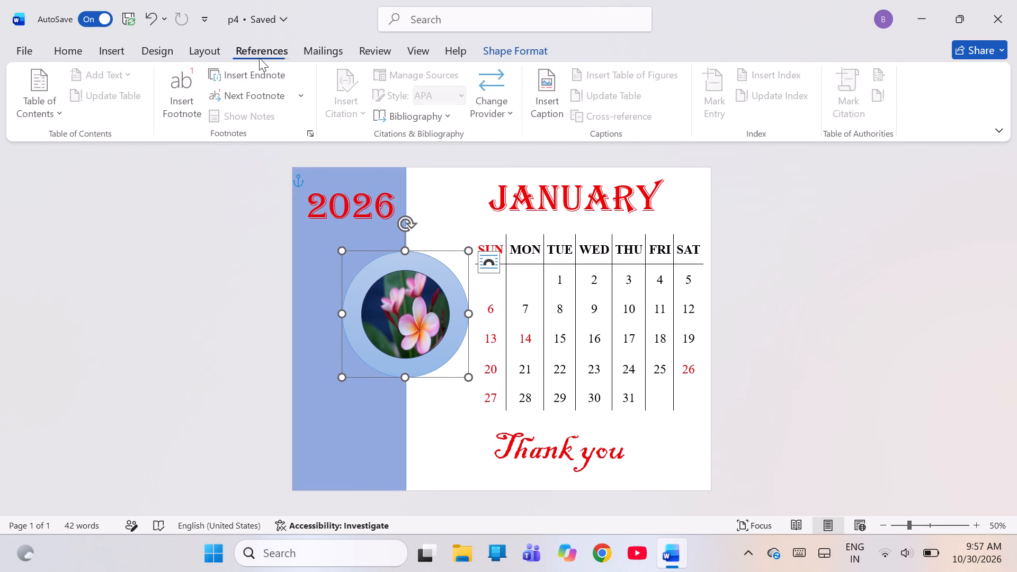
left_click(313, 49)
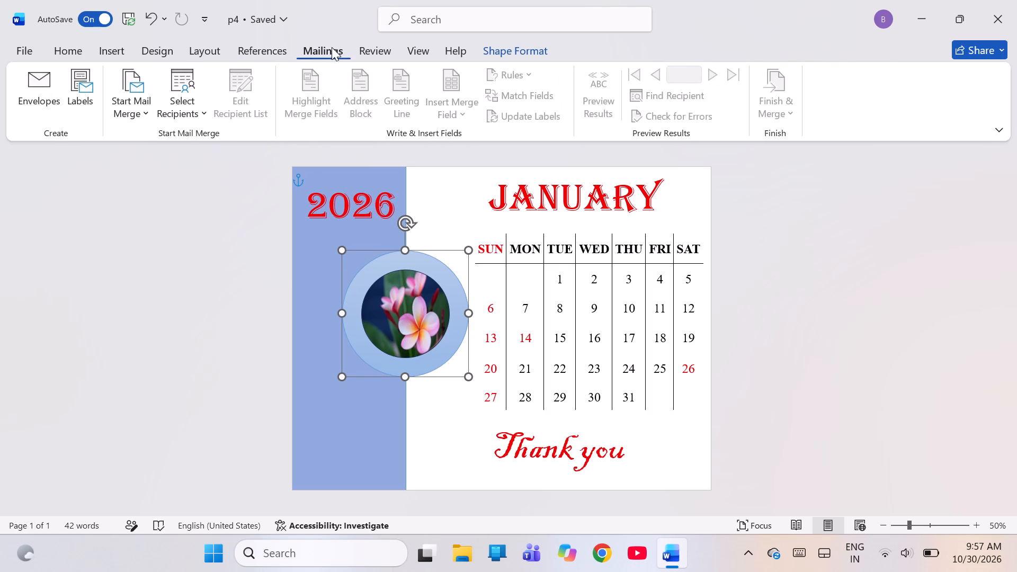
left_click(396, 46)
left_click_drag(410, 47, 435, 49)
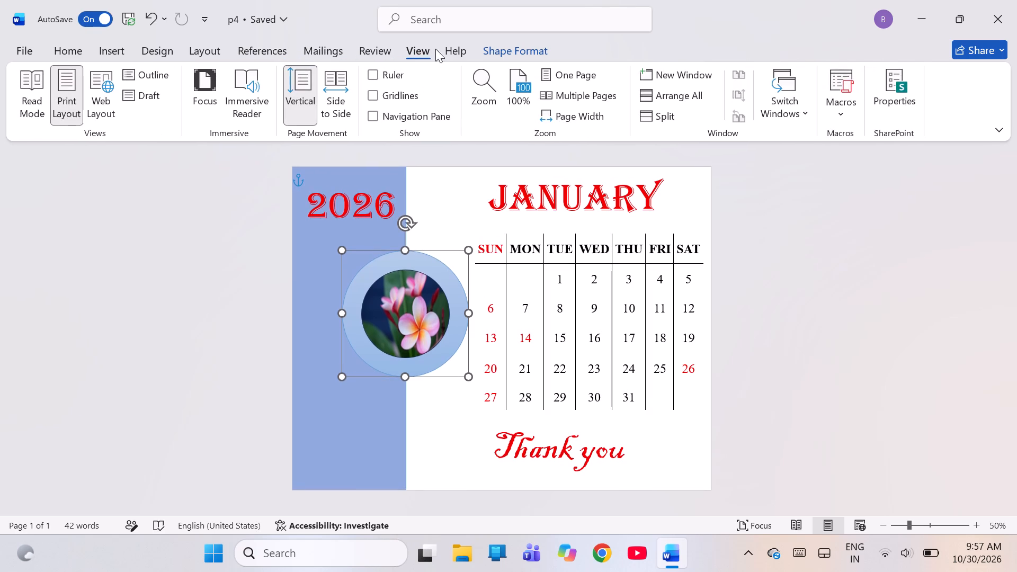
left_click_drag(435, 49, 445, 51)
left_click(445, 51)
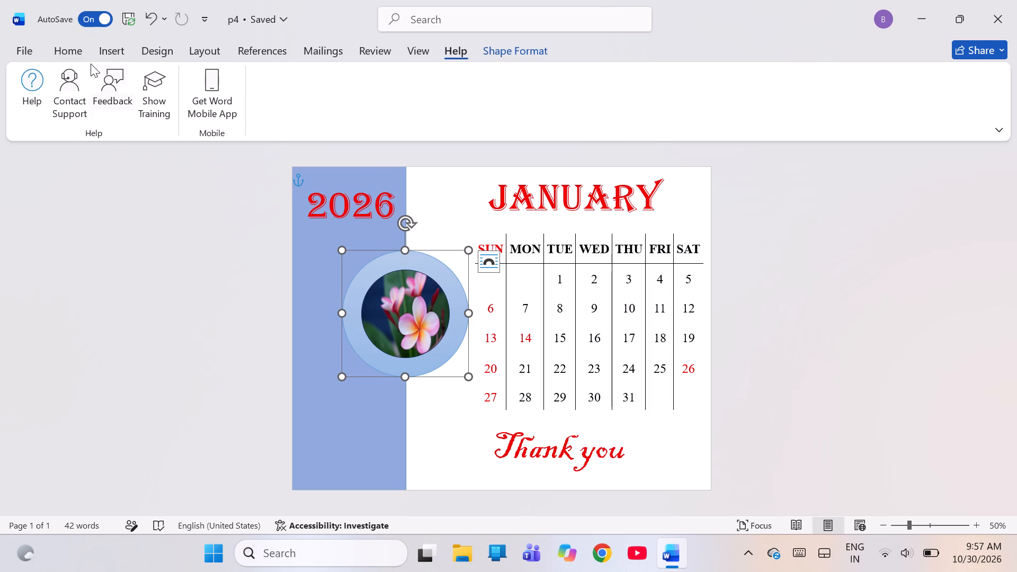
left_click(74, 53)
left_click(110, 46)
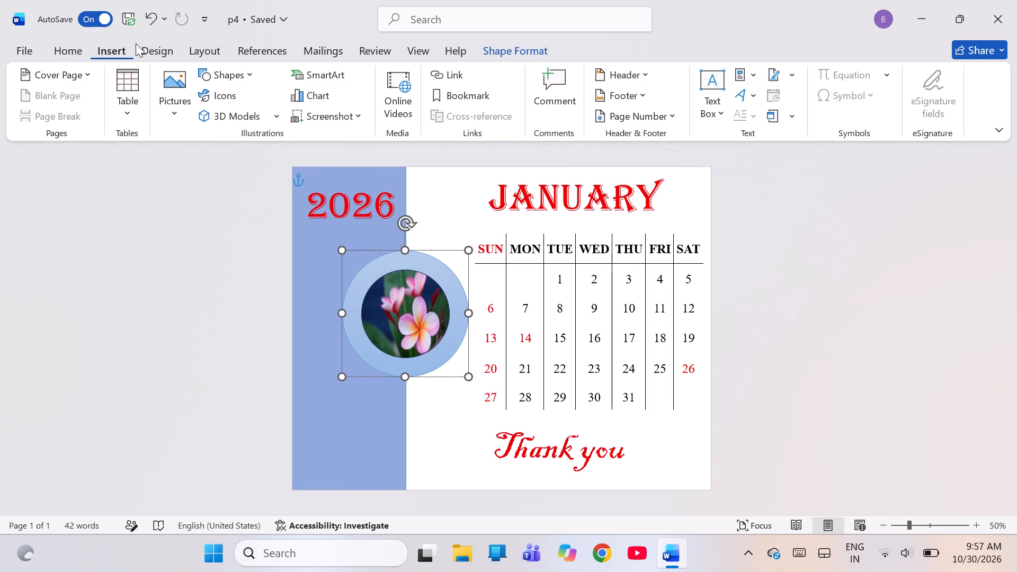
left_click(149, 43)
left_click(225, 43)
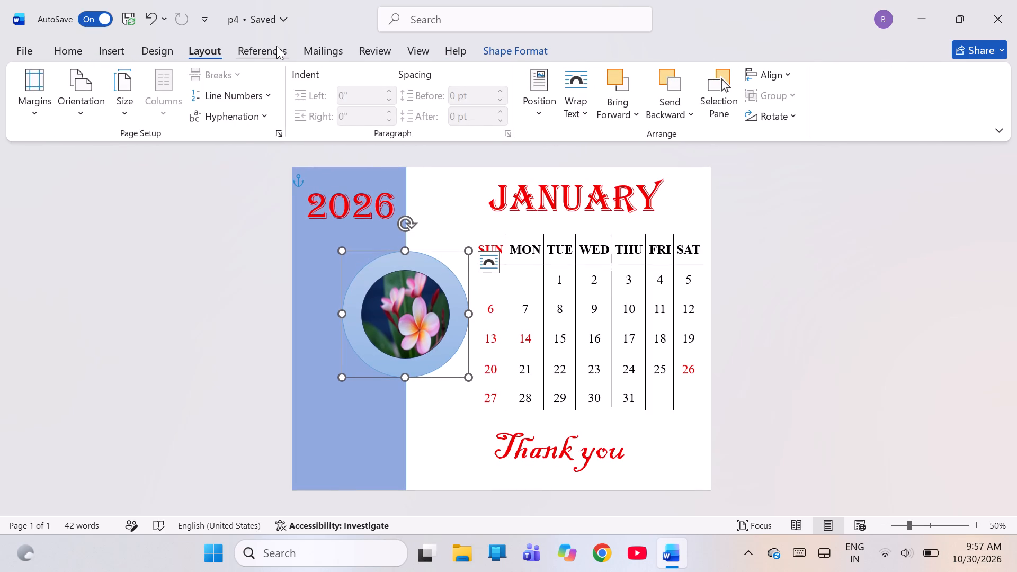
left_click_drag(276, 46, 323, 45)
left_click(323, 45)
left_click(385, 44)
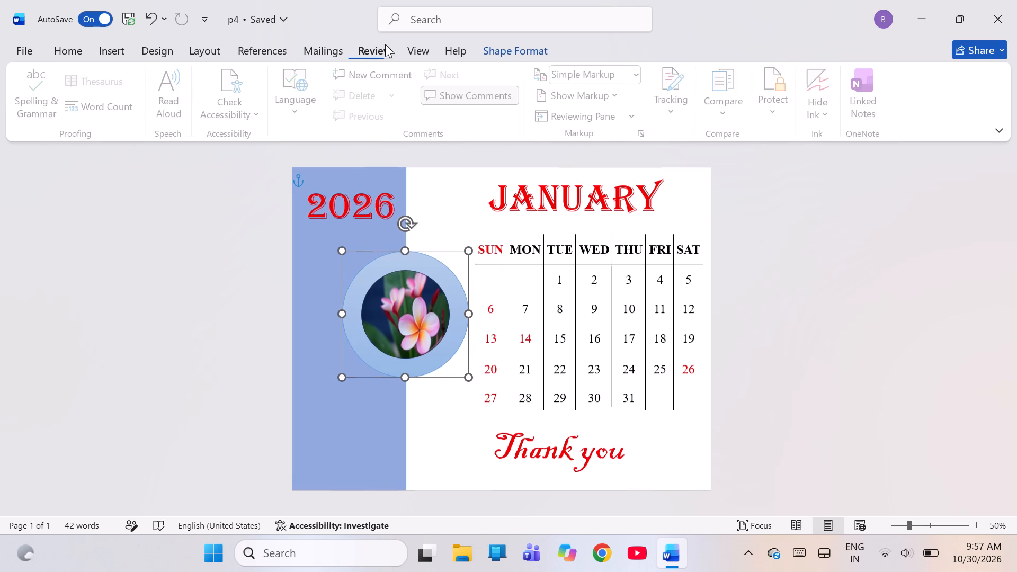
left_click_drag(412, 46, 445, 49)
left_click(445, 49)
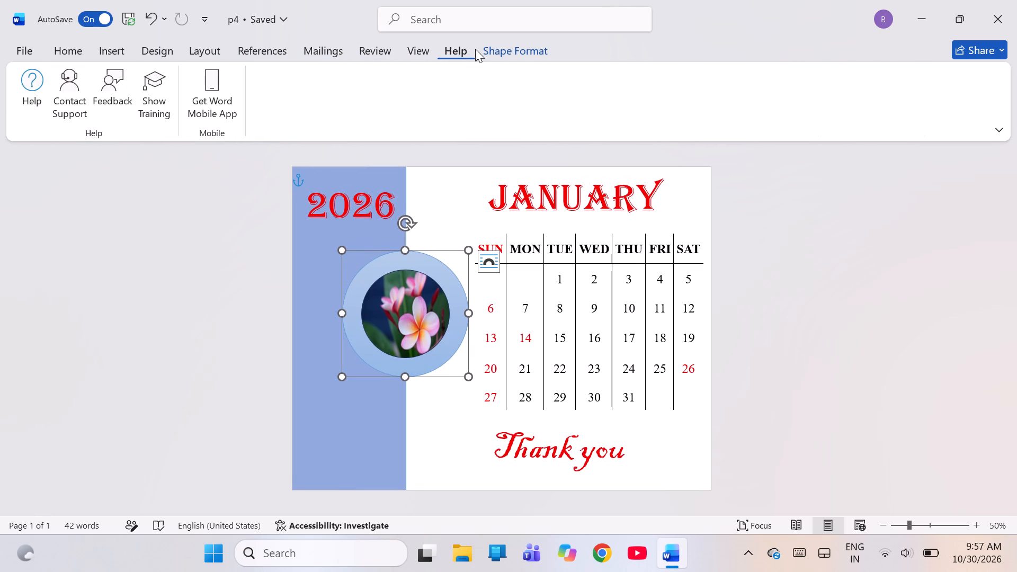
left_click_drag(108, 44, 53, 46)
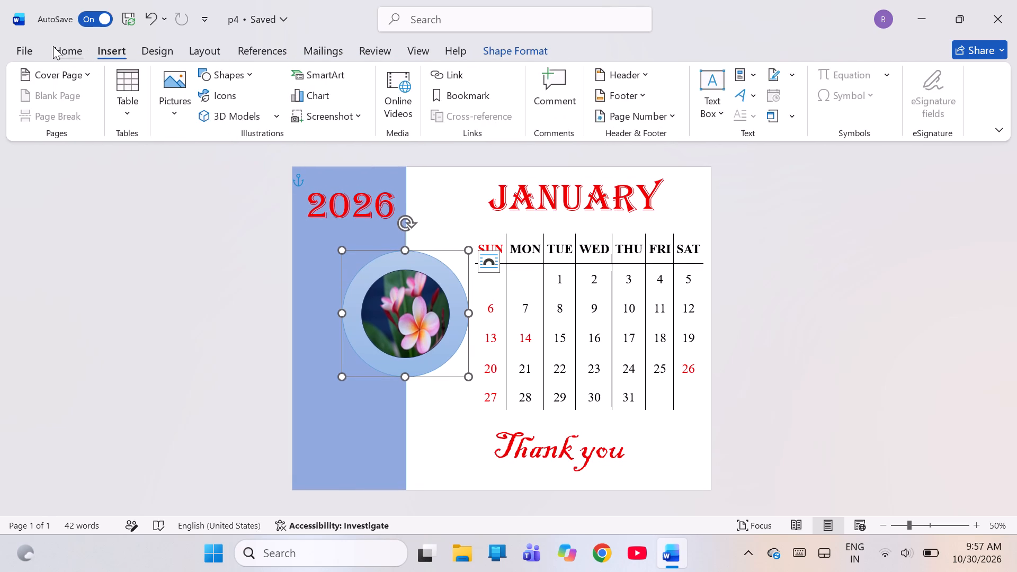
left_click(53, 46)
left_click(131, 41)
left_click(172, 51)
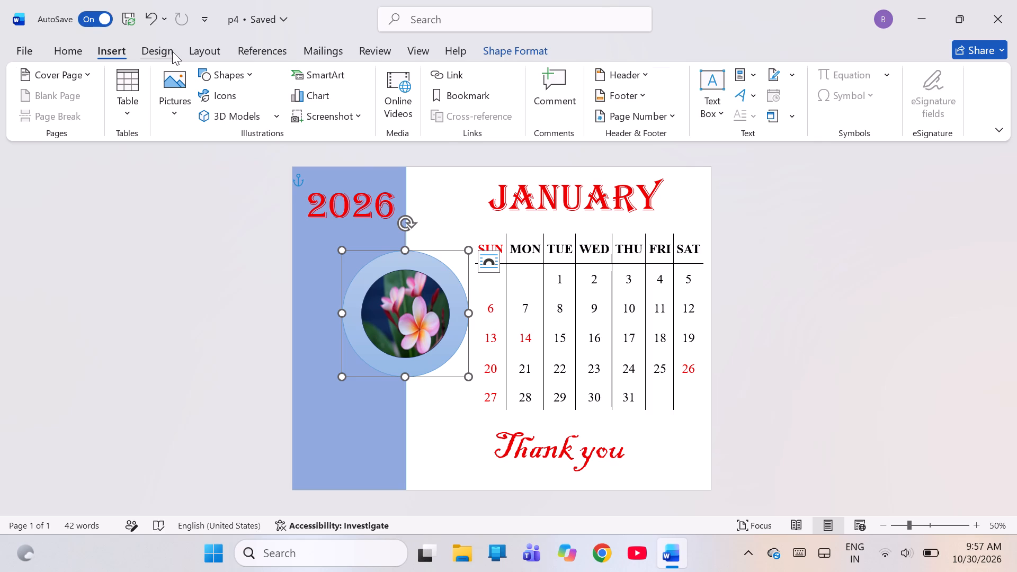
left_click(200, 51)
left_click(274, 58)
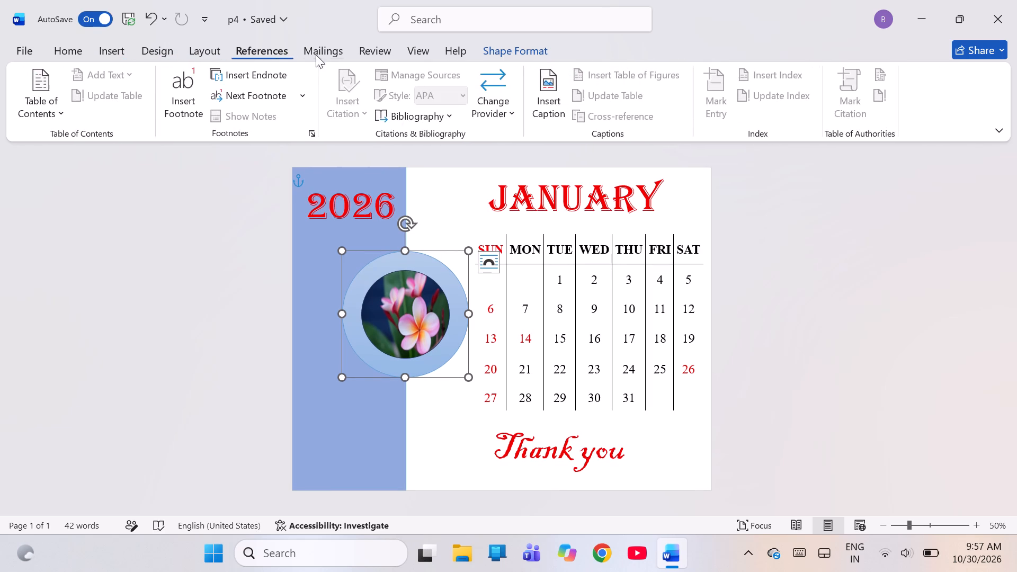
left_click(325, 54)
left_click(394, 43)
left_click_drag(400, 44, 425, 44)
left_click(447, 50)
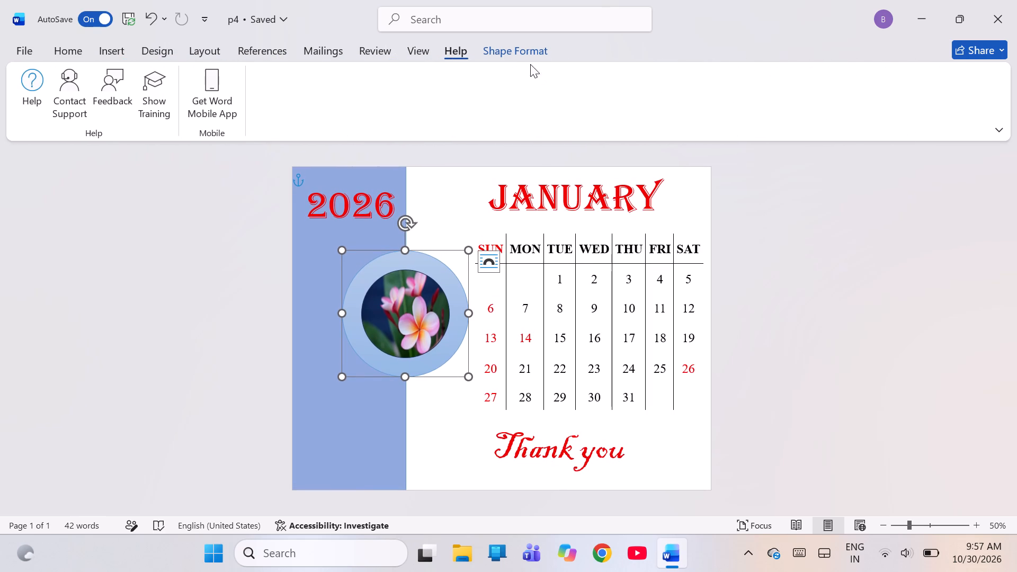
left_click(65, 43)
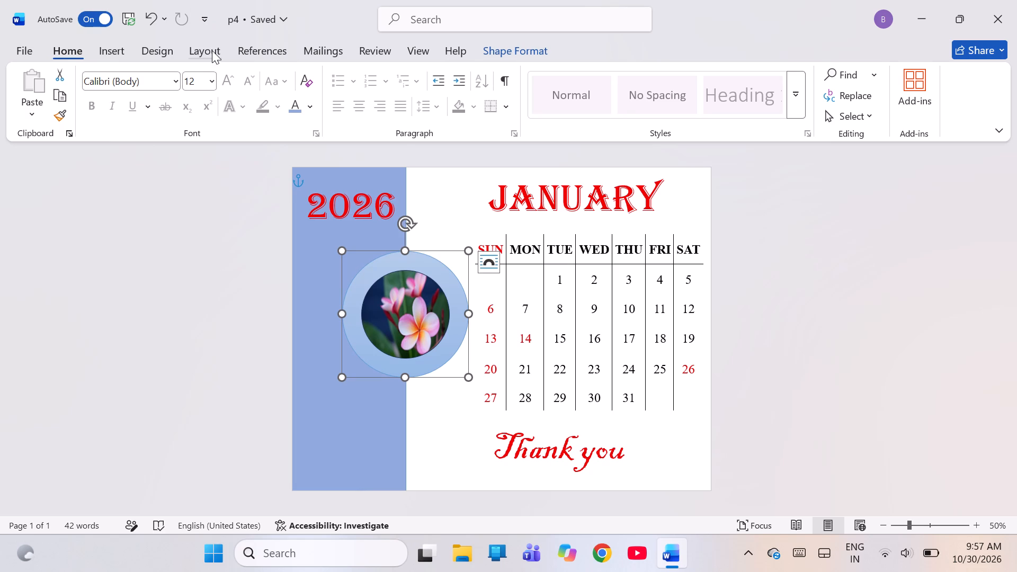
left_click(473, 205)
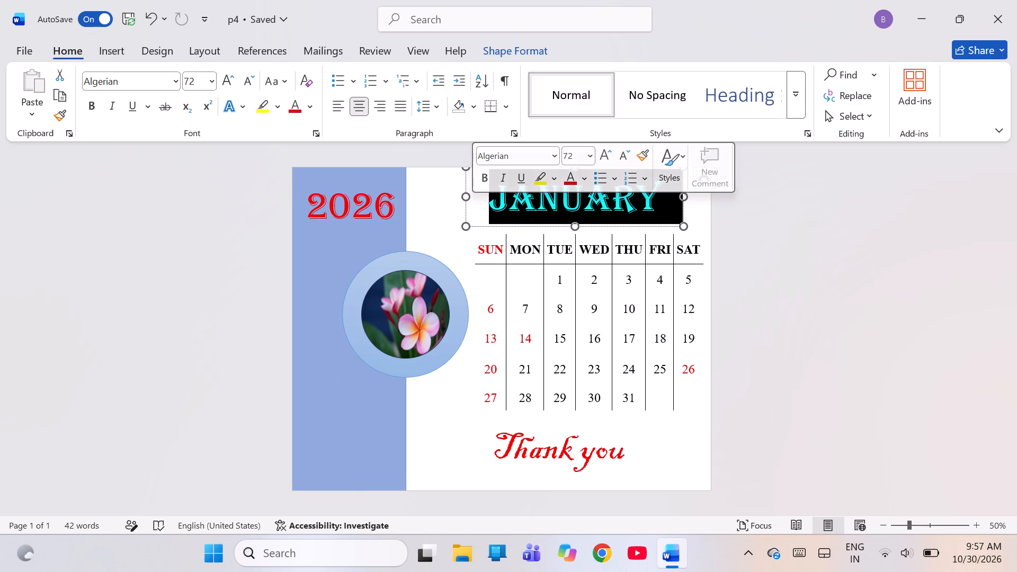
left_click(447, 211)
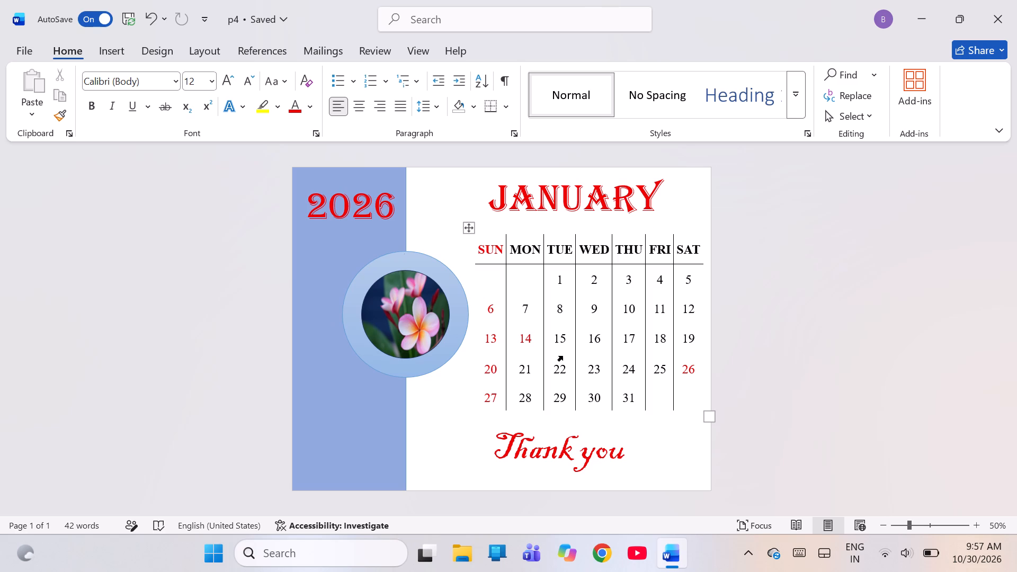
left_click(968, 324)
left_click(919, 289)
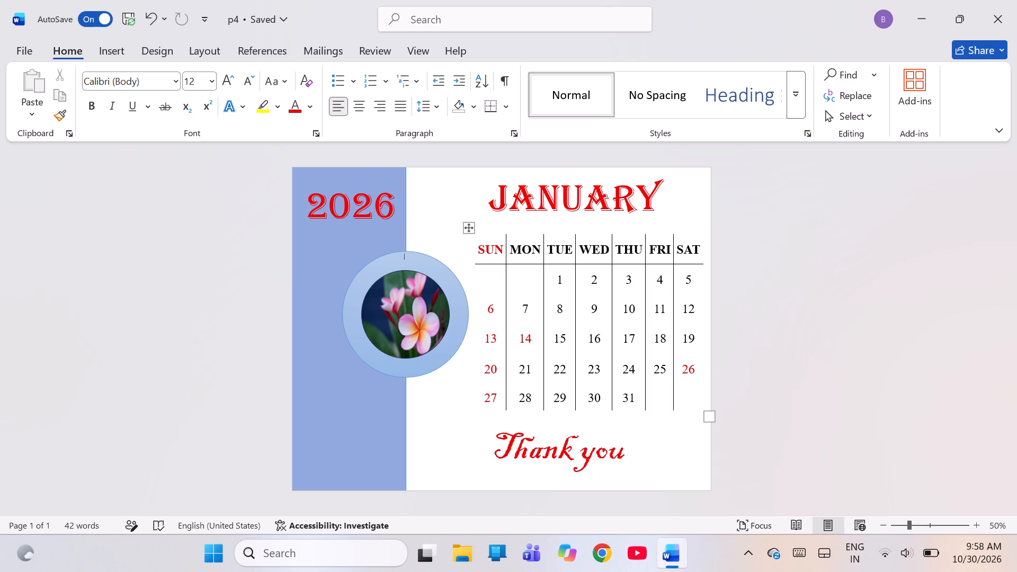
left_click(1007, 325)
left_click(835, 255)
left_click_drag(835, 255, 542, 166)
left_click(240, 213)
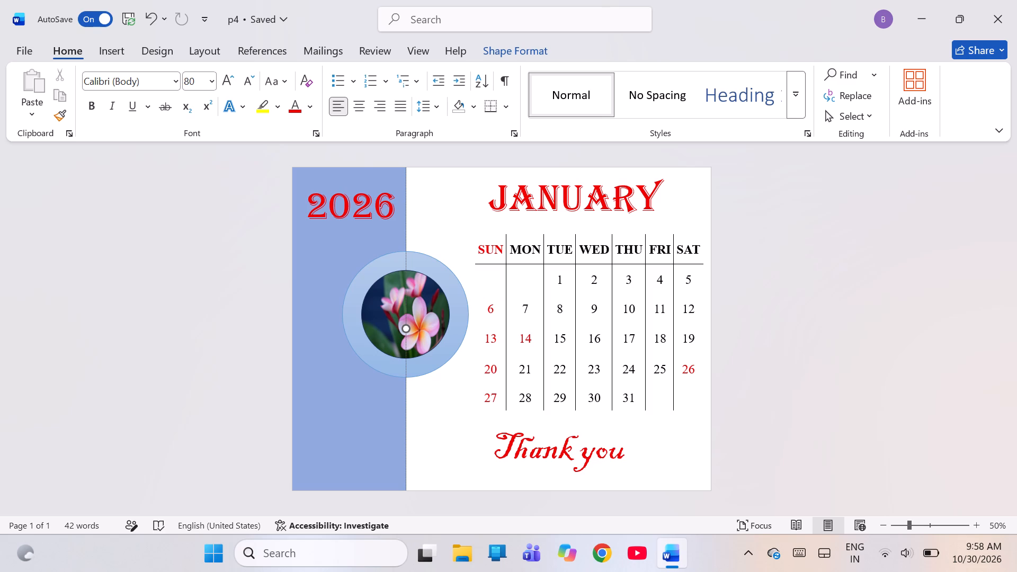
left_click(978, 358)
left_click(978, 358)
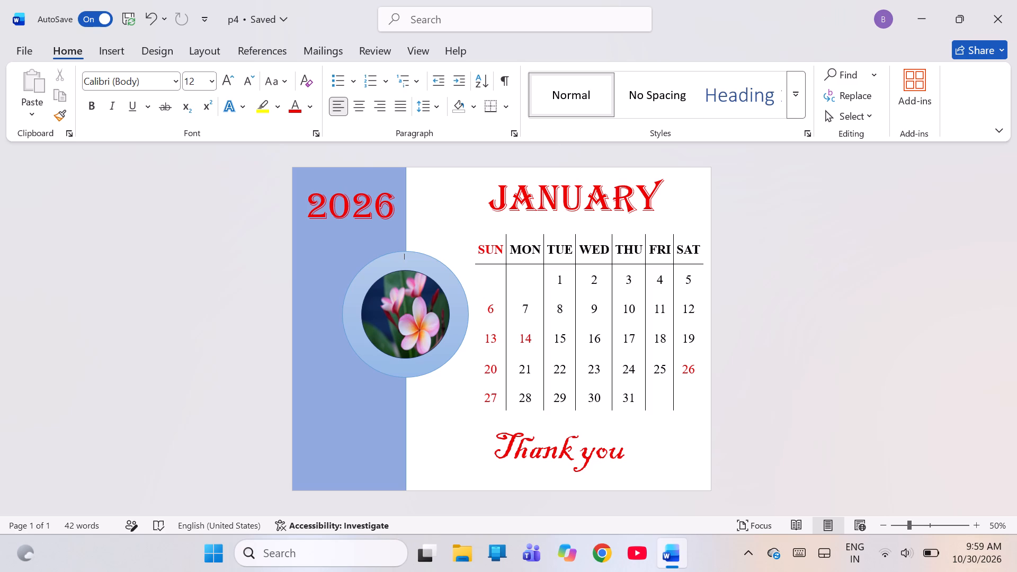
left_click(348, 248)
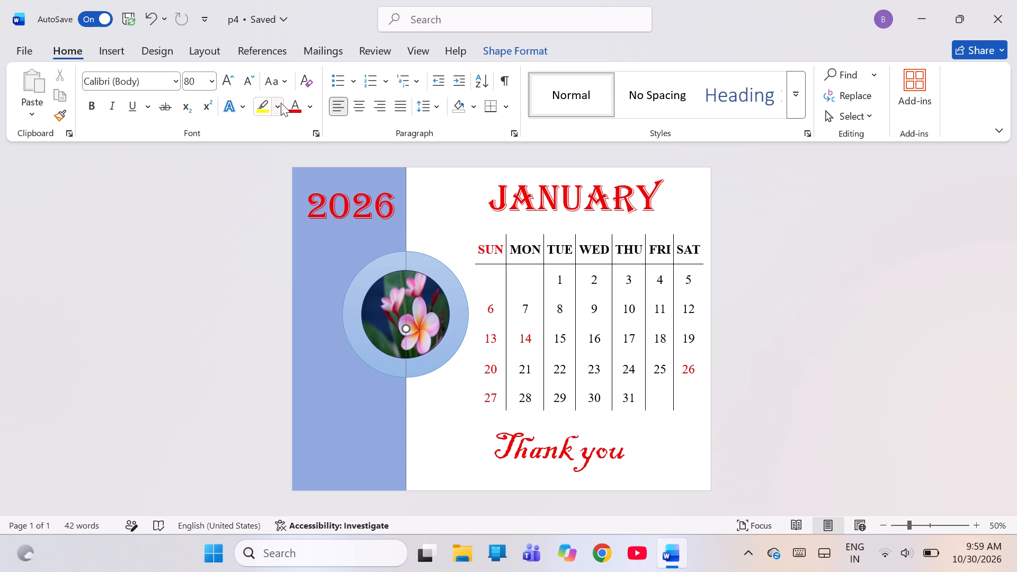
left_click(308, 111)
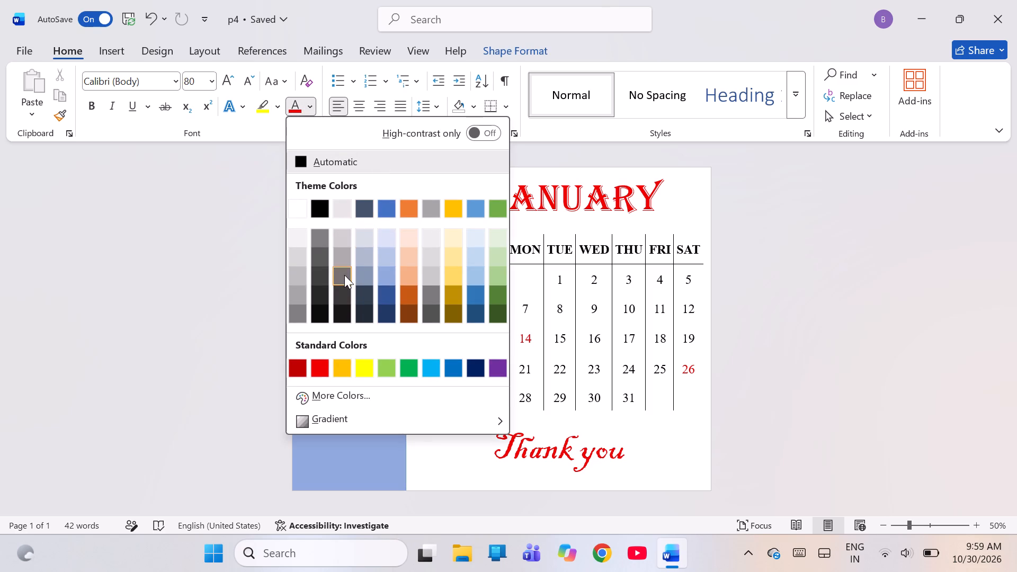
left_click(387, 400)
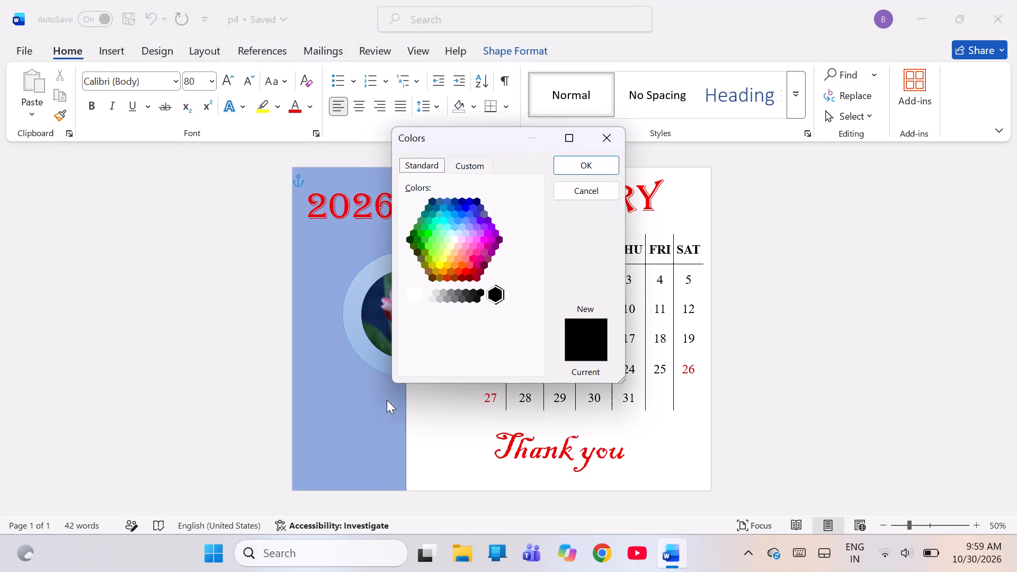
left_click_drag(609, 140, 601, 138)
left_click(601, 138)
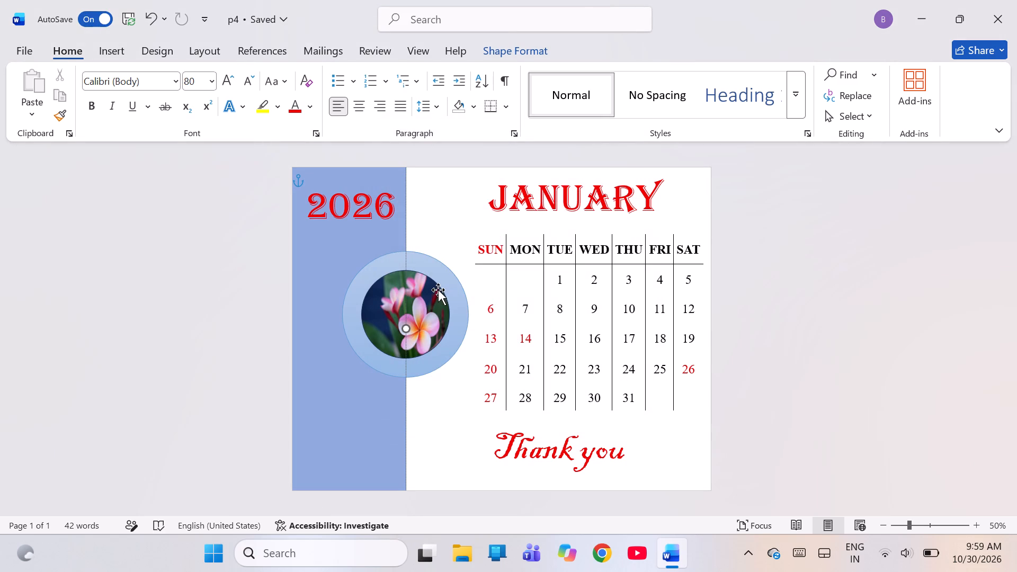
Apply the custom light blue font colour #C5DFF1 (RGB 197, 223, 241) to the selected blue panel.
left_click(306, 365)
left_click(306, 104)
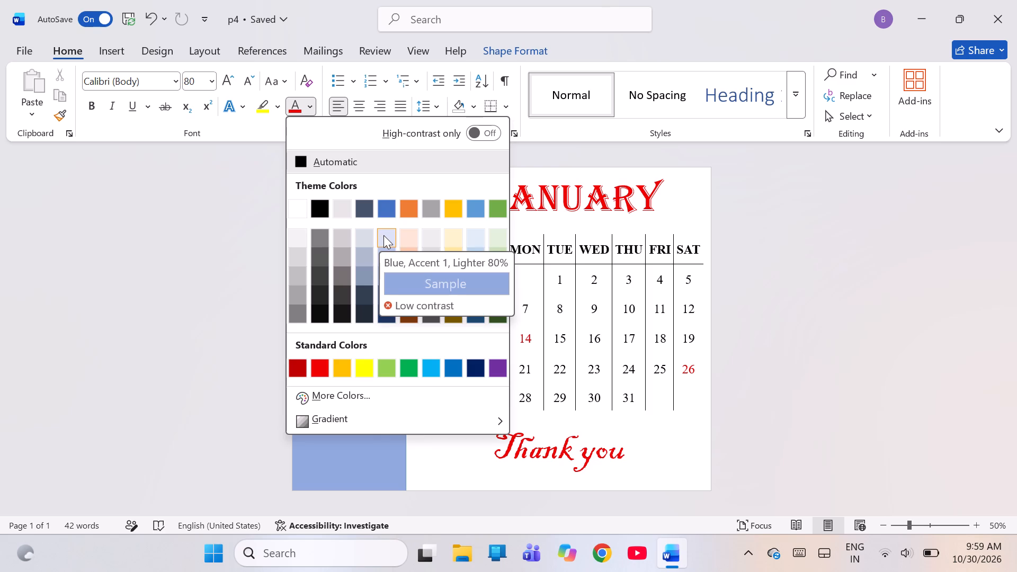
left_click(379, 390)
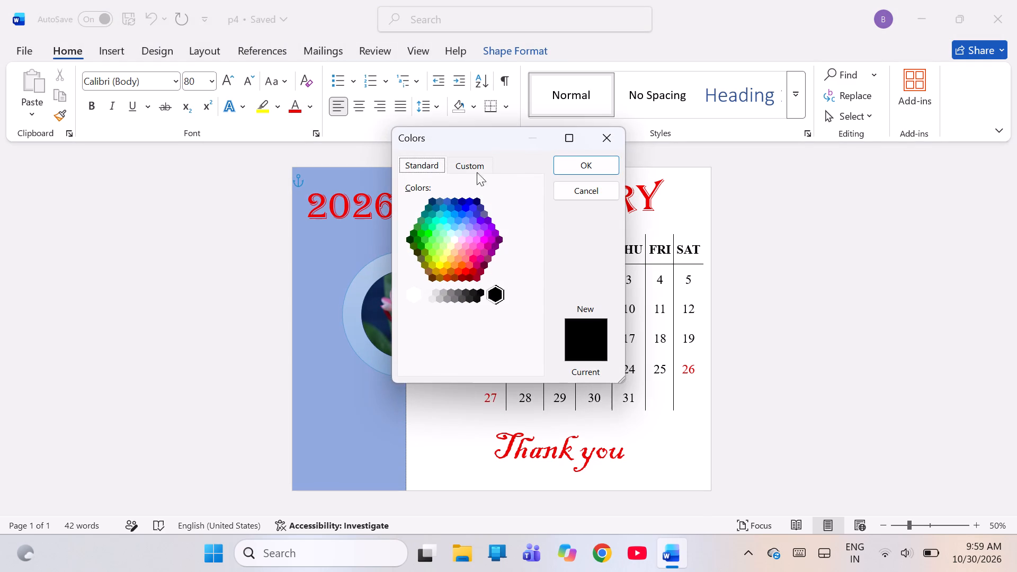
left_click(483, 165)
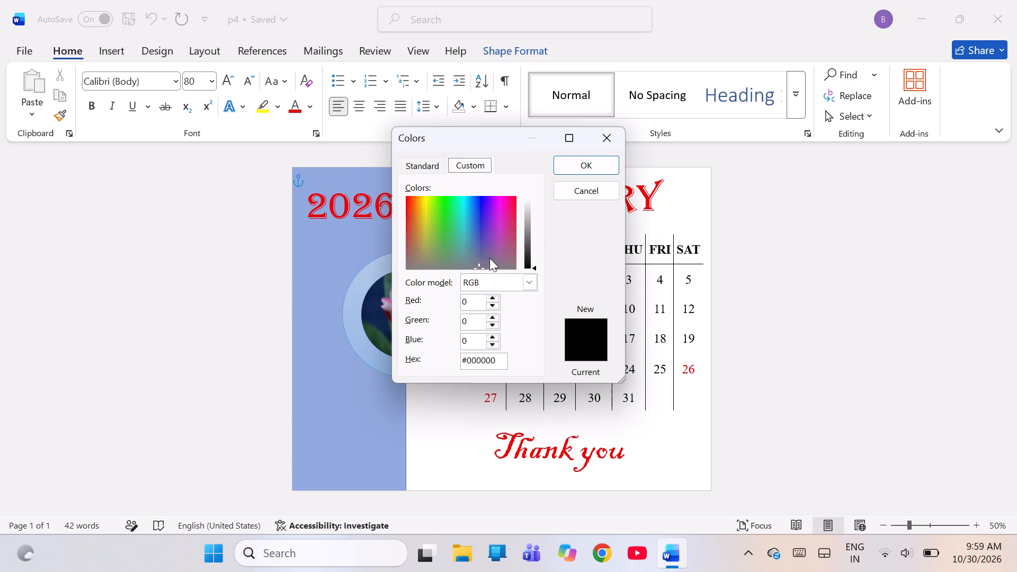
left_click(462, 208)
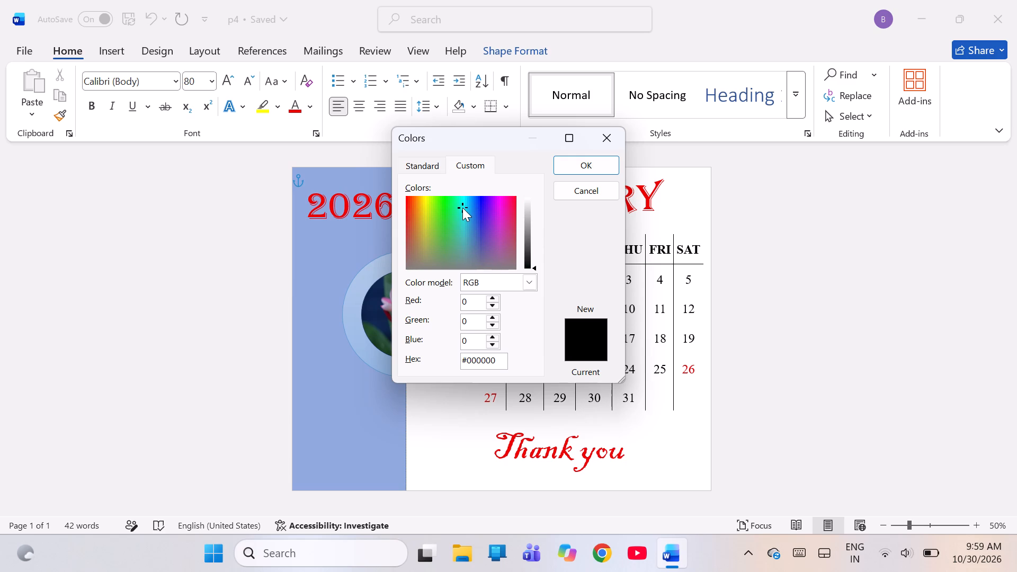
left_click(465, 211)
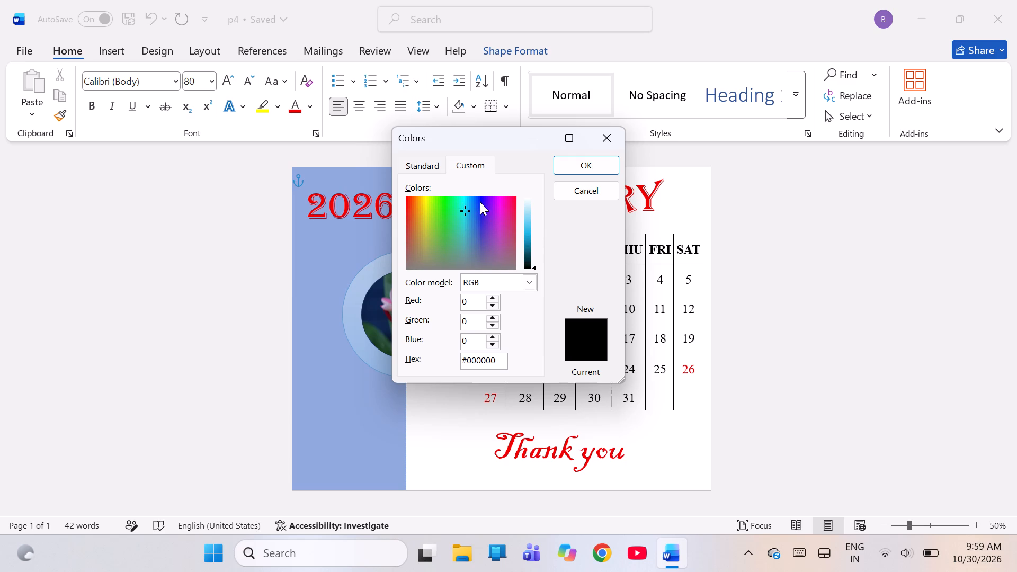
left_click(528, 218)
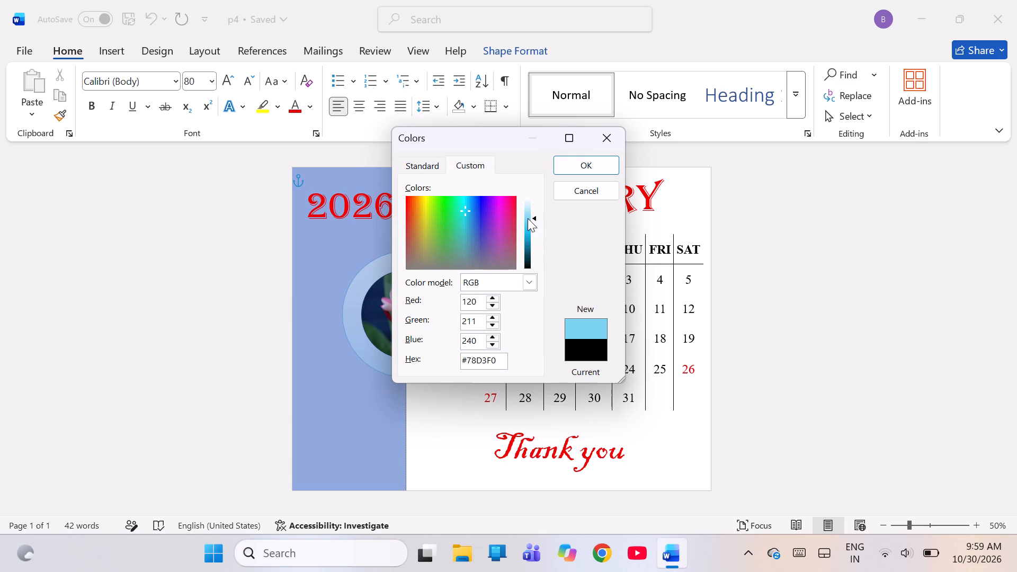
left_click(527, 208)
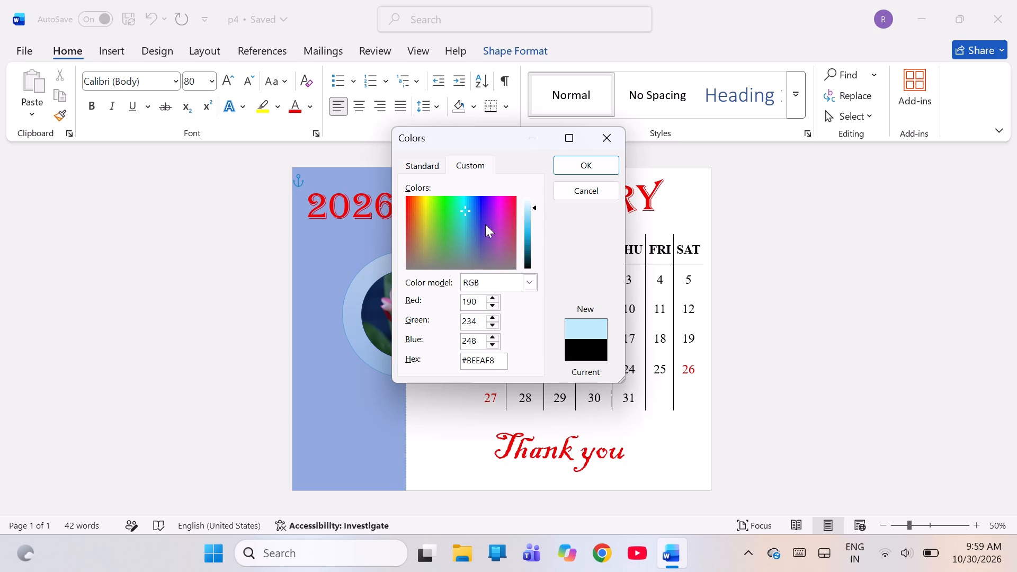
left_click(468, 199)
left_click(468, 216)
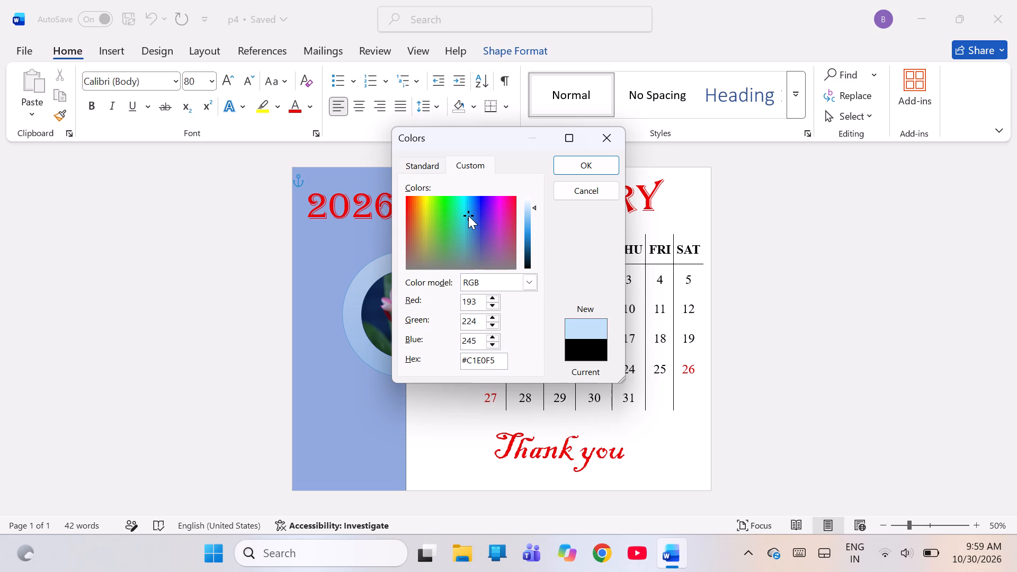
left_click(468, 222)
left_click(468, 224)
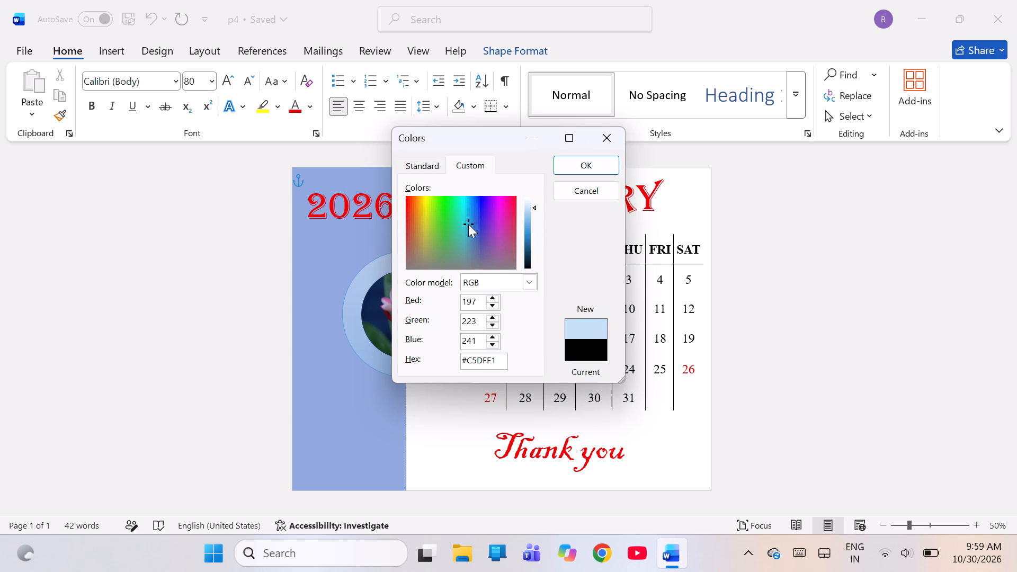
double_click(468, 224)
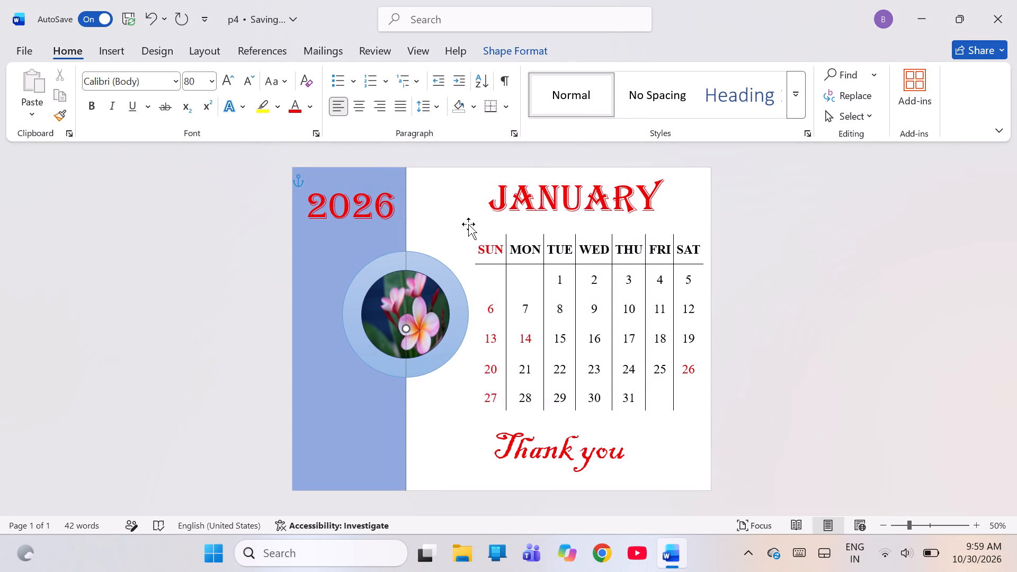
left_click(333, 400)
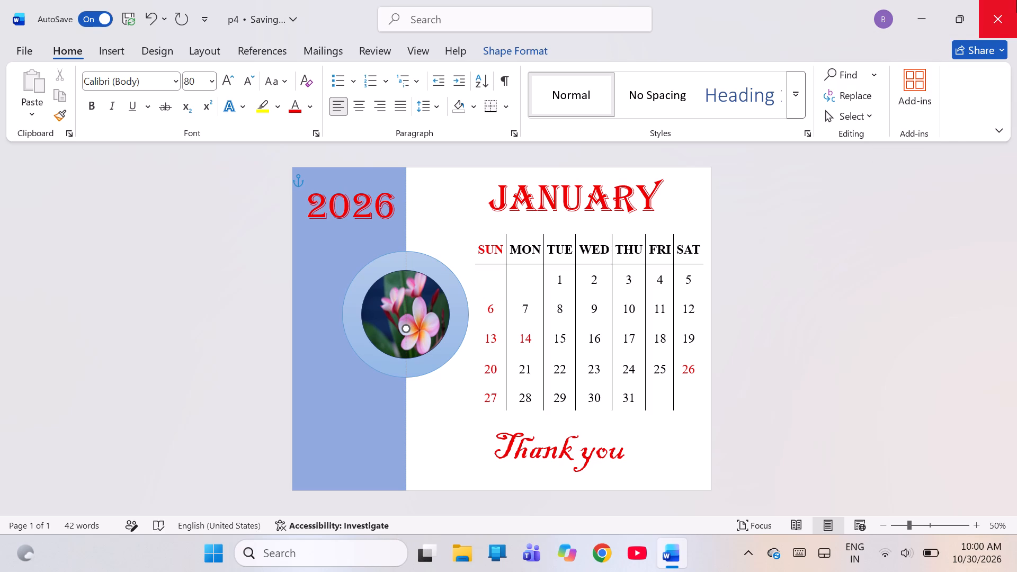
Save the p4 calendar document and close Word.
key("ctrl+s")
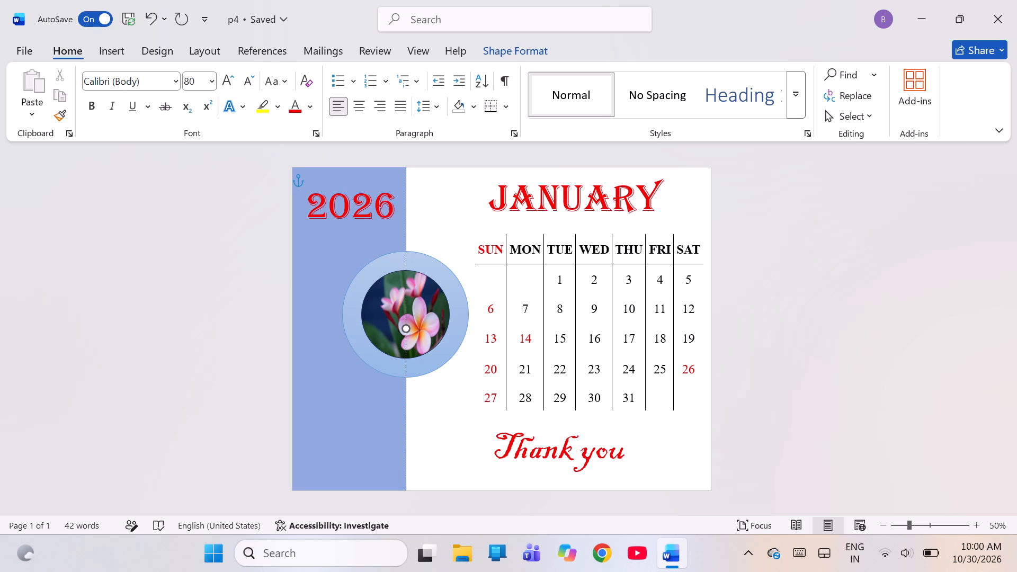
left_click(1006, 12)
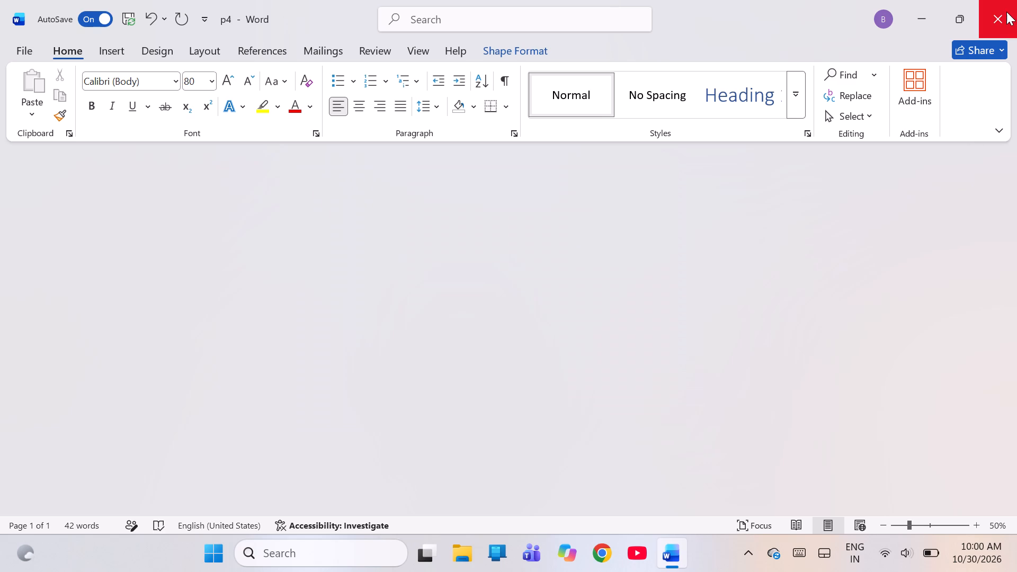
left_click(1006, 12)
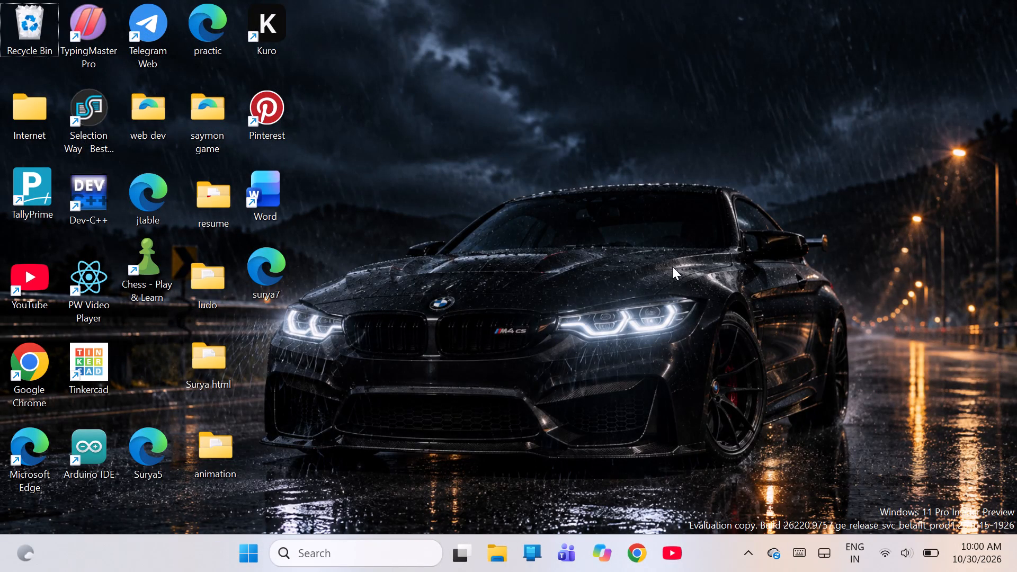
Launch Kuro from the desktop.
left_click(742, 260)
left_click(663, 244)
double_click(291, 38)
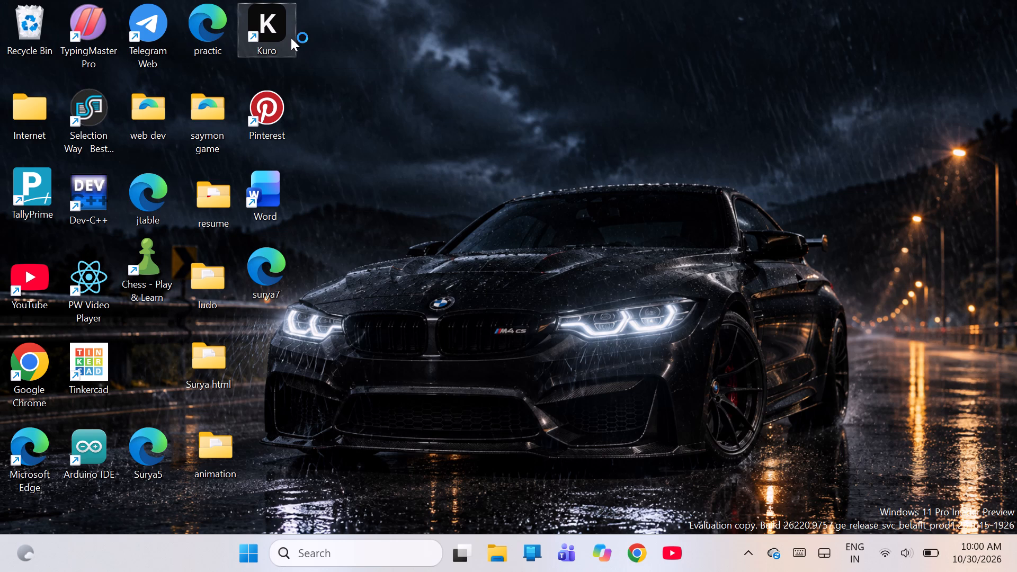
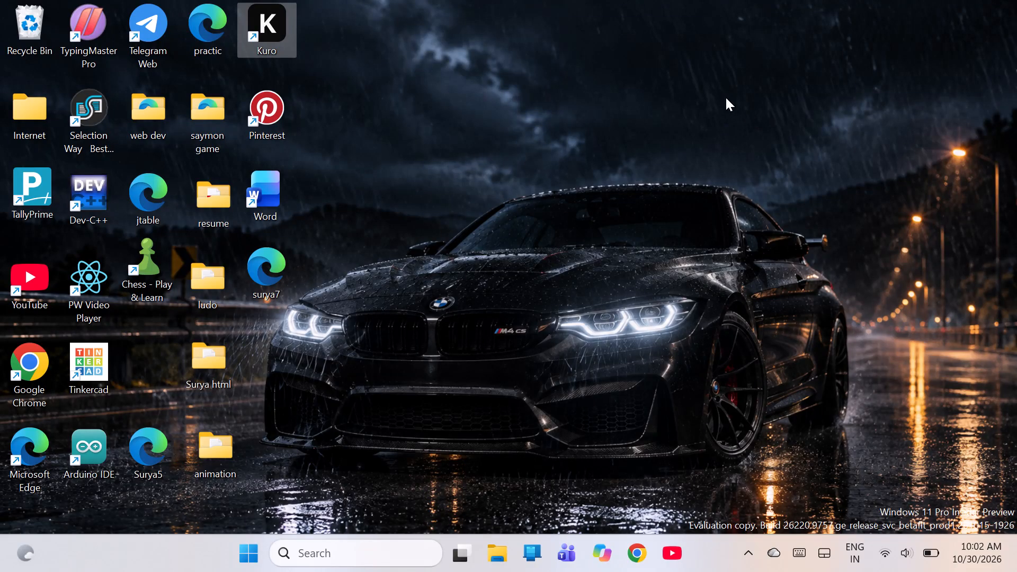
Shut down the computer from the Windows desktop.
key("alt+F4")
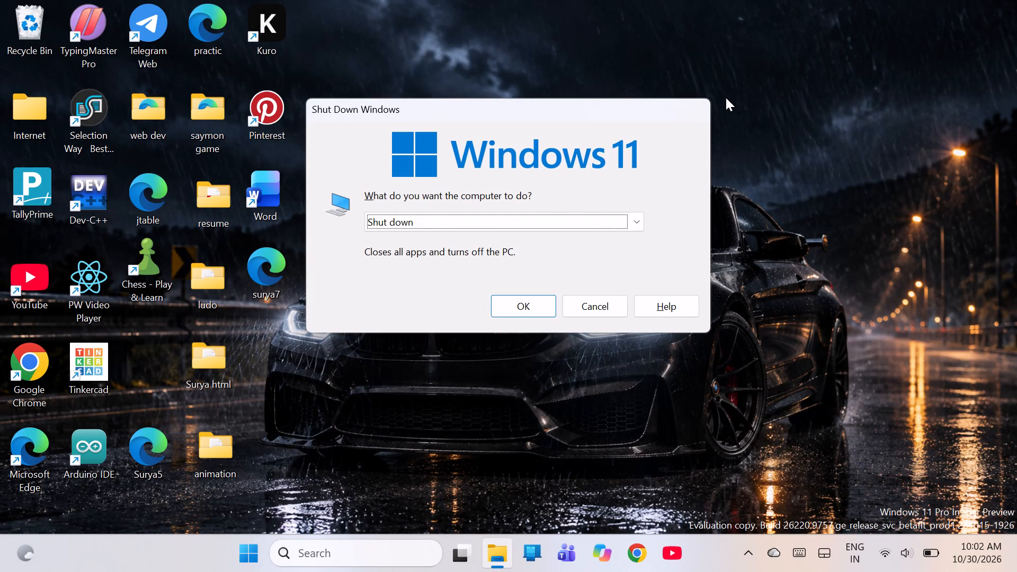
key("Return")
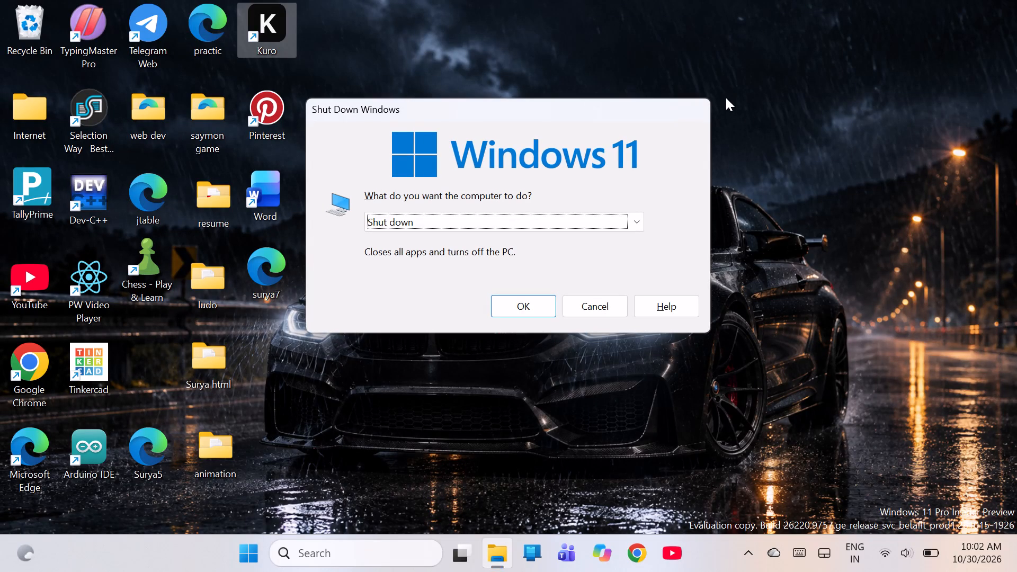